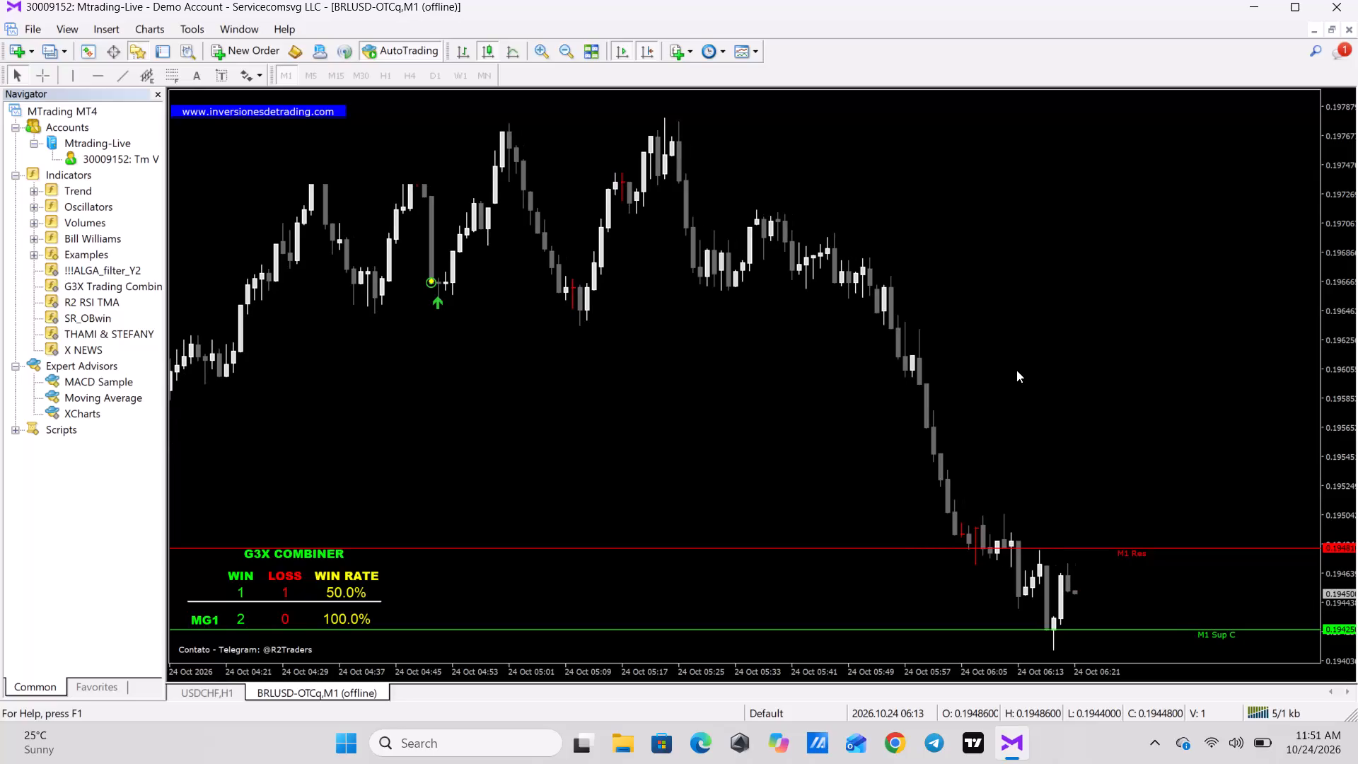
Review the SR_OBwin indicator's input settings on the BRLUSD-OTCq,M1 chart without changing them.
{"action": "double_click", "coordinate": [1067, 320]}
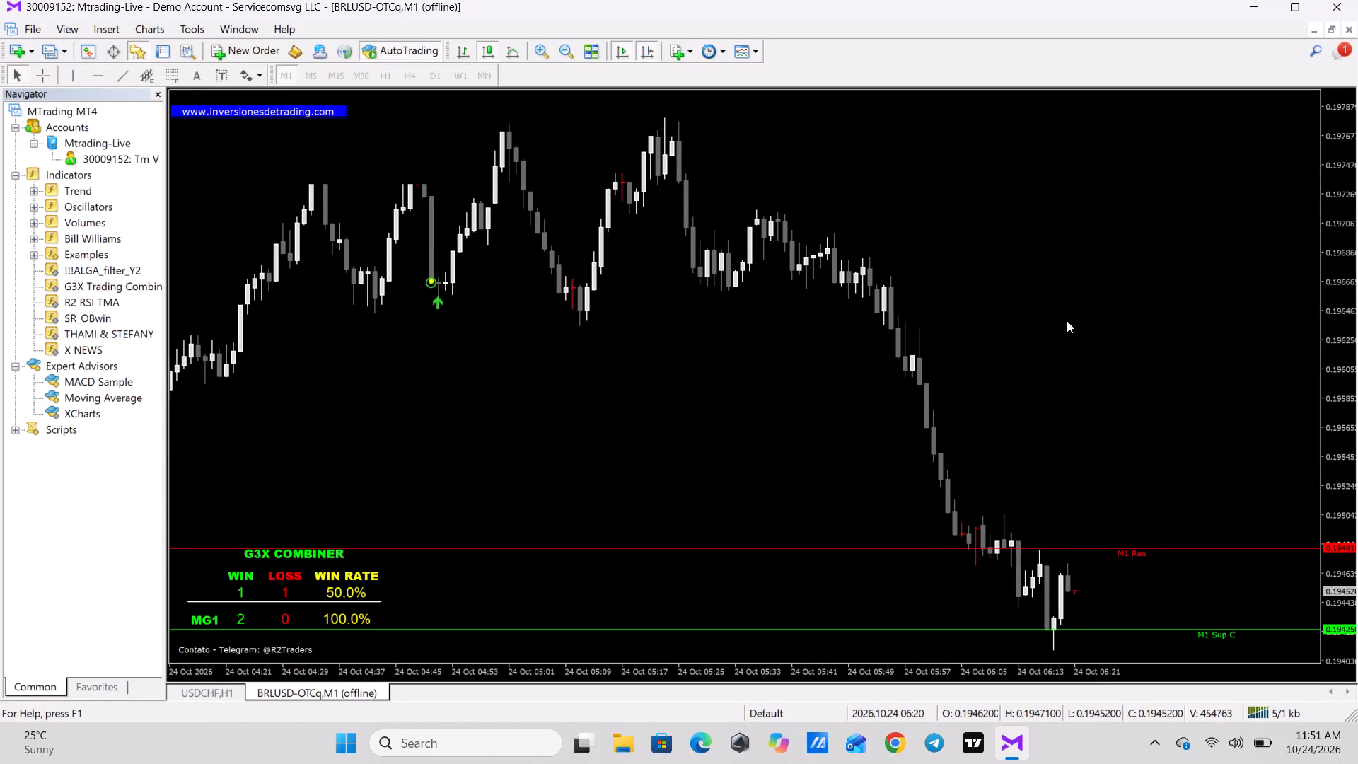
{"action": "key", "text": "minus"}
{"action": "key", "text": "minus"}
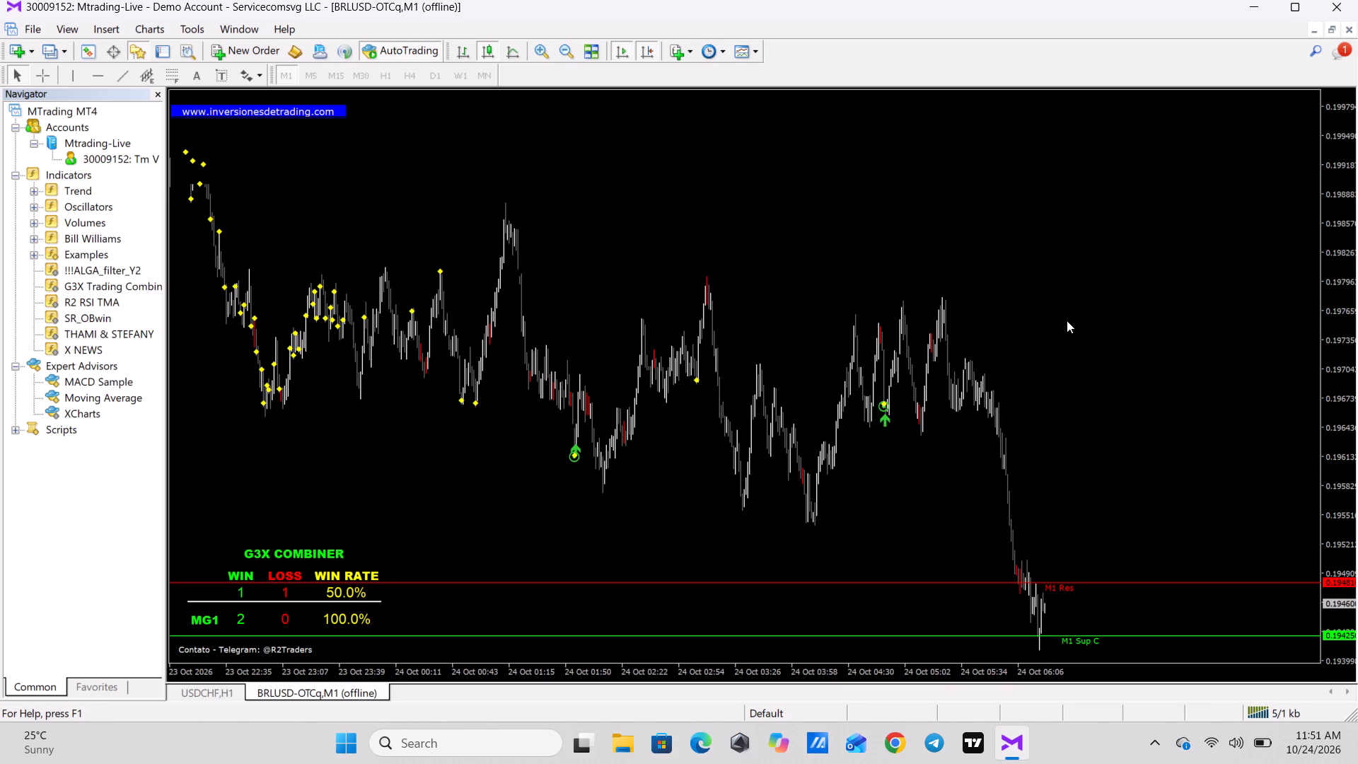
{"action": "type", "text": "-++"}
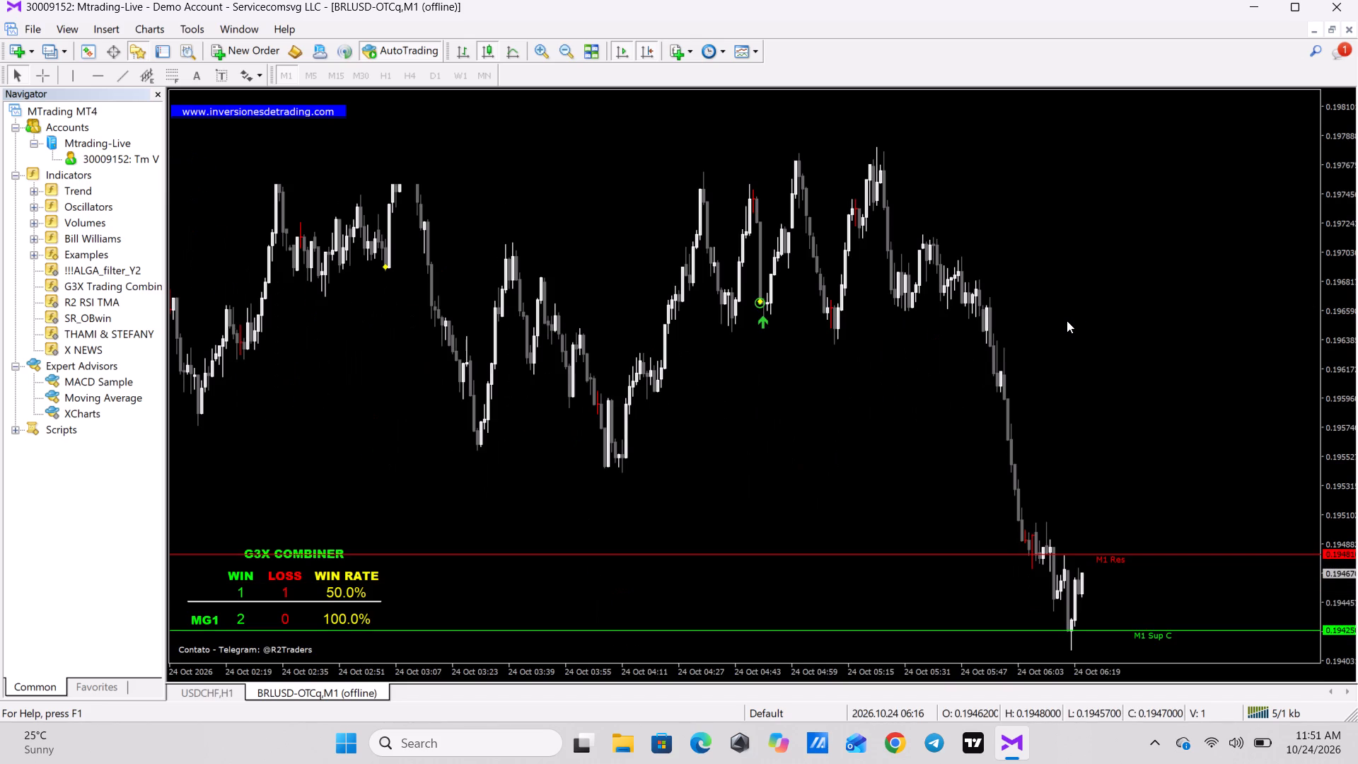
{"action": "key", "text": "minus"}
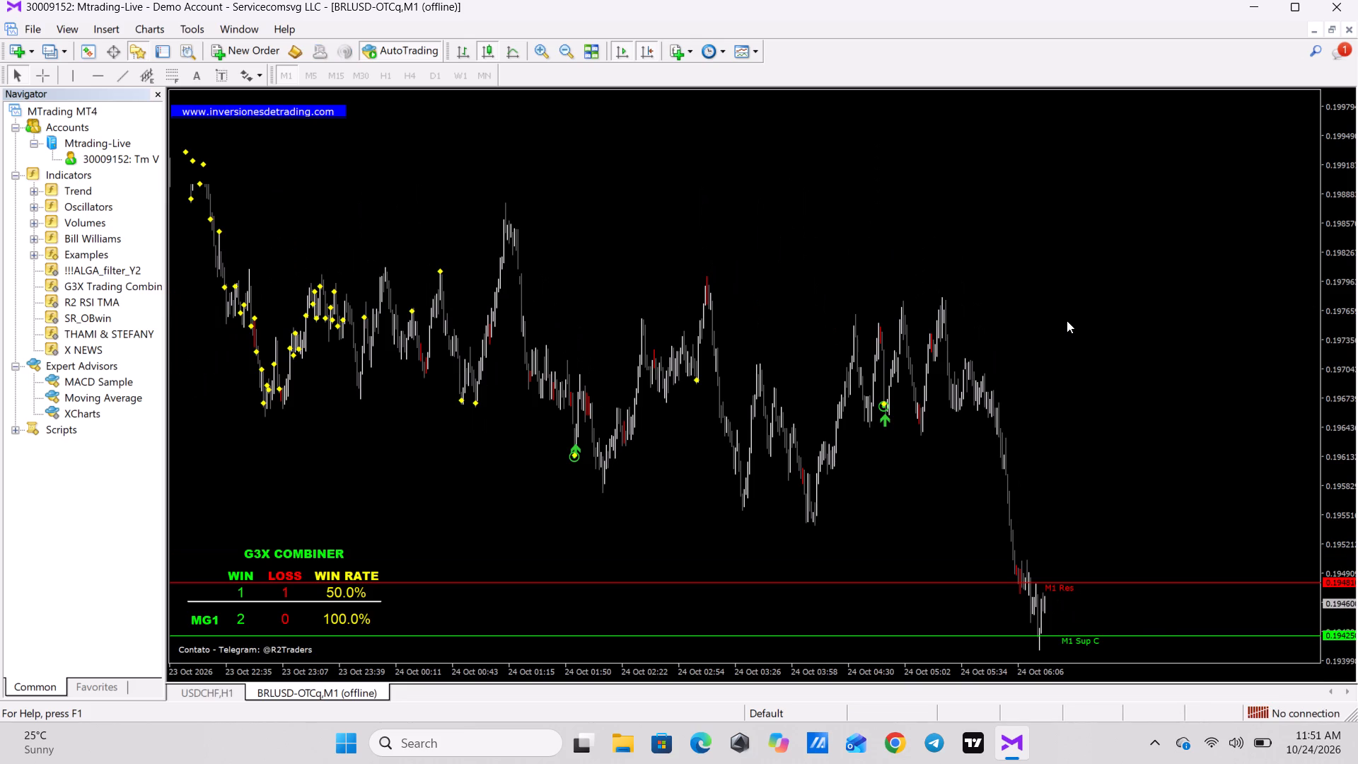
{"action": "right_click", "coordinate": [666, 308]}
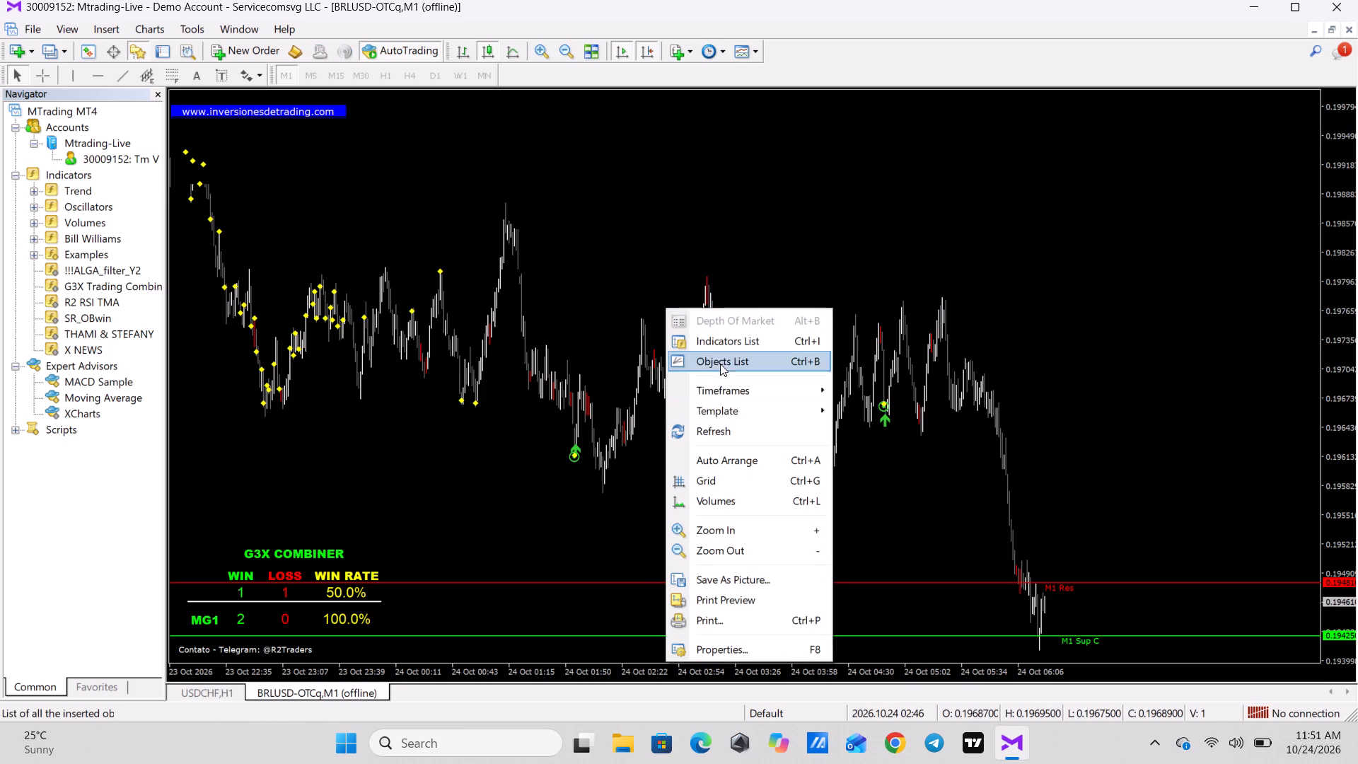
{"action": "left_click", "coordinate": [715, 342]}
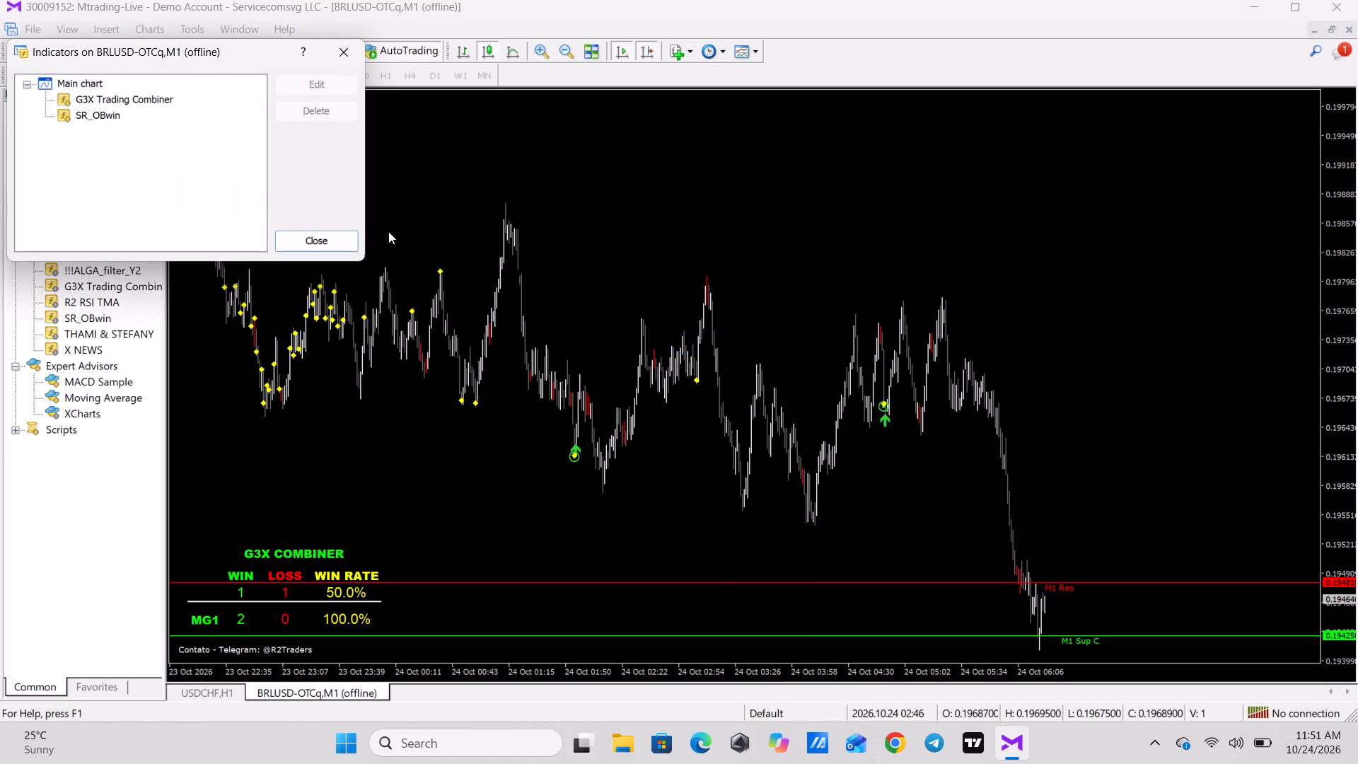
{"action": "double_click", "coordinate": [105, 117]}
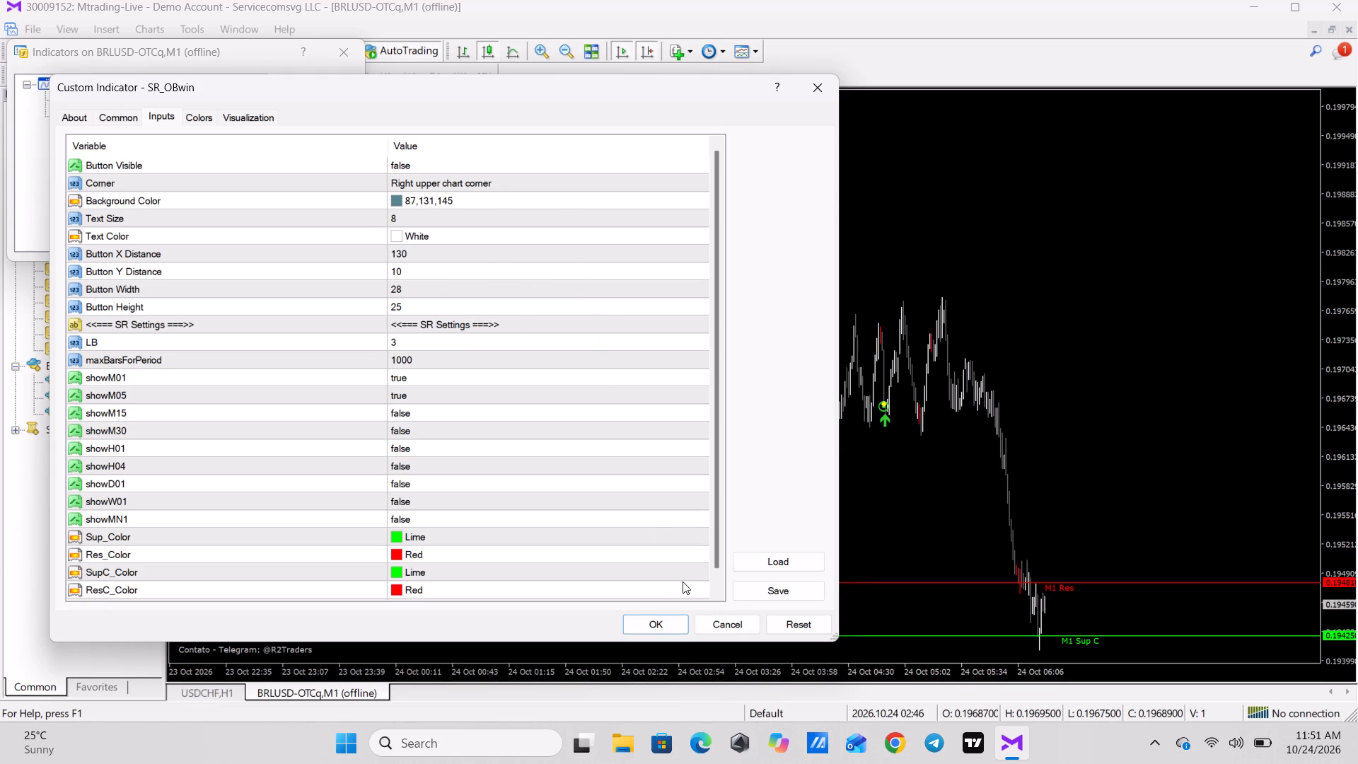
{"action": "left_click", "coordinate": [724, 619]}
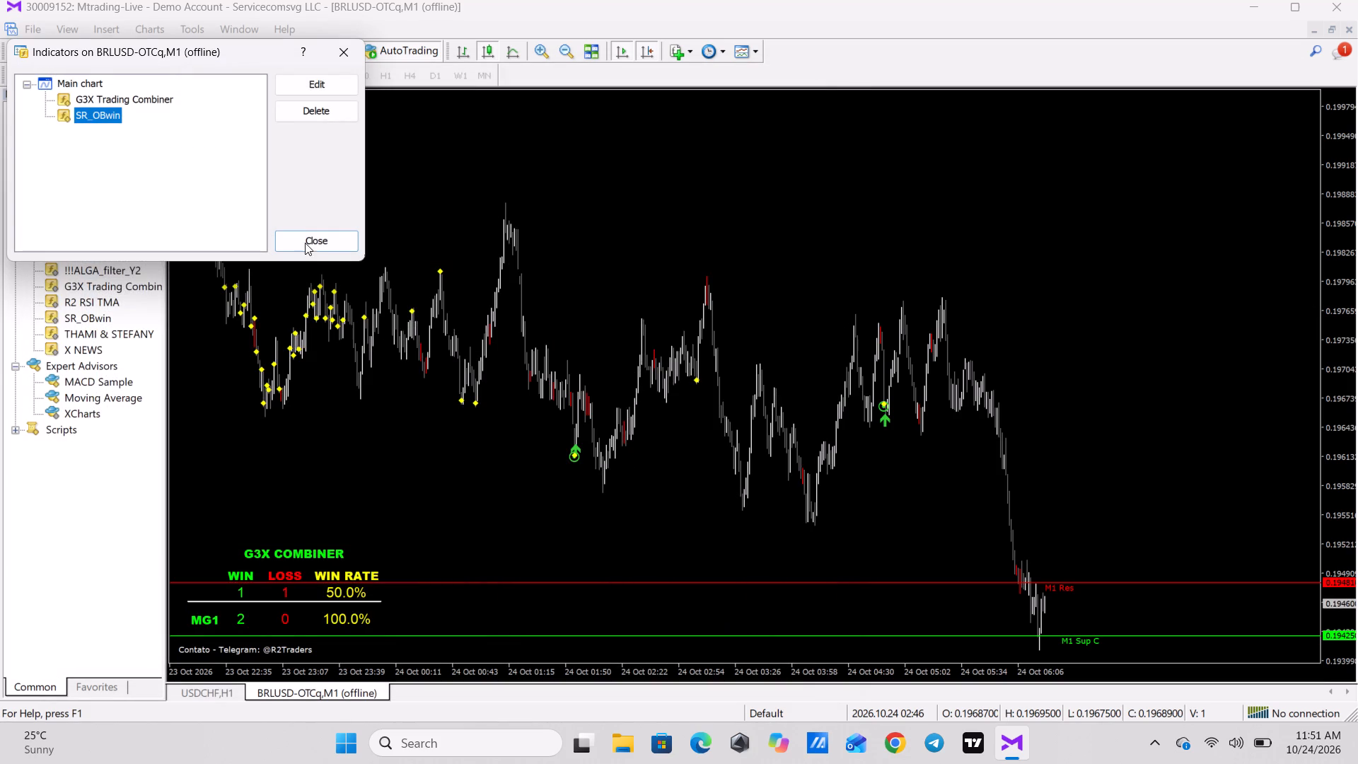
{"action": "left_click", "coordinate": [302, 243]}
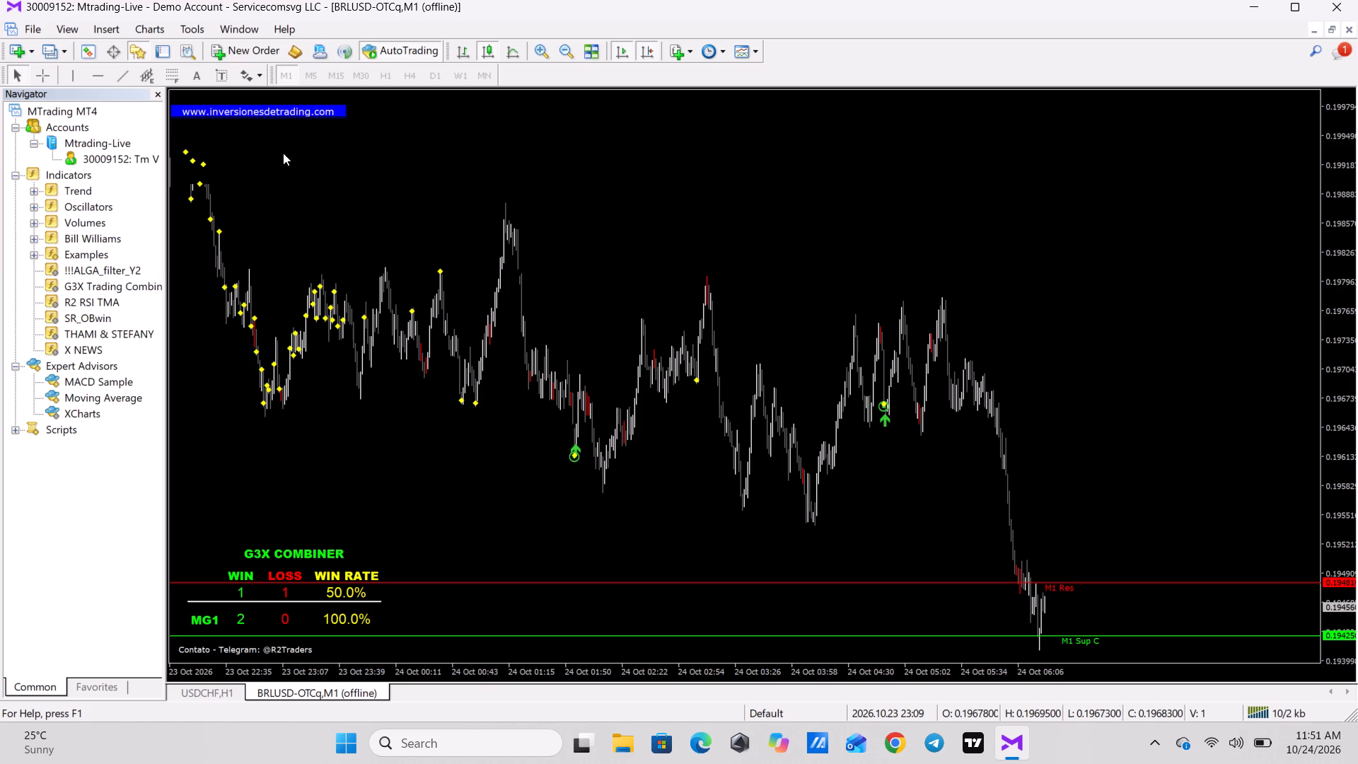
{"action": "left_click", "coordinate": [278, 175]}
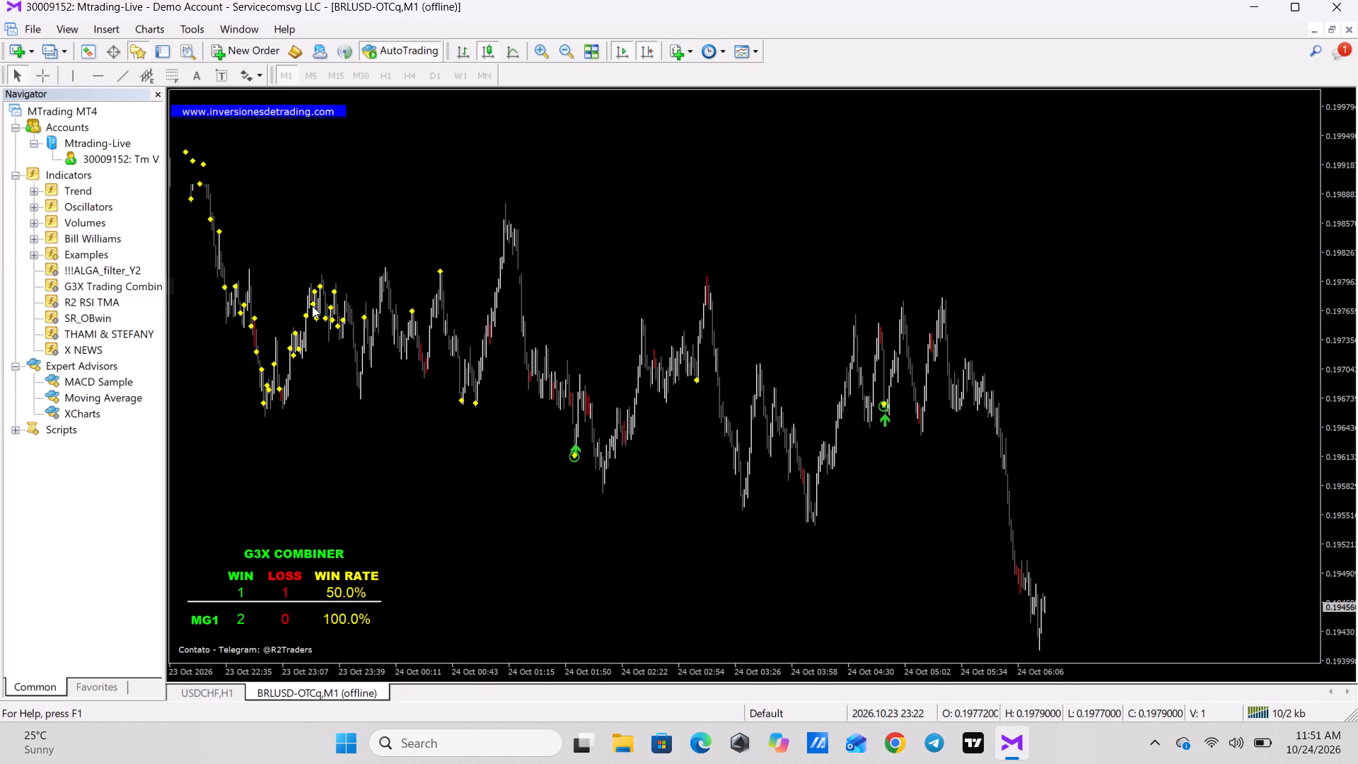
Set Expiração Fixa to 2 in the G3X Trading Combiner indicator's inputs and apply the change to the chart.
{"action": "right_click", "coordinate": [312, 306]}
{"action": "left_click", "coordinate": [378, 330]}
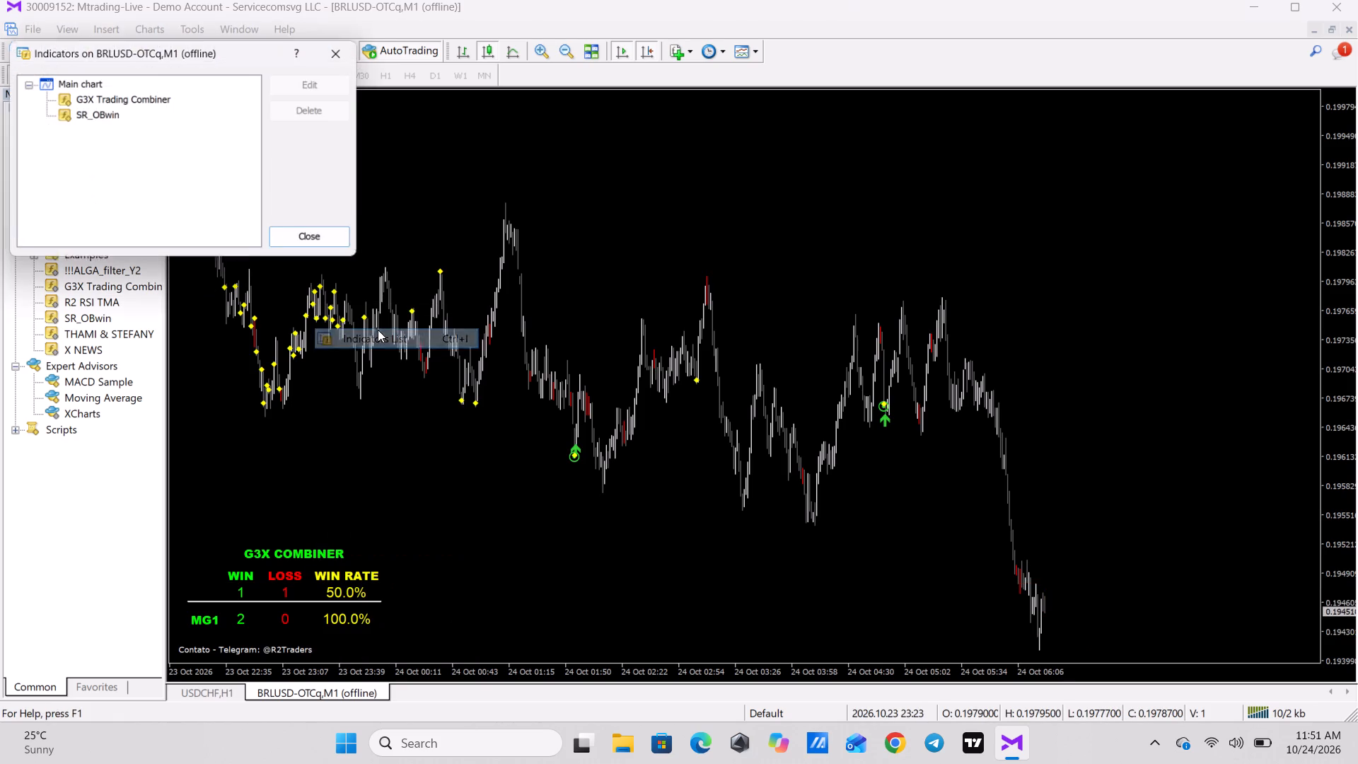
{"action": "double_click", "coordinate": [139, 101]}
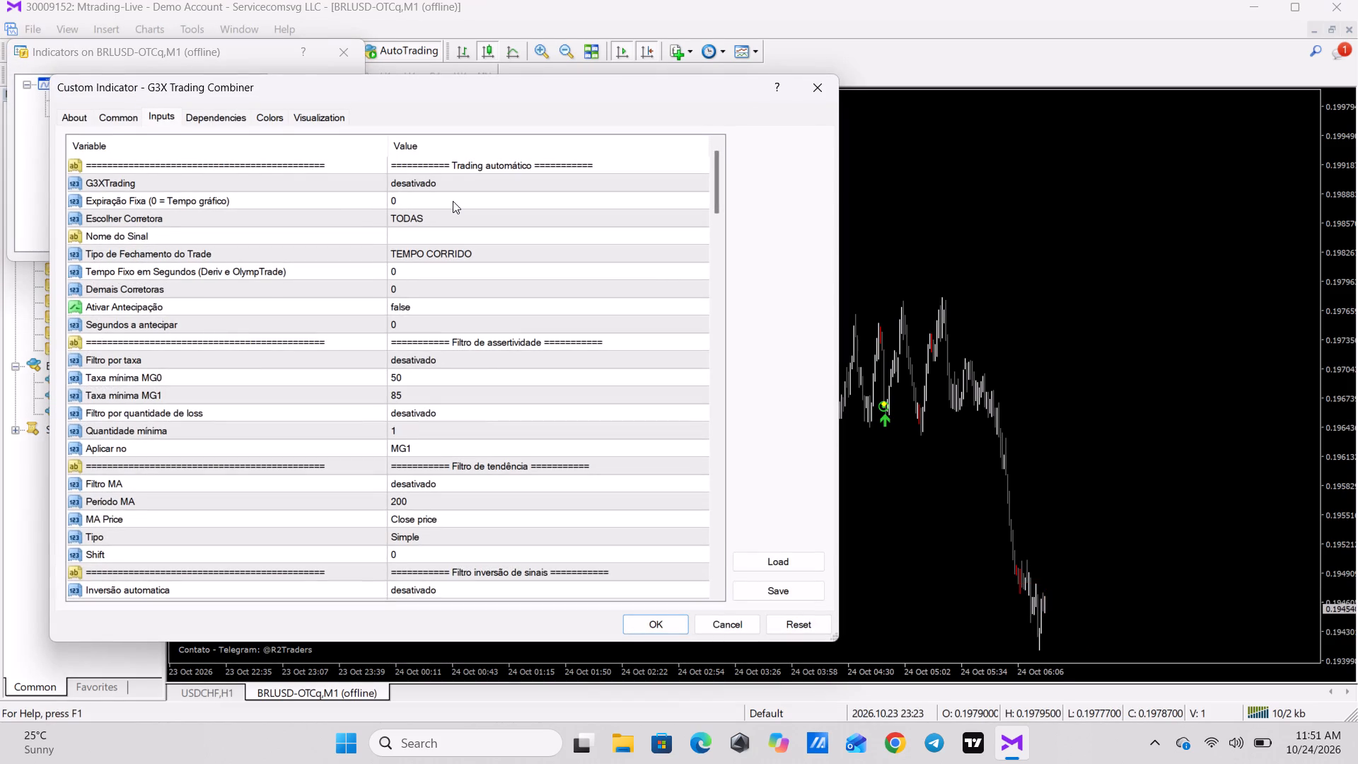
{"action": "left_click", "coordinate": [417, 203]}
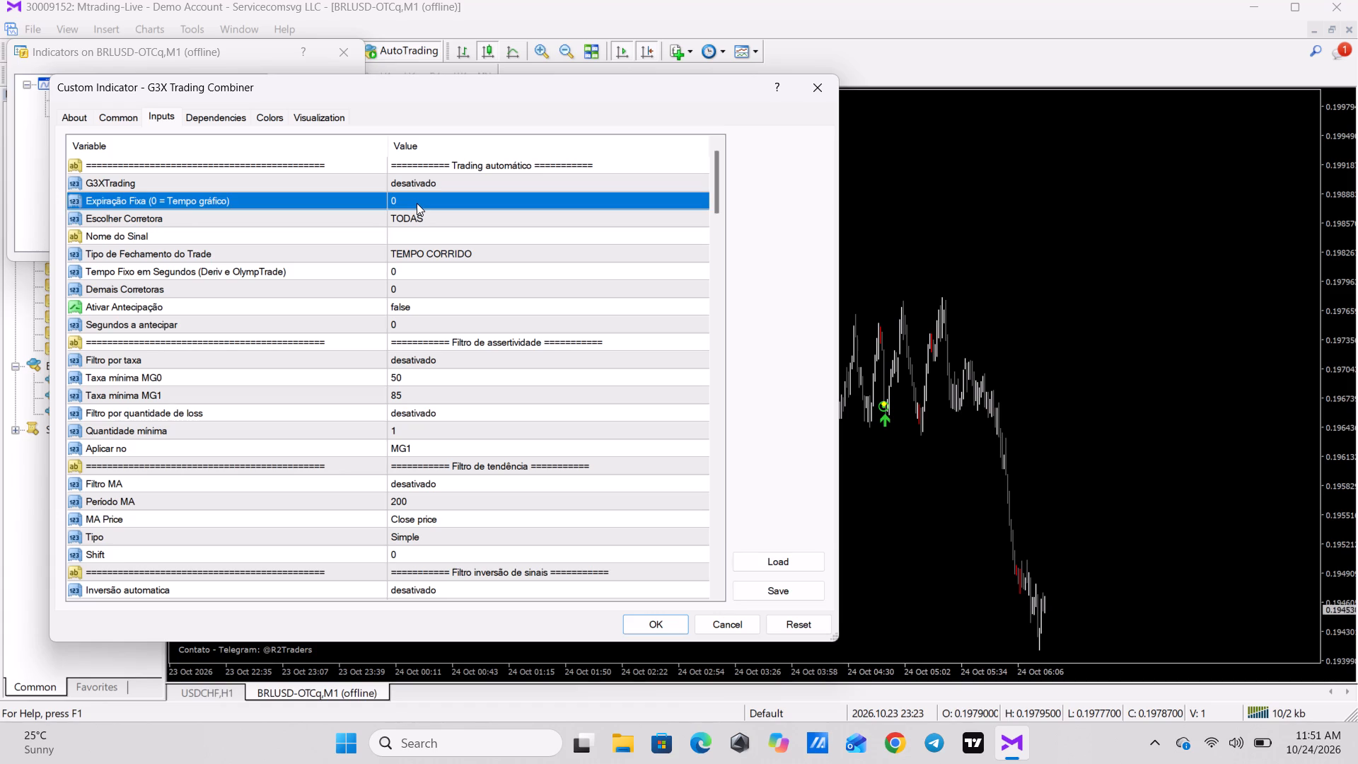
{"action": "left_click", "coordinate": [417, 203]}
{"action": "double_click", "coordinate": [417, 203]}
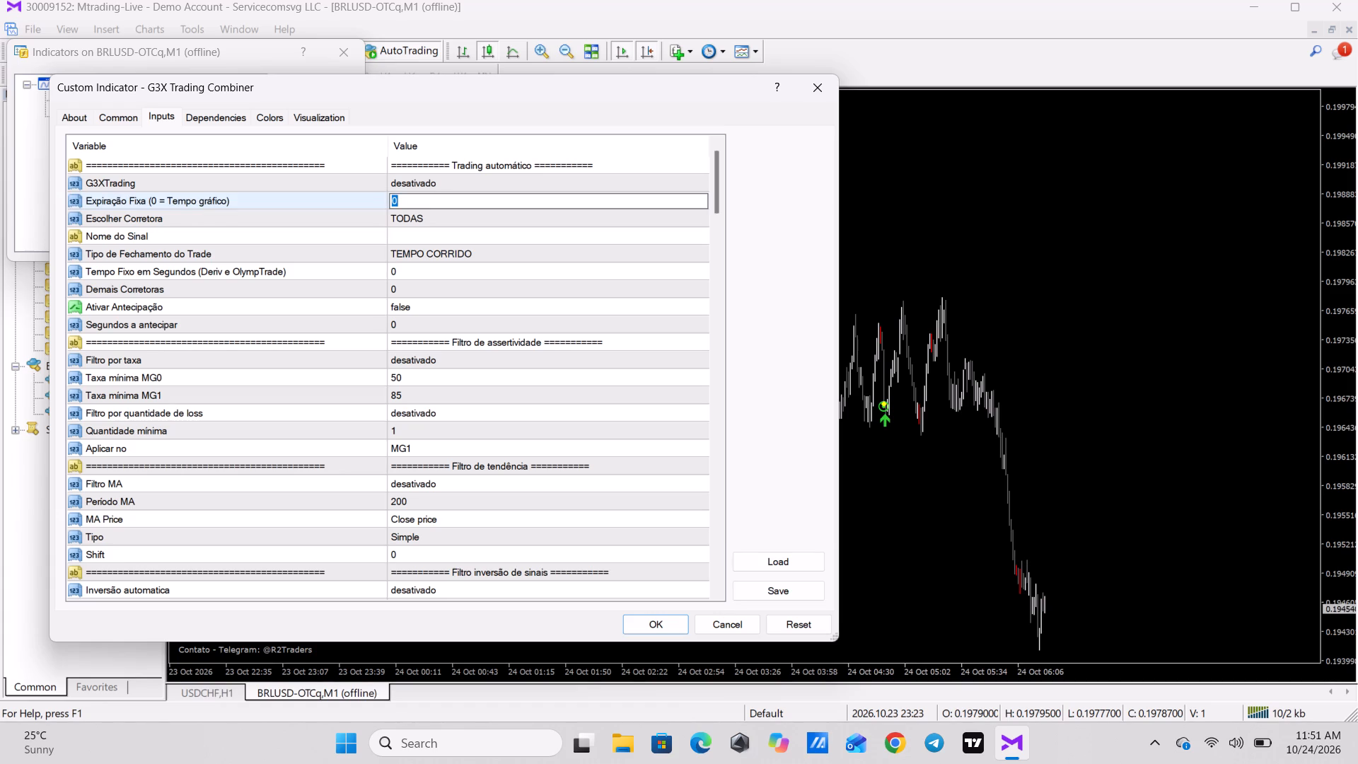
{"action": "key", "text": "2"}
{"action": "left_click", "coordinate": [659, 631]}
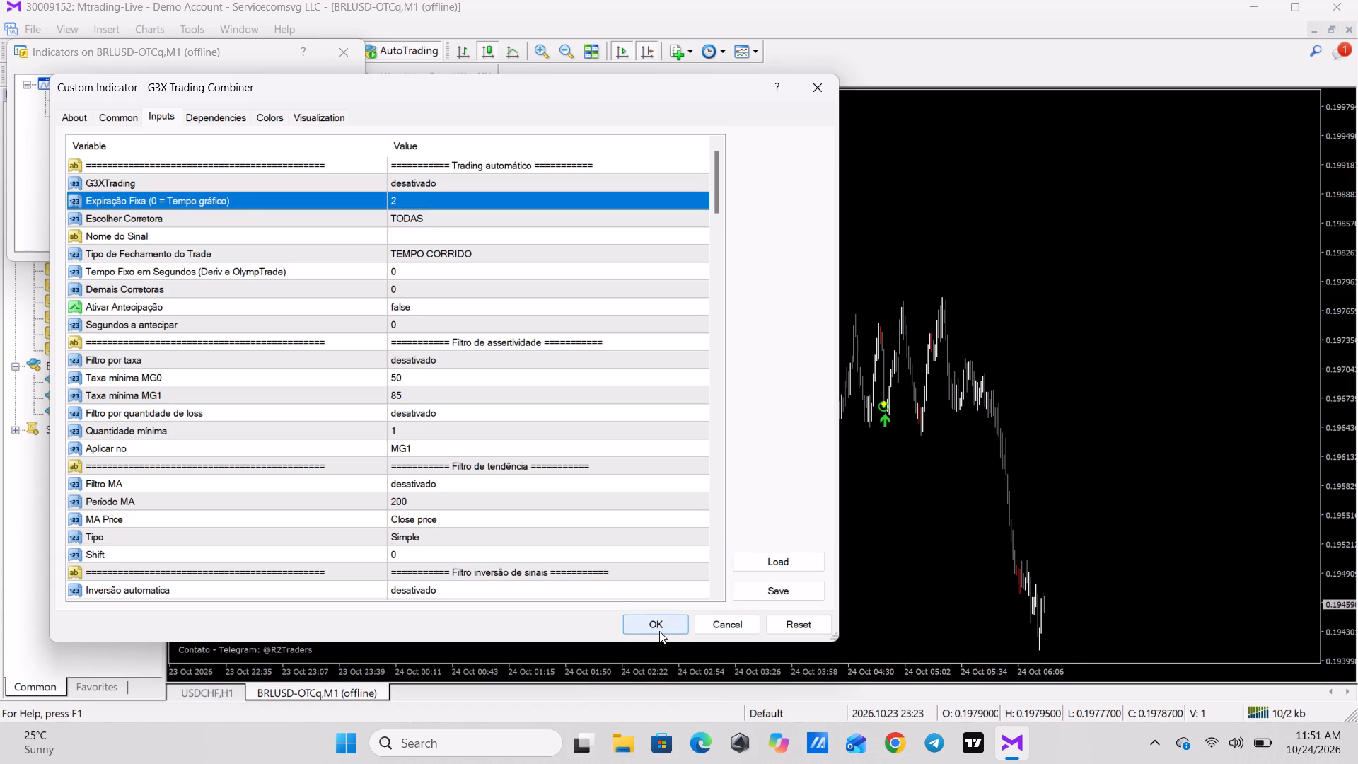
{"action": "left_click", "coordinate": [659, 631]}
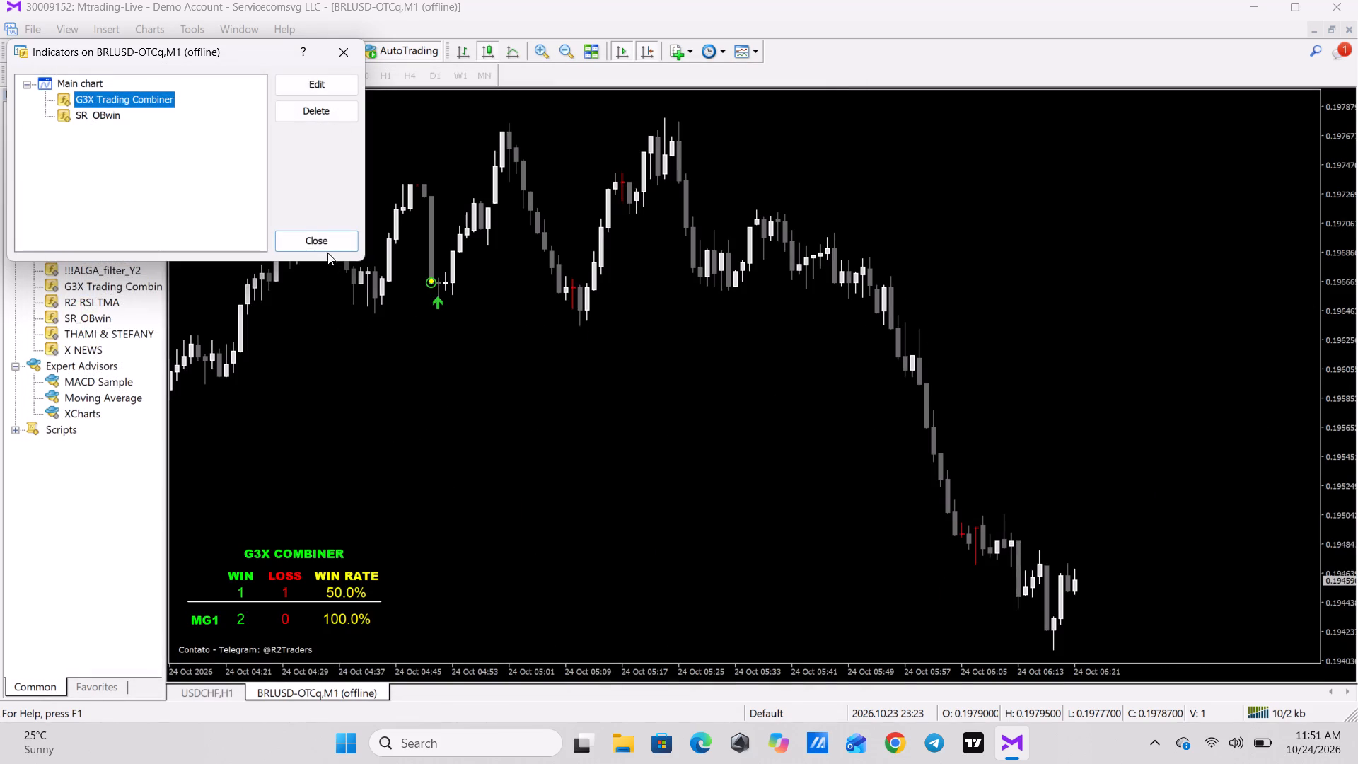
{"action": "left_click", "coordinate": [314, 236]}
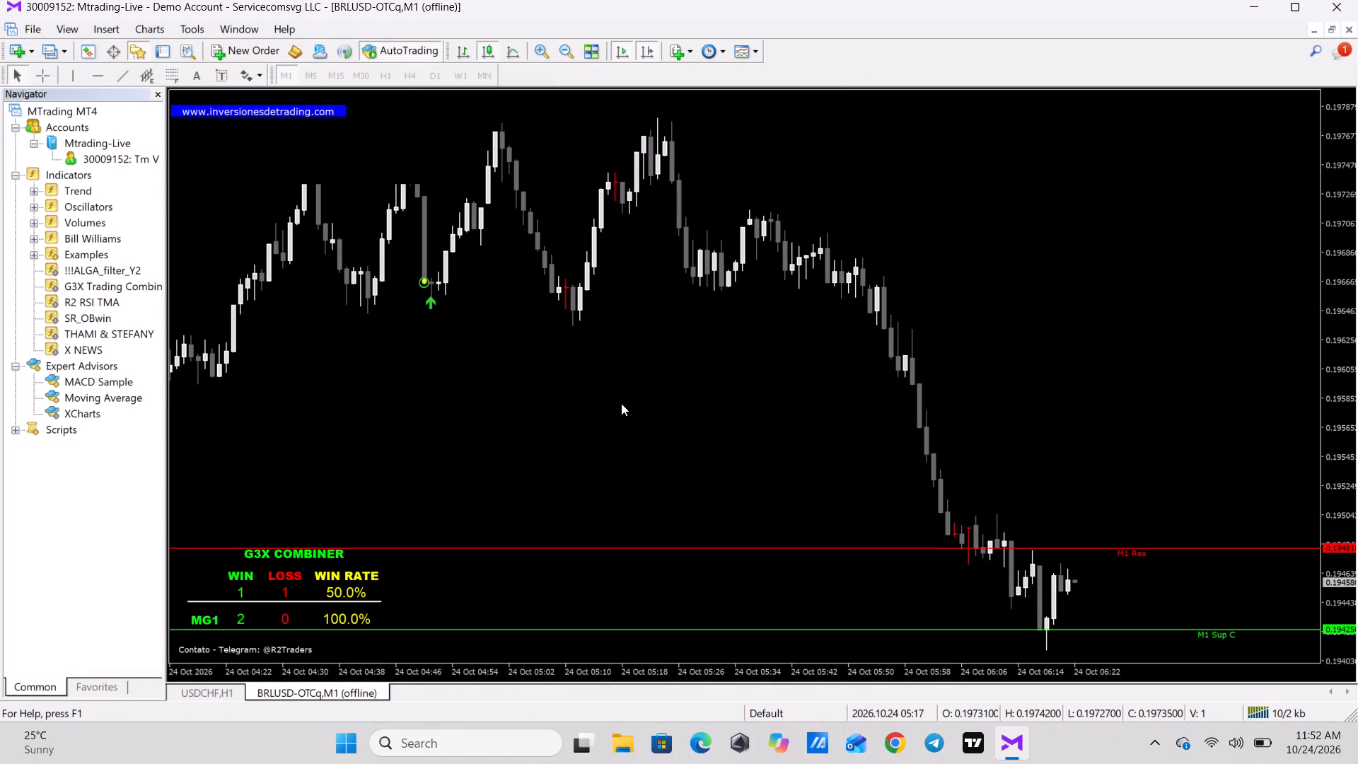
Set Expiração Fixa to 0 in the G3X Trading Combiner indicator's inputs.
{"action": "left_click", "coordinate": [621, 403]}
{"action": "key", "text": "minus"}
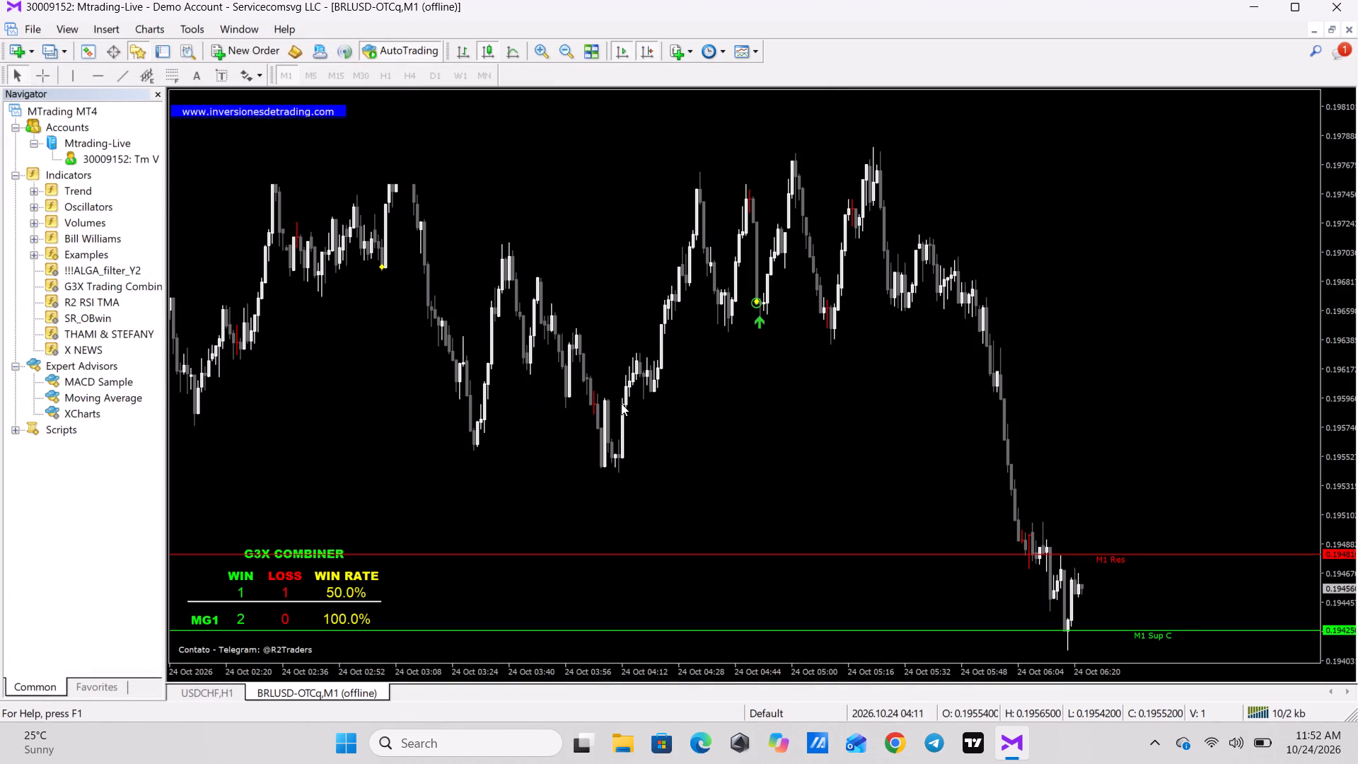
{"action": "key", "text": "minus"}
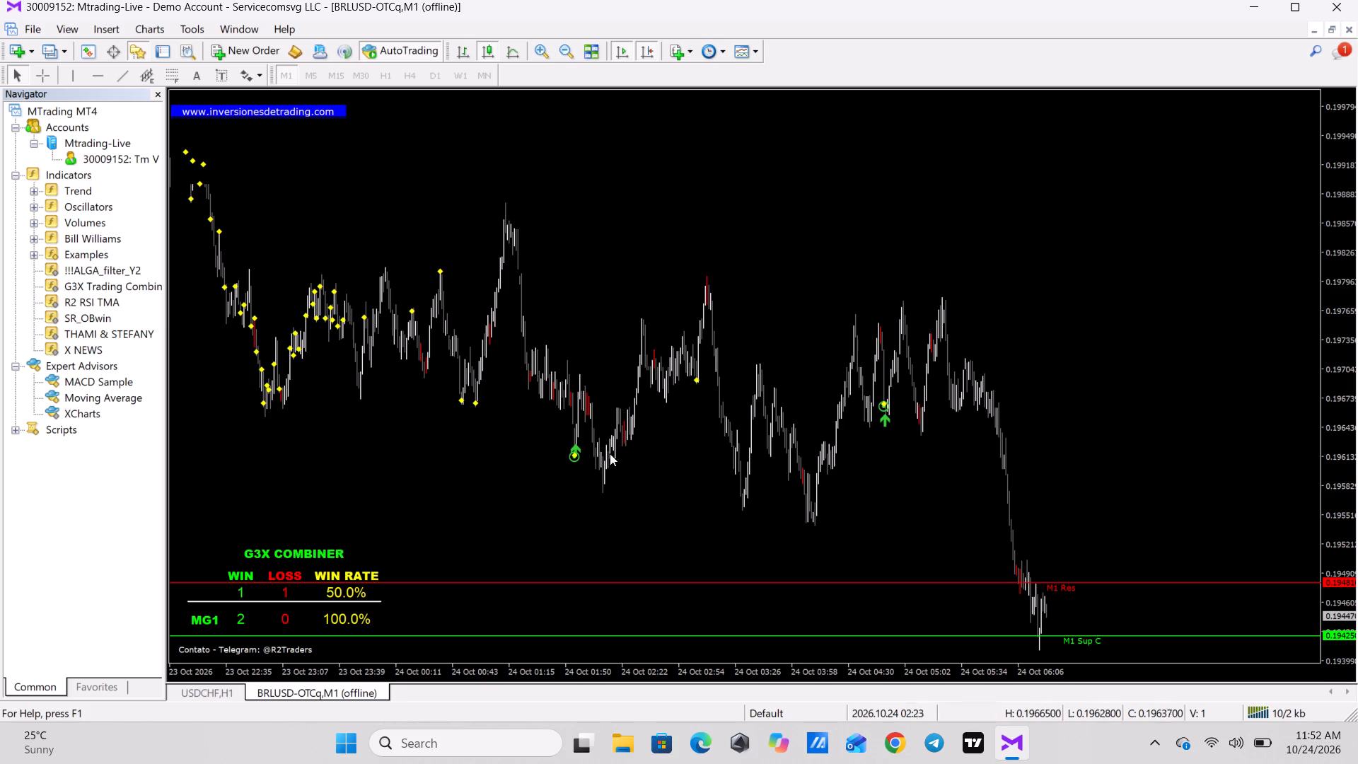
{"action": "key", "text": "plus"}
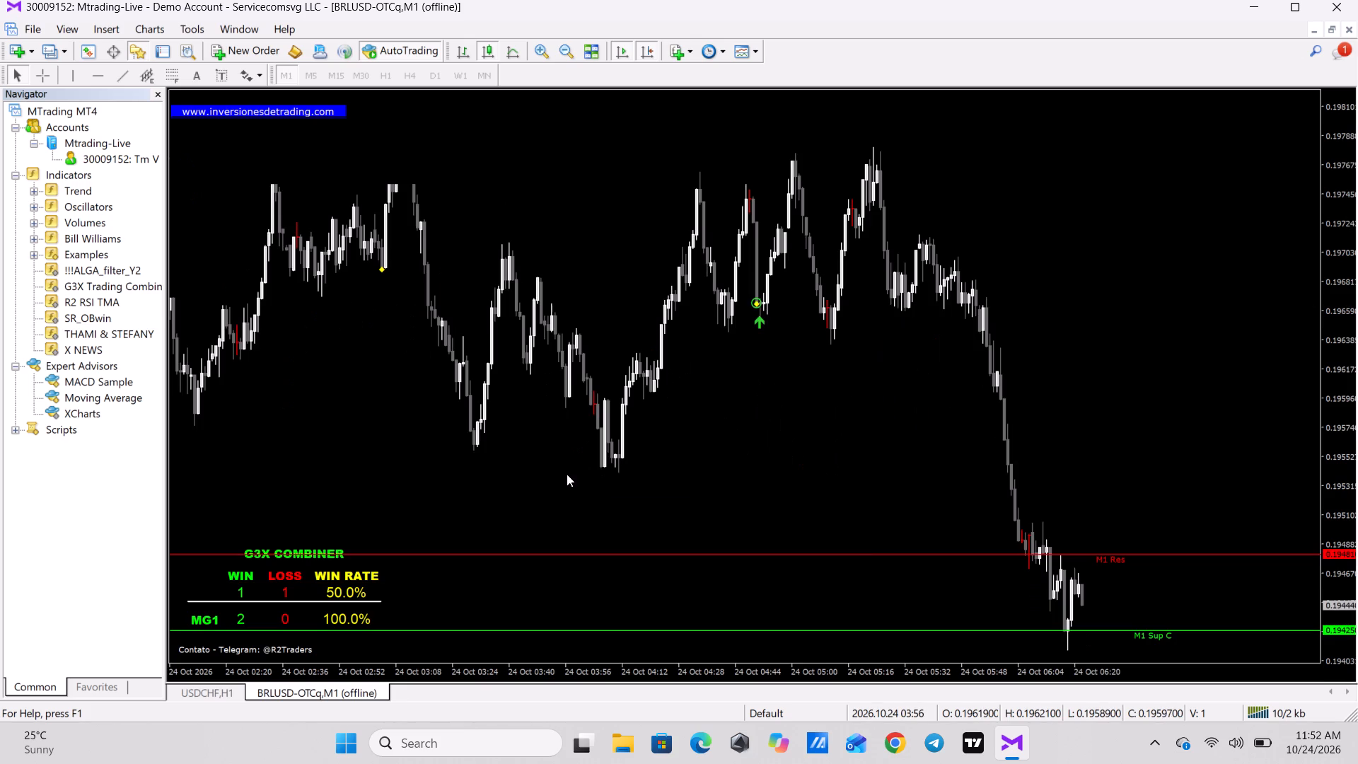
{"action": "right_click", "coordinate": [567, 474]}
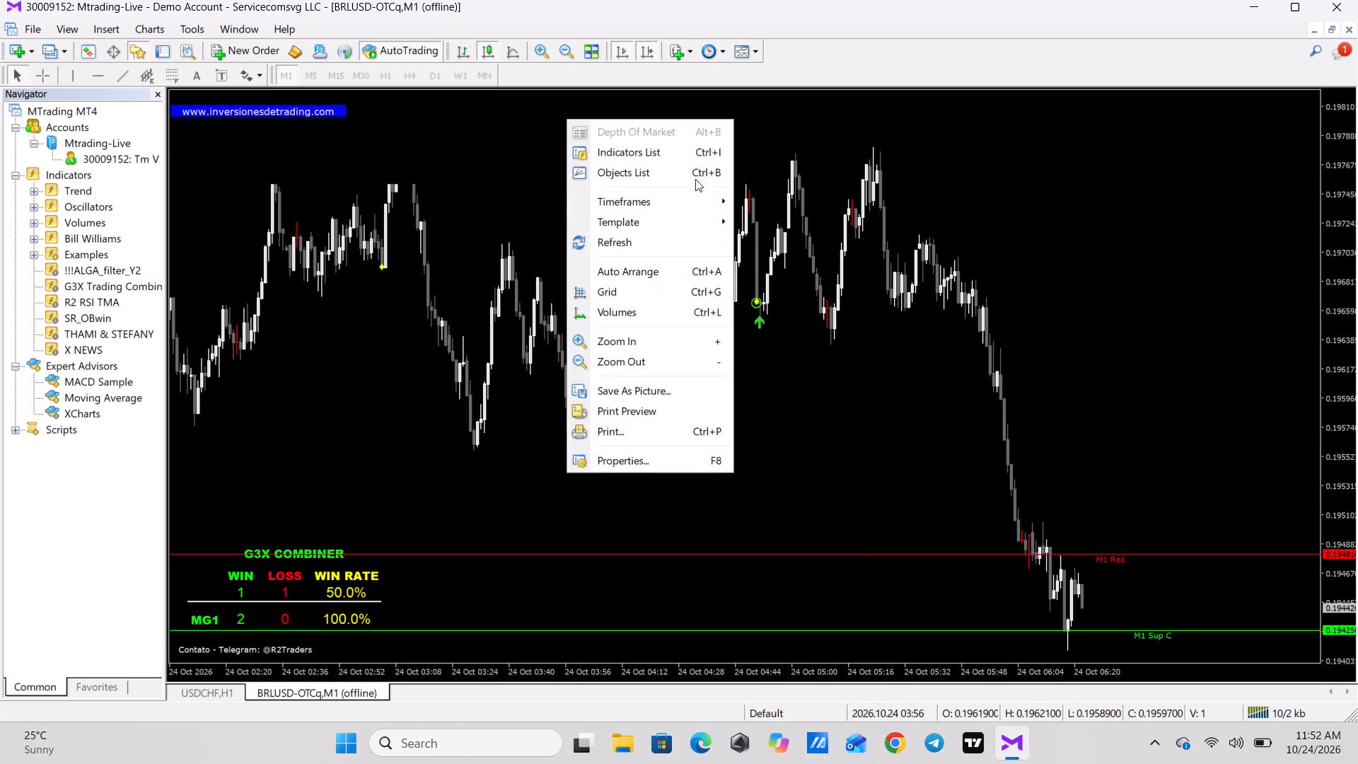
{"action": "left_click", "coordinate": [656, 153]}
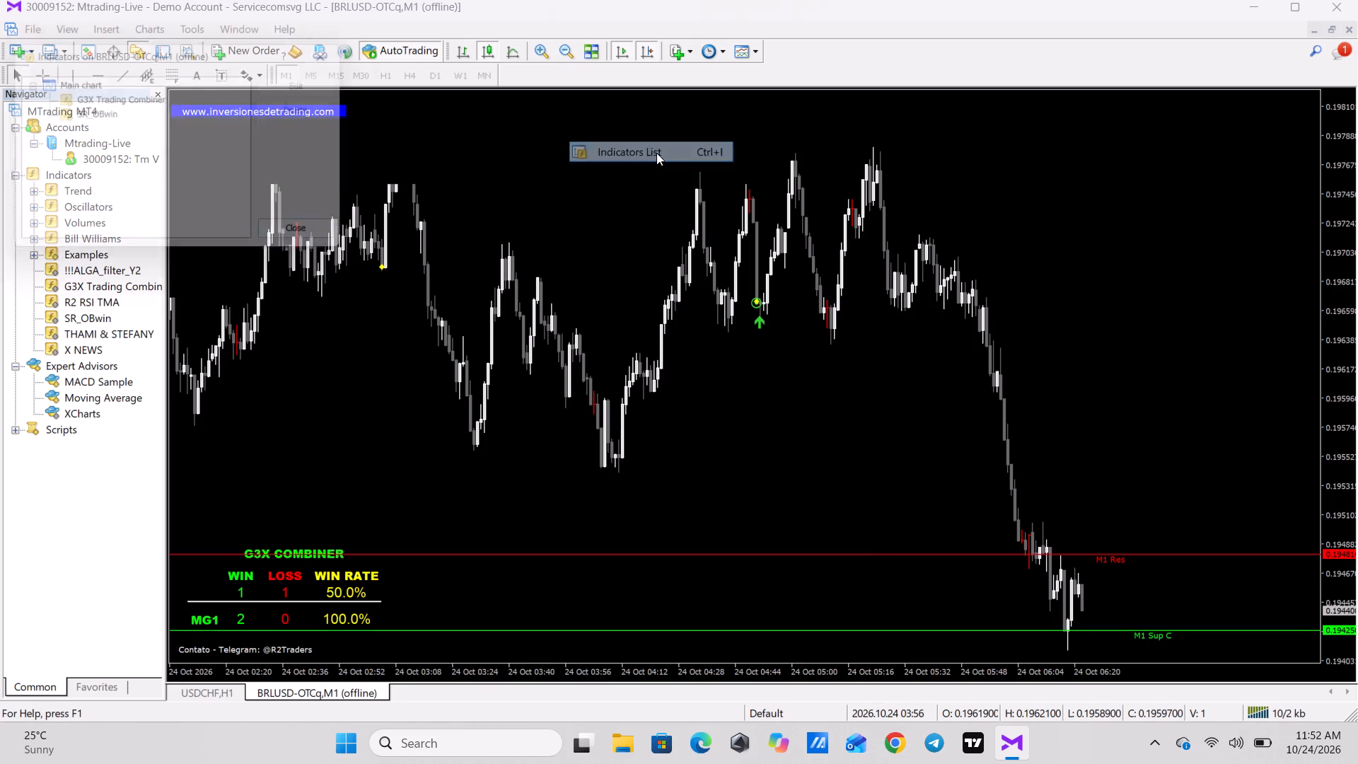
{"action": "double_click", "coordinate": [145, 99]}
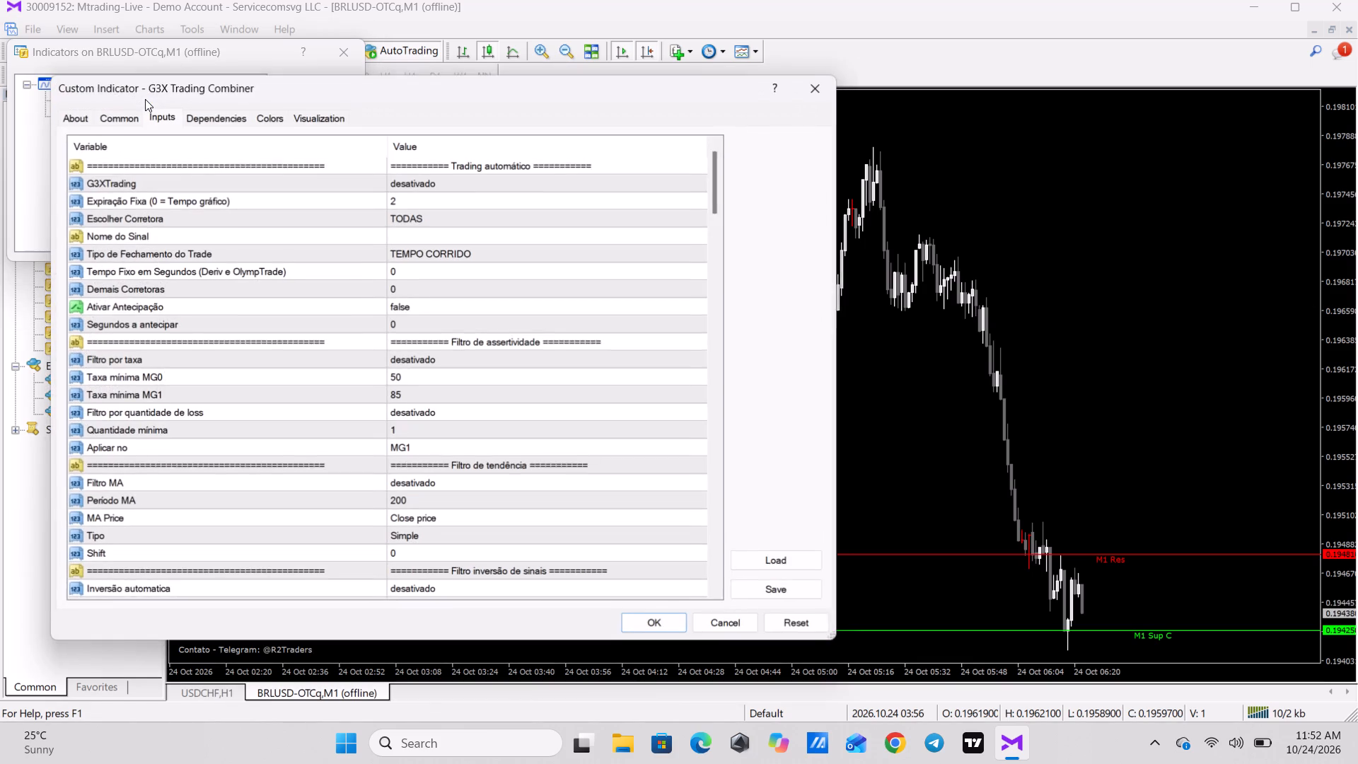
{"action": "double_click", "coordinate": [406, 196]}
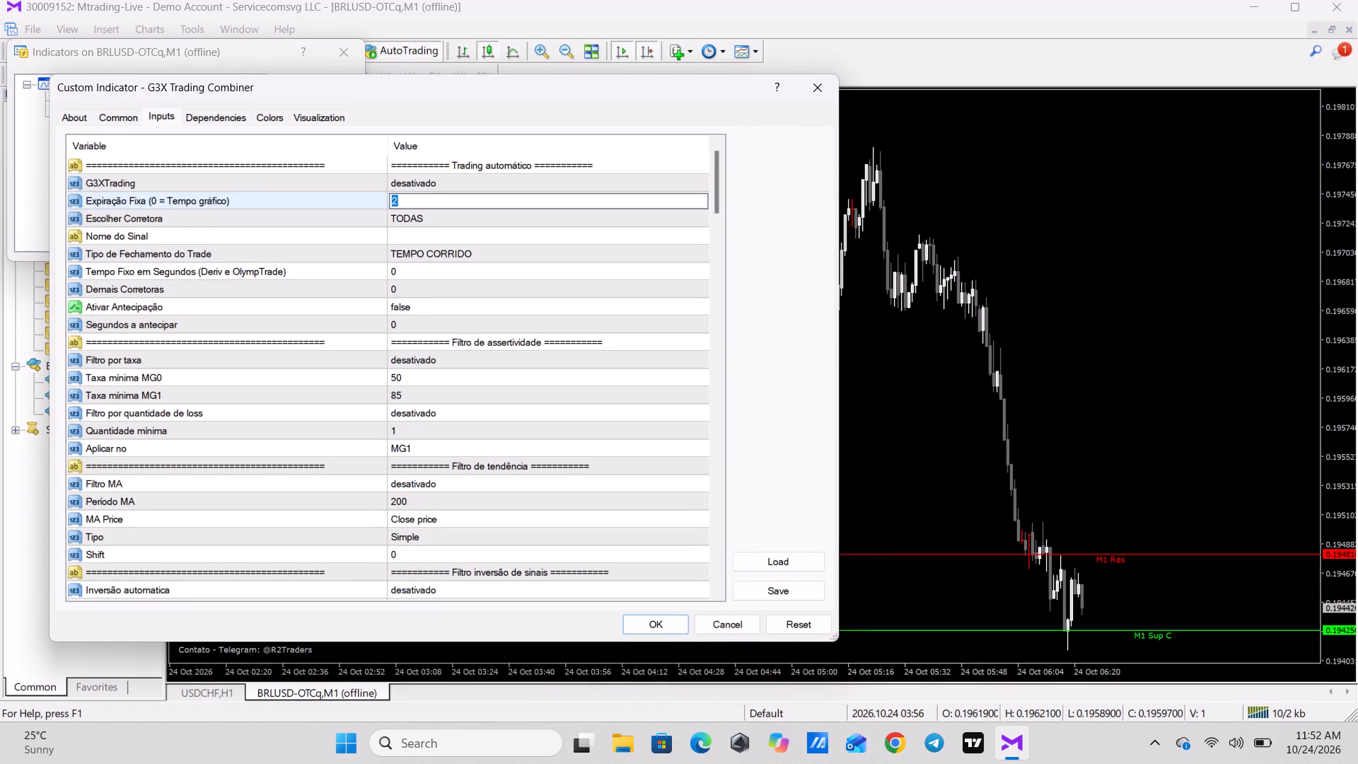
{"action": "left_click", "coordinate": [406, 196]}
{"action": "double_click", "coordinate": [406, 196]}
{"action": "key", "text": "0"}
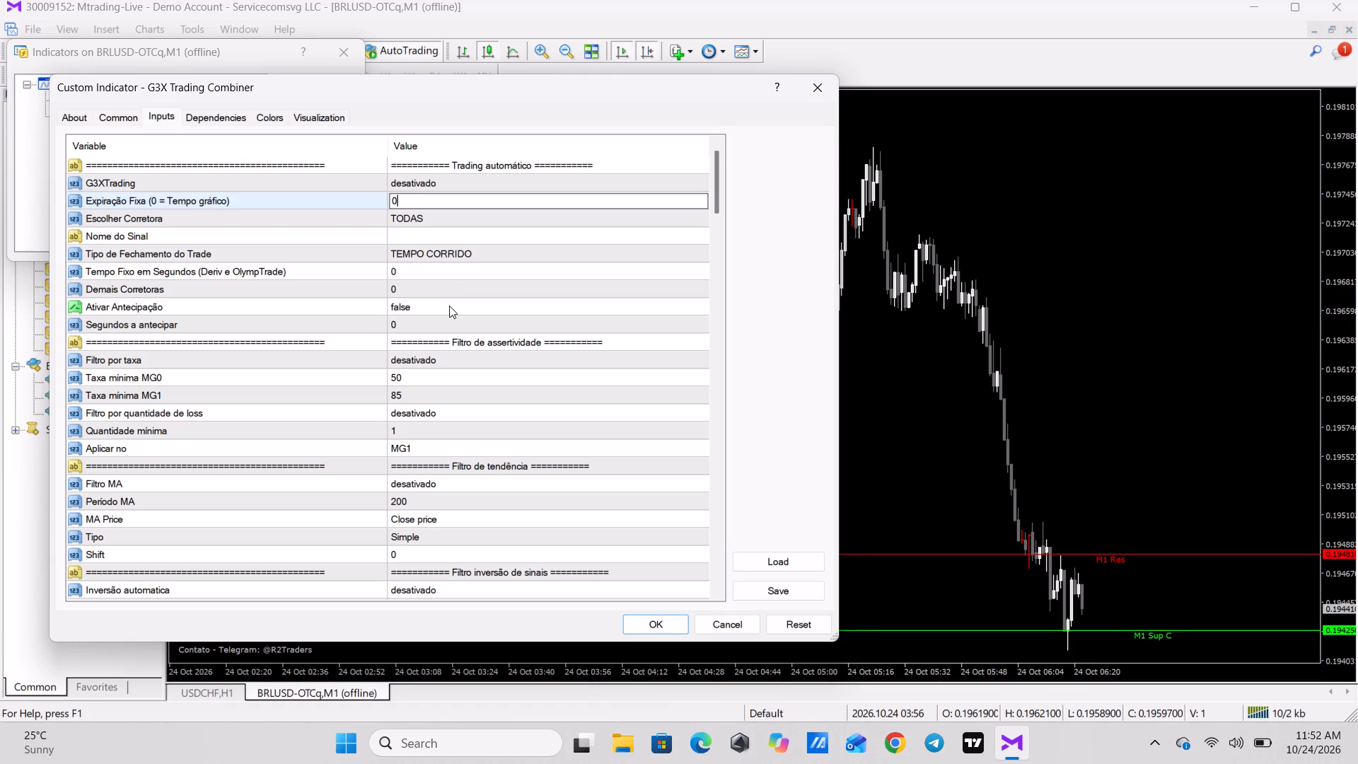
Review the G3X Trading Combiner's remaining inputs down to Configuração Geral, including the external indicators, and exit without applying changes.
{"action": "scroll", "coordinate": [449, 306], "scroll_direction": "down", "scroll_amount": 2}
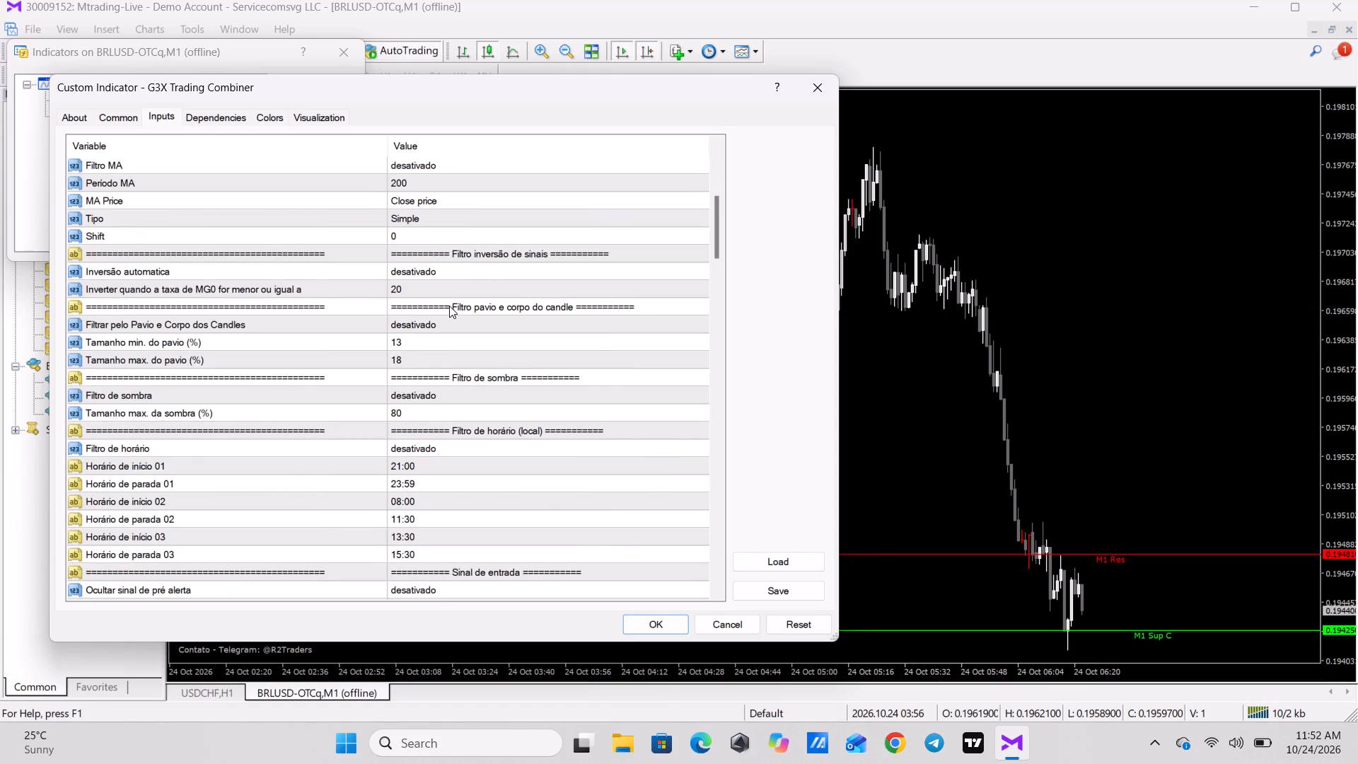
{"action": "scroll", "coordinate": [449, 306], "scroll_direction": "down", "scroll_amount": 1}
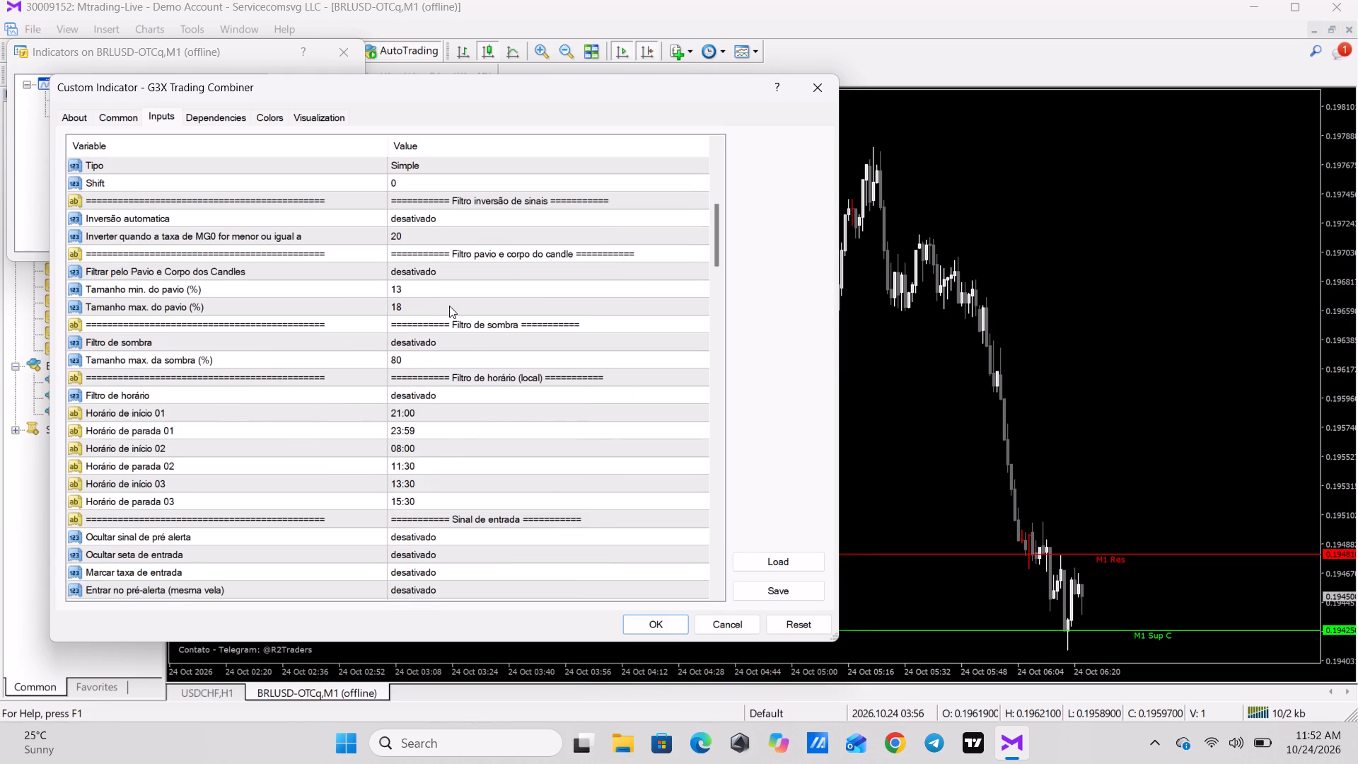
{"action": "scroll", "coordinate": [449, 306], "scroll_direction": "down", "scroll_amount": 2}
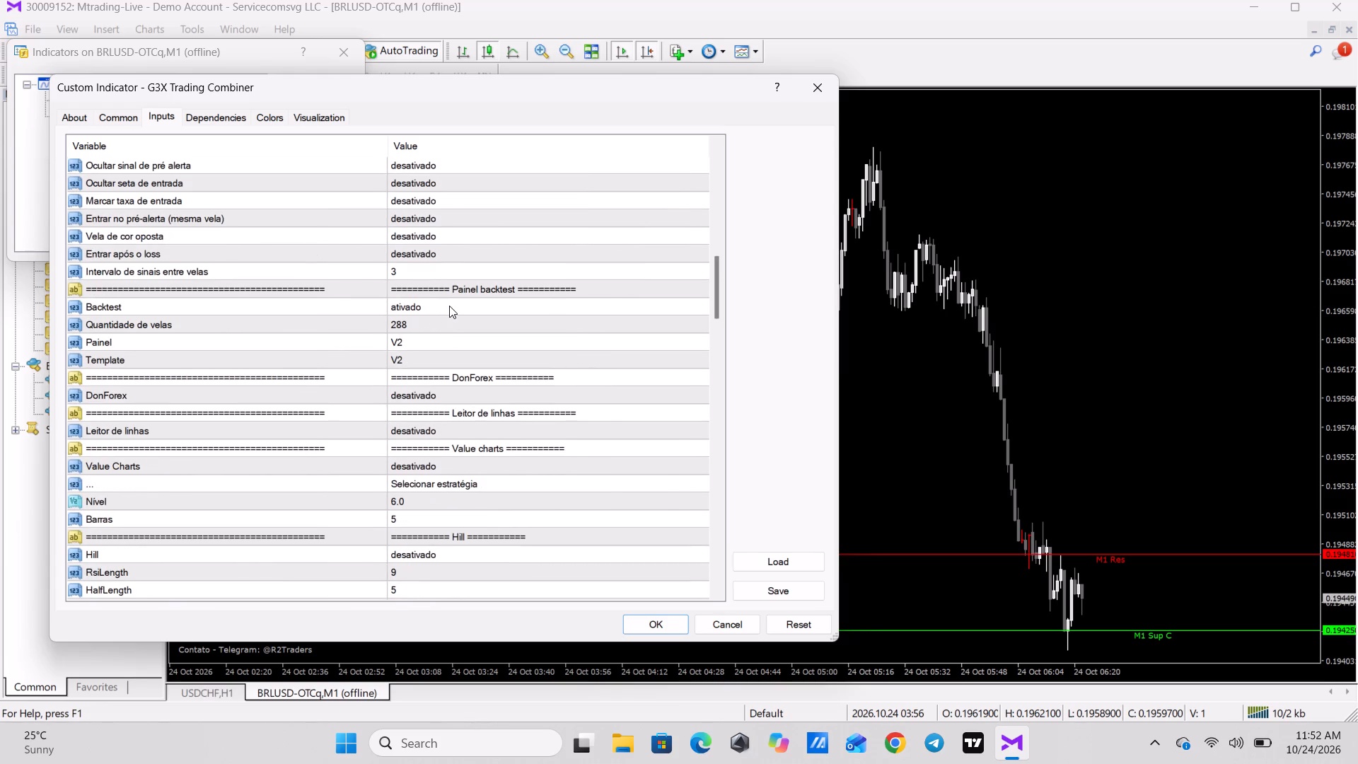
{"action": "scroll", "coordinate": [449, 306], "scroll_direction": "up", "scroll_amount": 1}
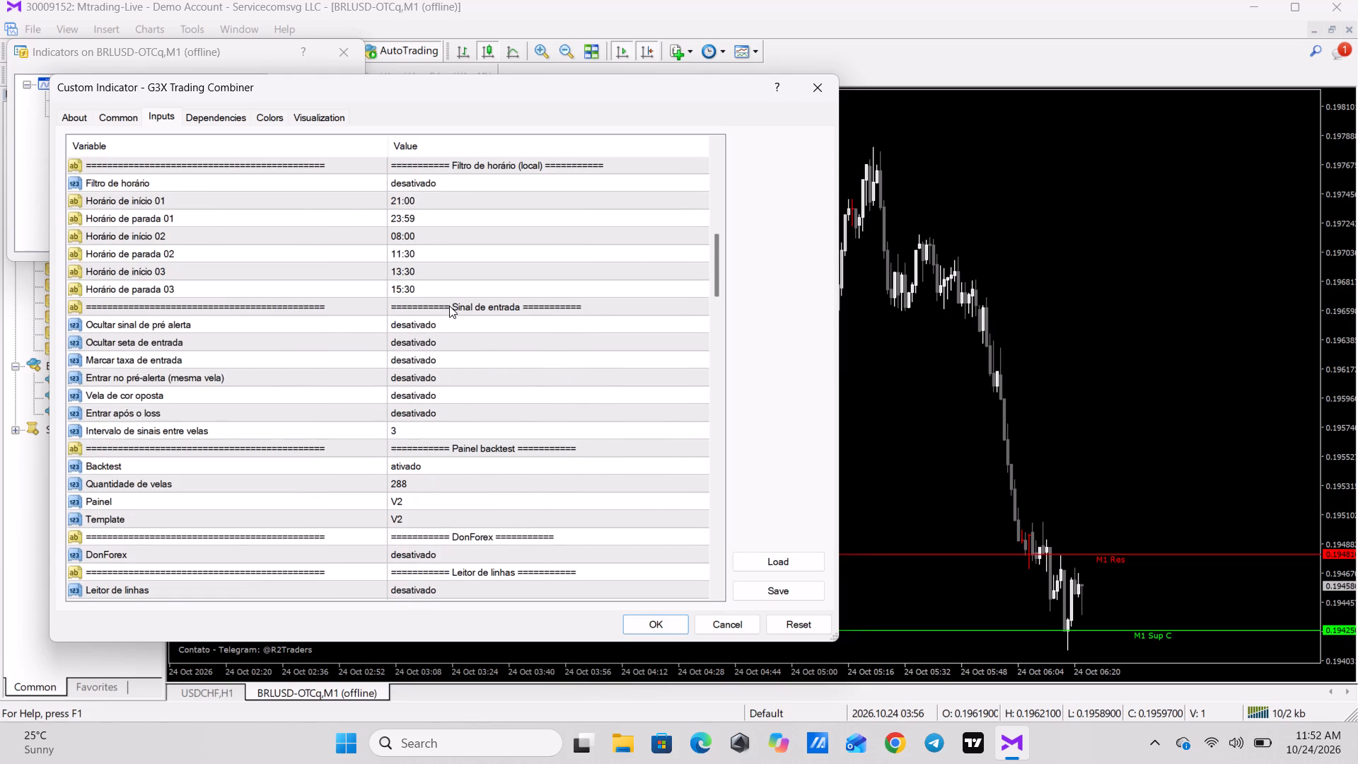
{"action": "scroll", "coordinate": [449, 300], "scroll_direction": "down", "scroll_amount": 3}
{"action": "scroll", "coordinate": [449, 300], "scroll_direction": "up", "scroll_amount": 2}
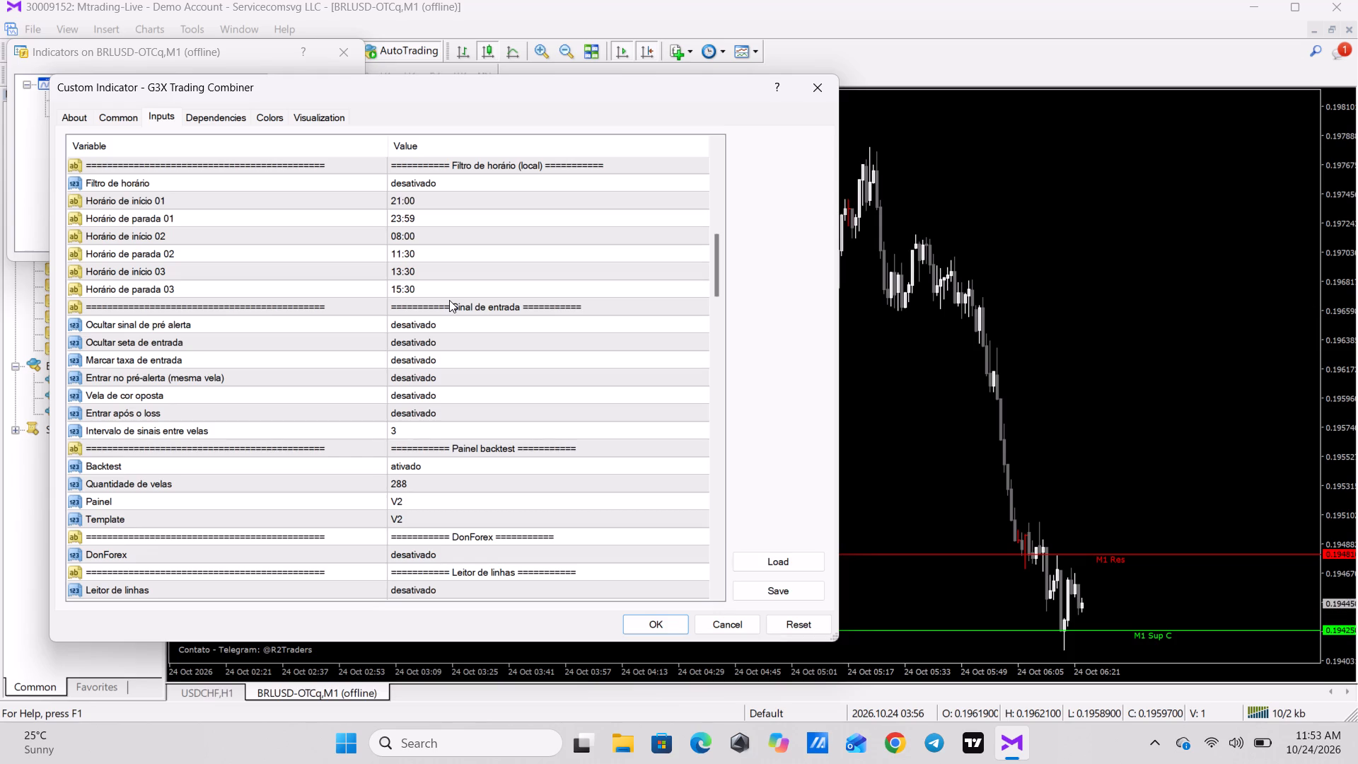
{"action": "scroll", "coordinate": [439, 426], "scroll_direction": "down", "scroll_amount": 1}
{"action": "scroll", "coordinate": [439, 426], "scroll_direction": "up", "scroll_amount": 1, "text": "ctrl"}
{"action": "scroll", "coordinate": [439, 426], "scroll_direction": "down", "scroll_amount": 1, "text": "ctrl"}
{"action": "scroll", "coordinate": [439, 426], "scroll_direction": "down", "scroll_amount": 2}
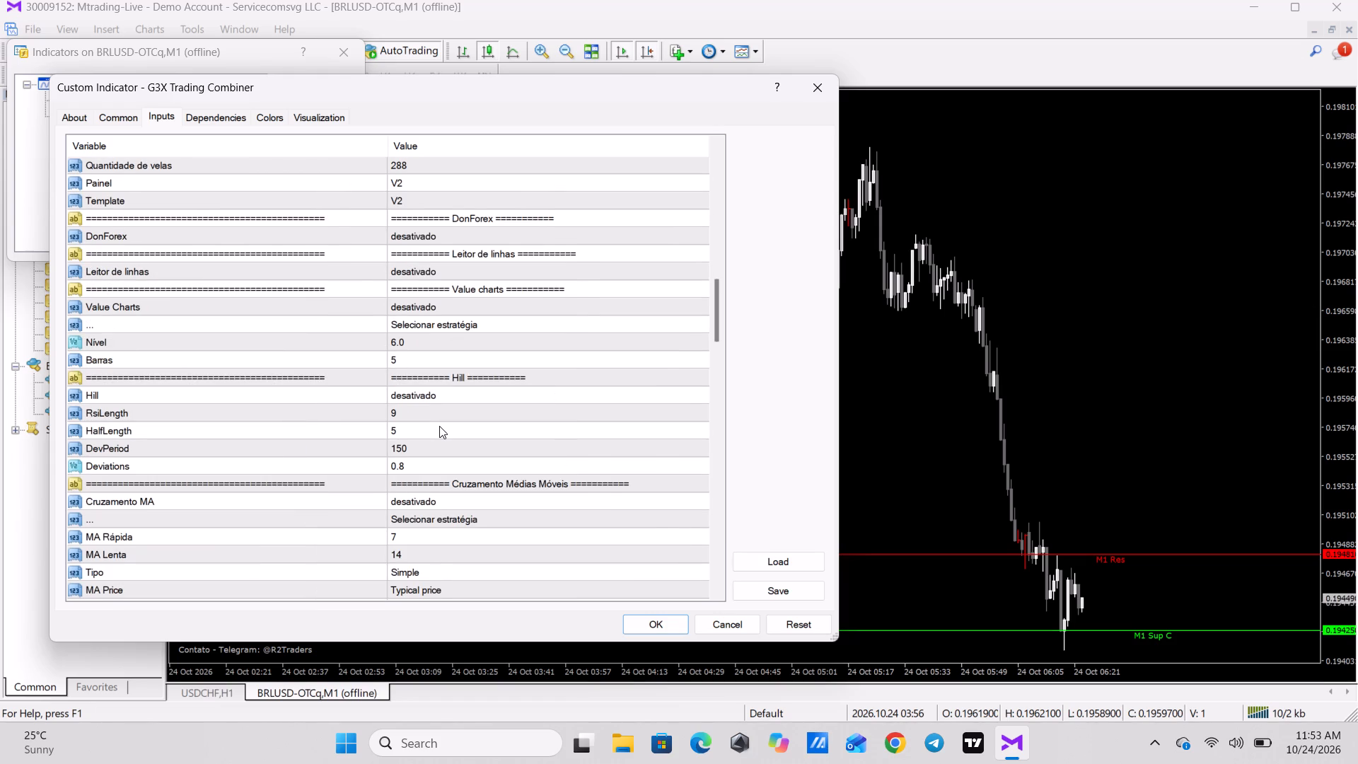
{"action": "scroll", "coordinate": [439, 426], "scroll_direction": "down", "scroll_amount": 2}
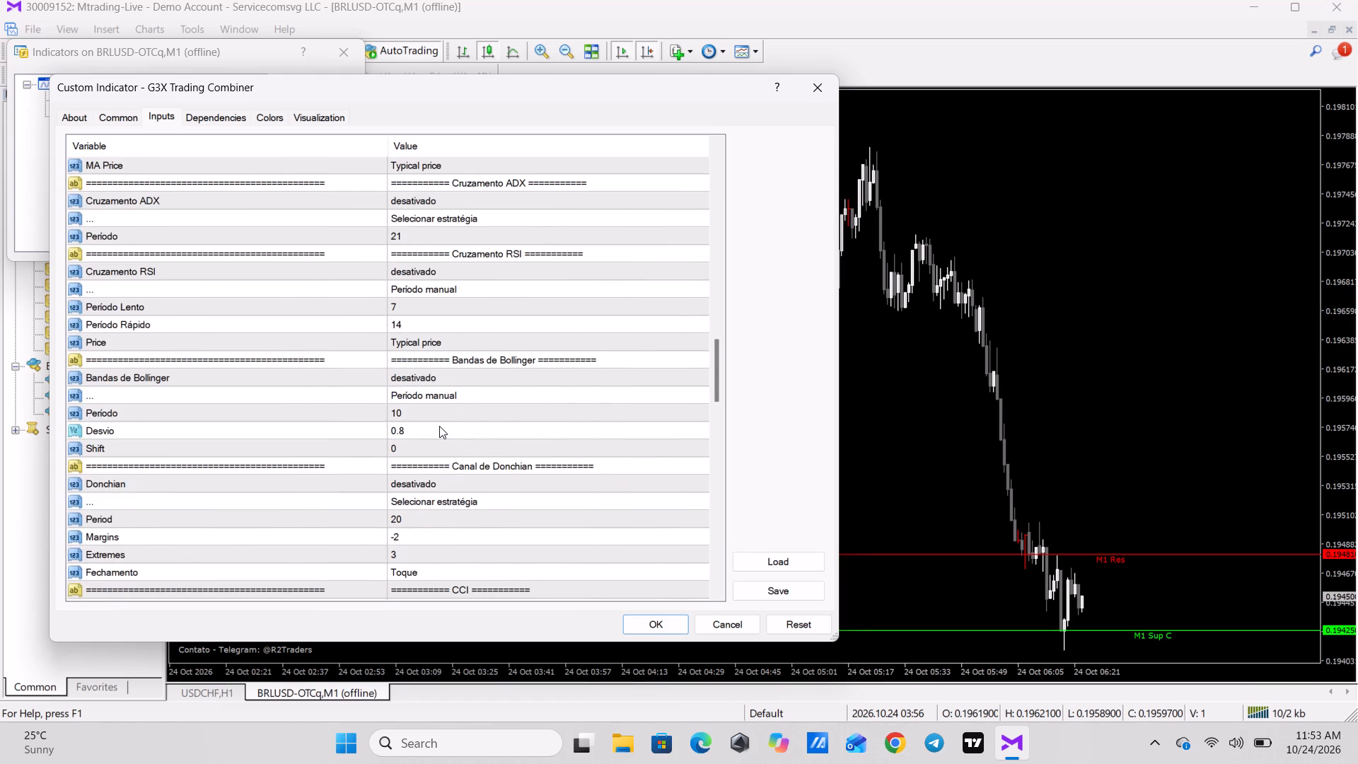
{"action": "scroll", "coordinate": [439, 426], "scroll_direction": "down", "scroll_amount": 6}
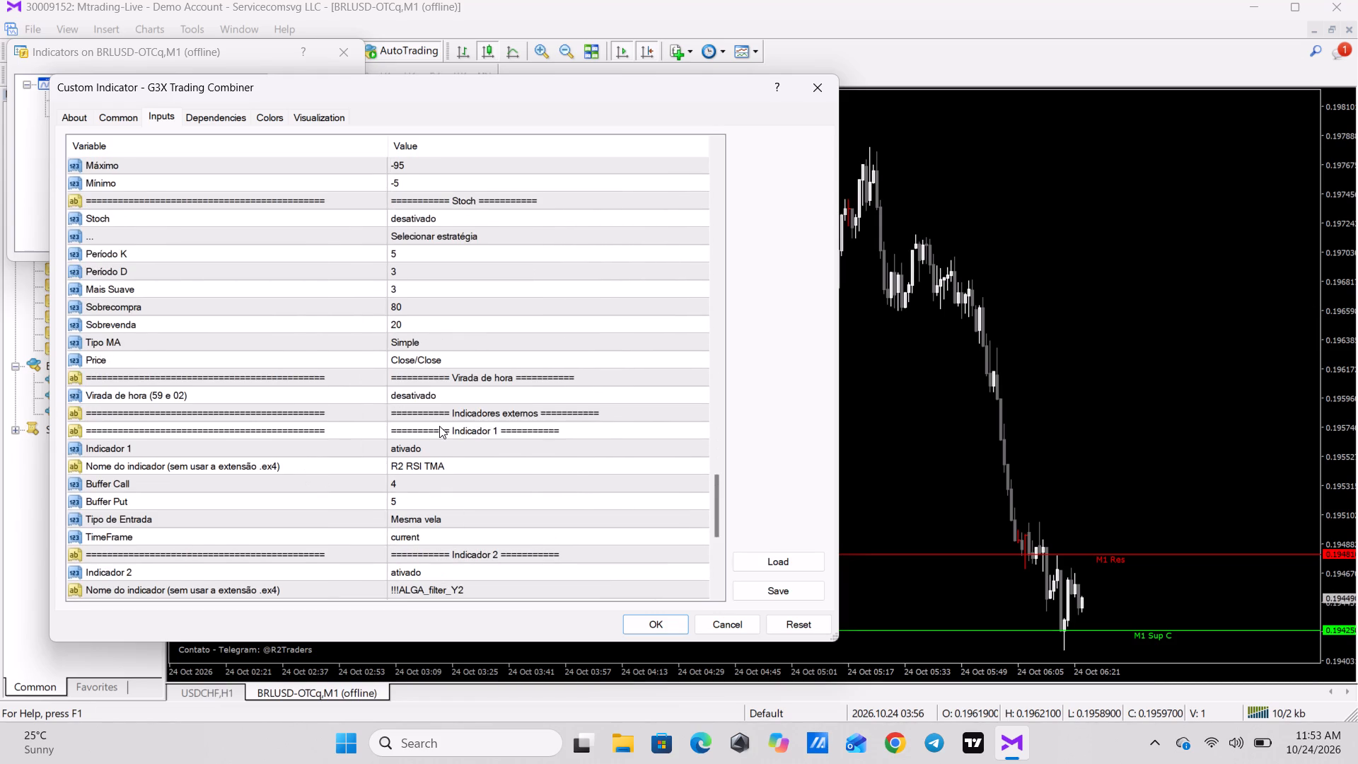
{"action": "scroll", "coordinate": [439, 426], "scroll_direction": "down", "scroll_amount": 1}
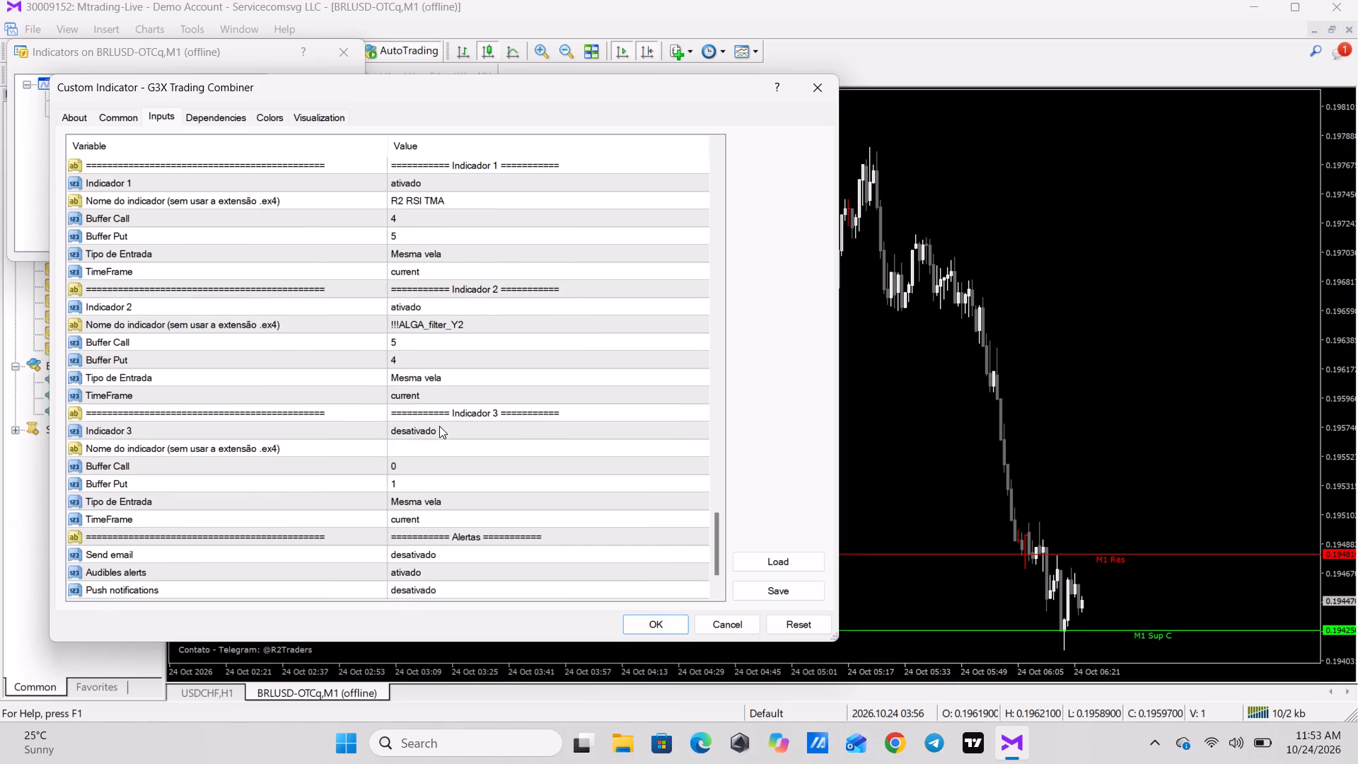
{"action": "scroll", "coordinate": [439, 426], "scroll_direction": "down", "scroll_amount": 1}
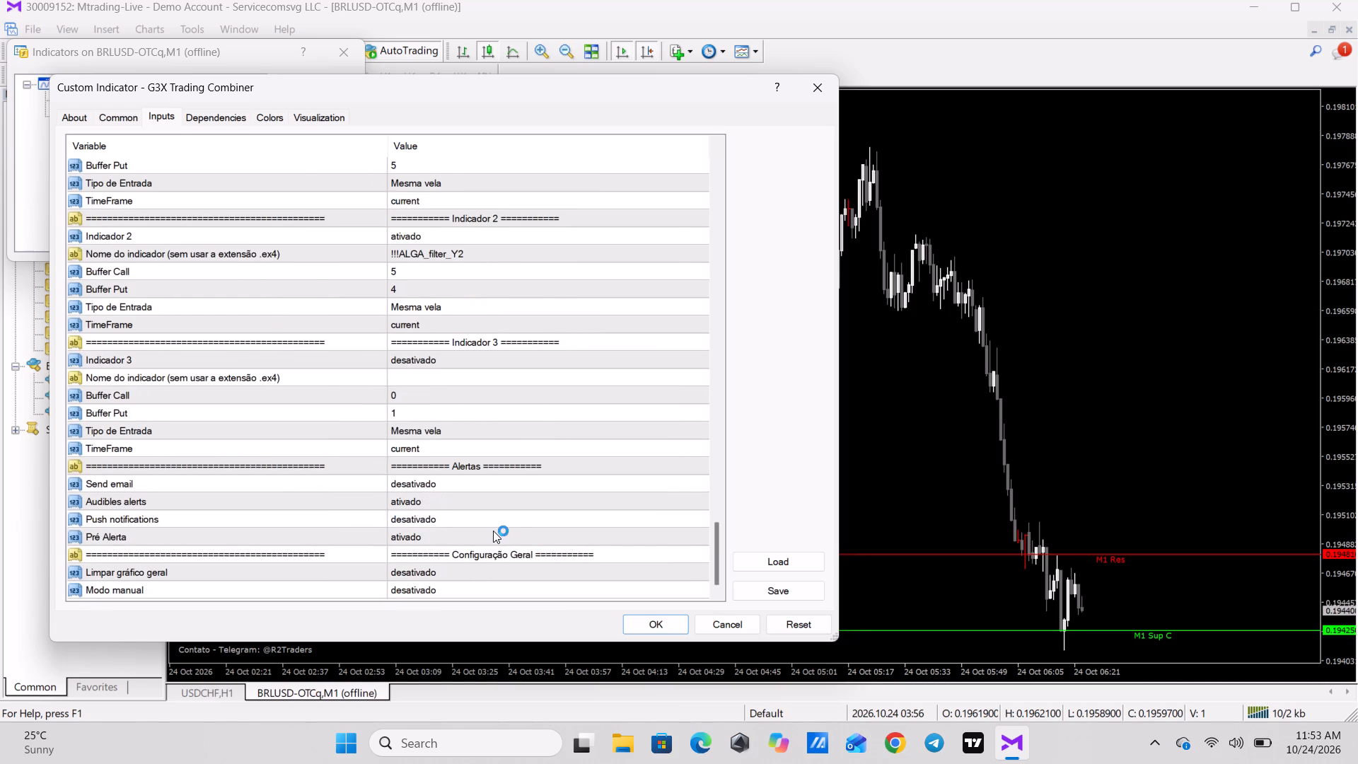
{"action": "scroll", "coordinate": [493, 531], "scroll_direction": "down", "scroll_amount": 2}
{"action": "left_click", "coordinate": [736, 624]}
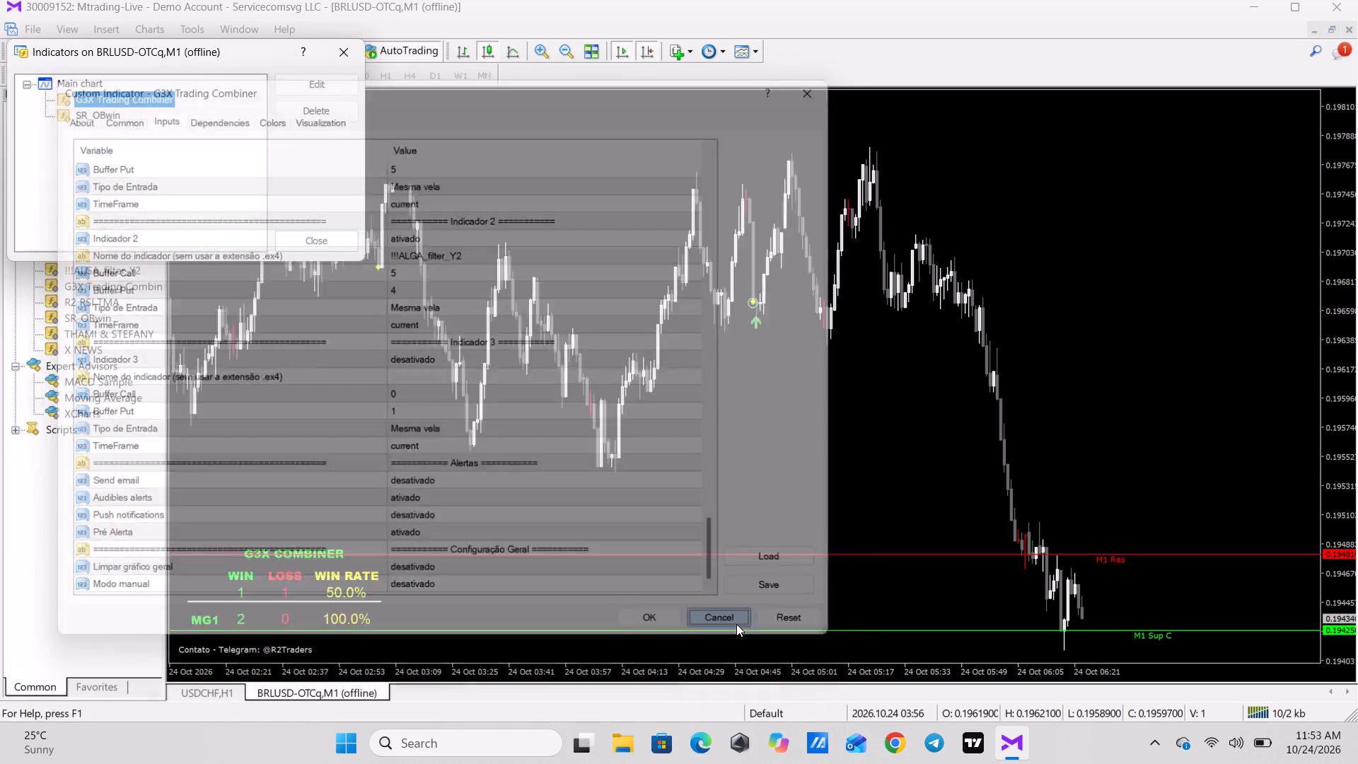
{"action": "left_click", "coordinate": [331, 233]}
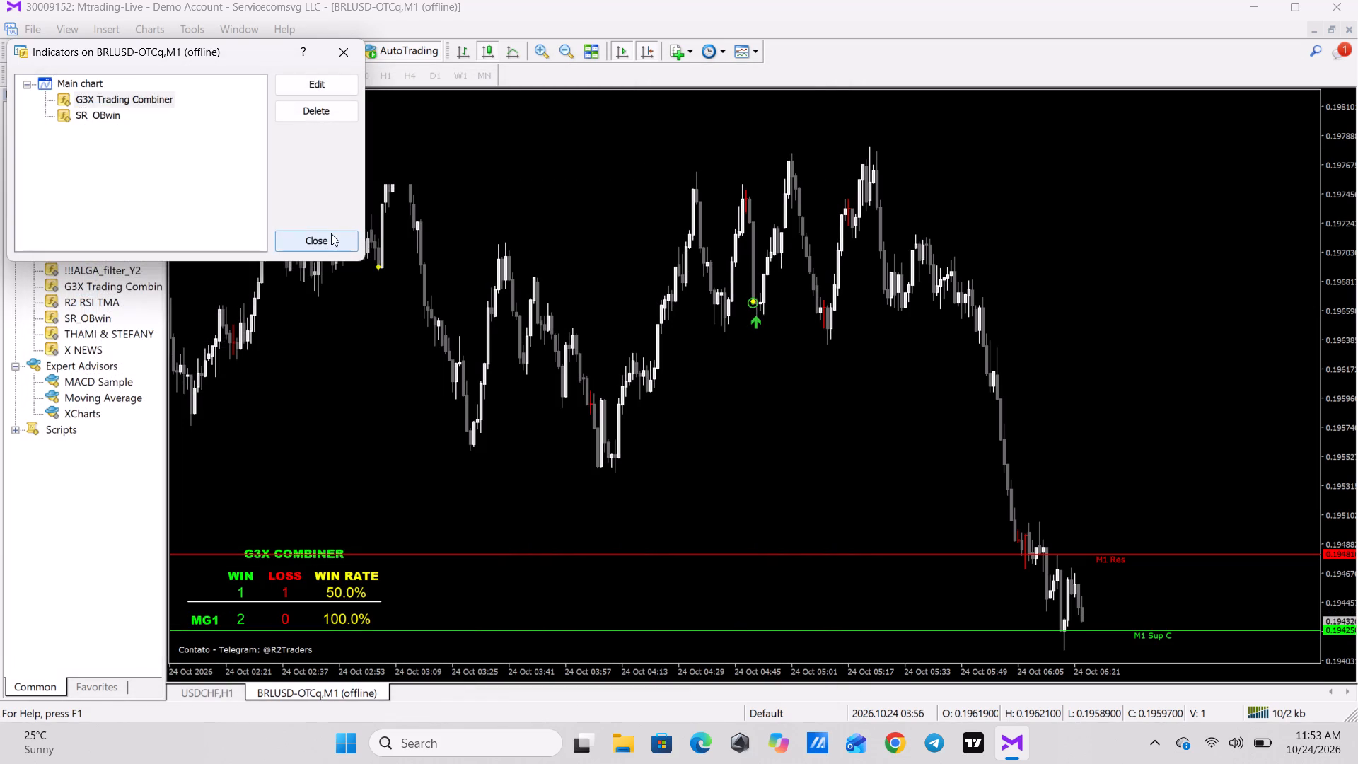
Close the BRLUSD-OTCq,M1 chart and reopen it as a fresh offline chart through XCharts.
{"action": "left_click", "coordinate": [1350, 25]}
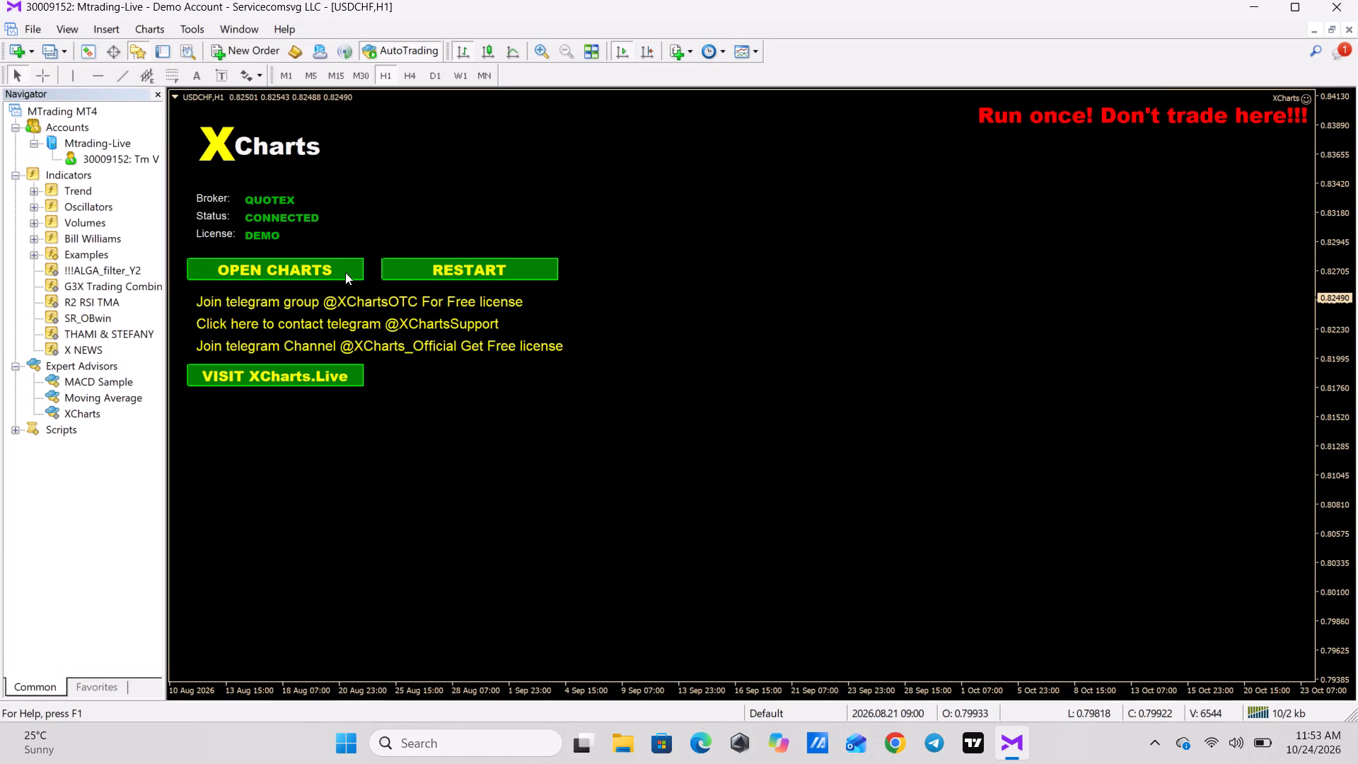
{"action": "left_click", "coordinate": [311, 266]}
{"action": "double_click", "coordinate": [77, 198]}
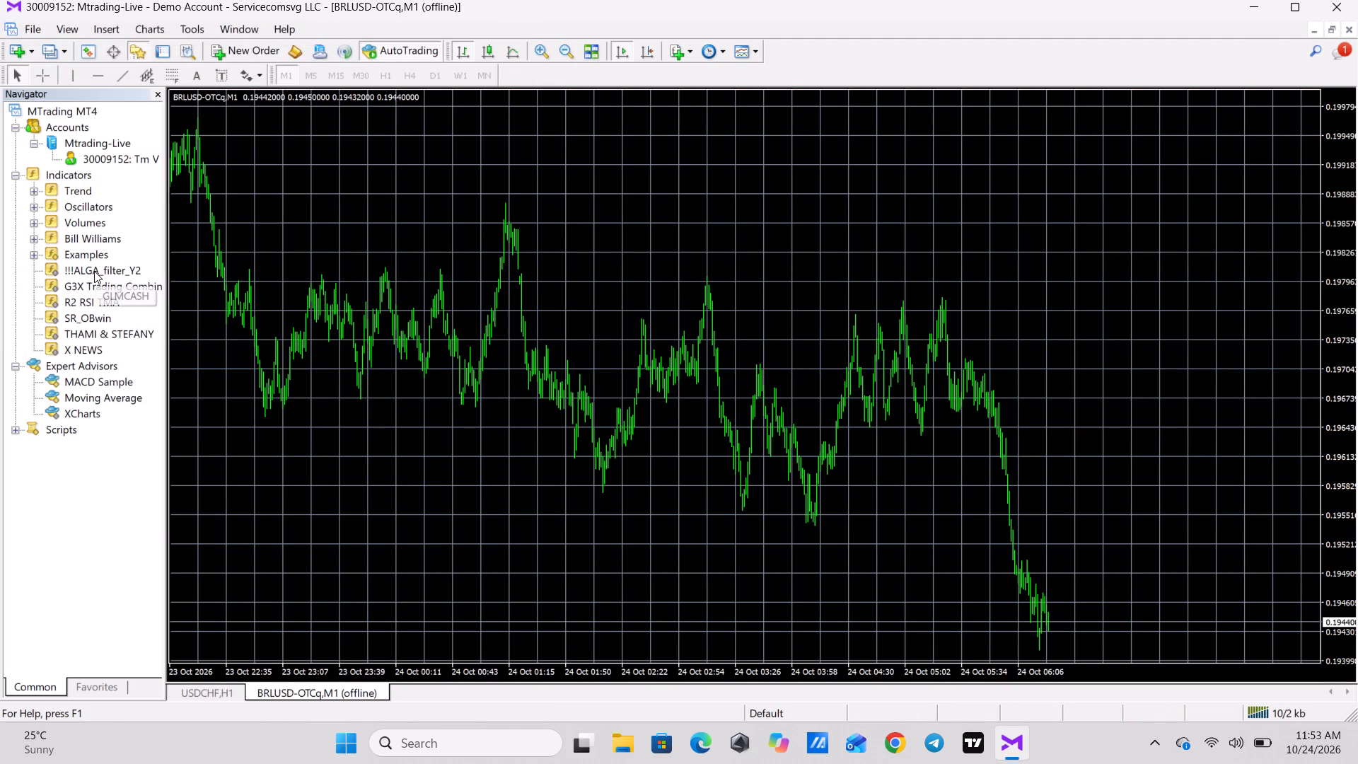
Add the !!!ALGA_filter_Y2 custom indicator to the BRLUSD-OTCq,M1 chart with its default settings.
{"action": "double_click", "coordinate": [94, 271]}
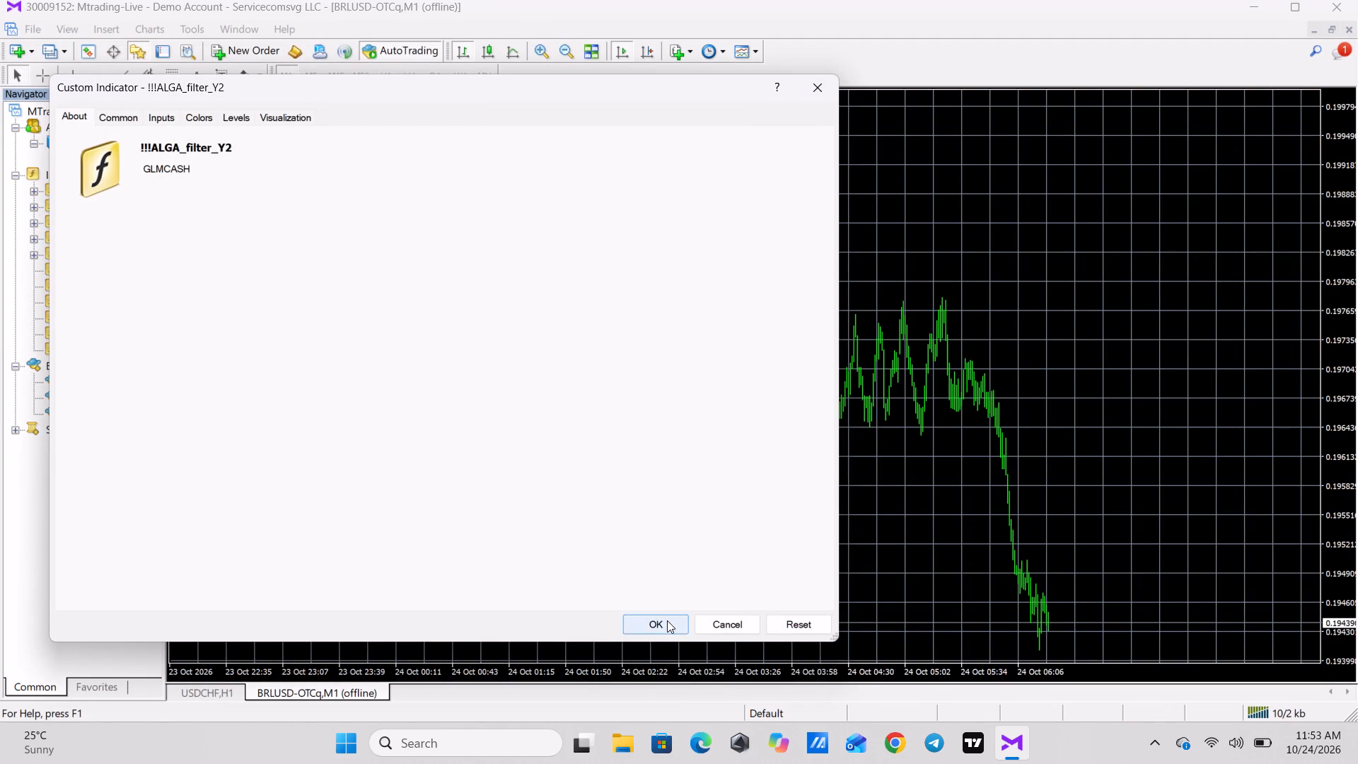
{"action": "left_click", "coordinate": [667, 620]}
{"action": "left_click", "coordinate": [787, 439]}
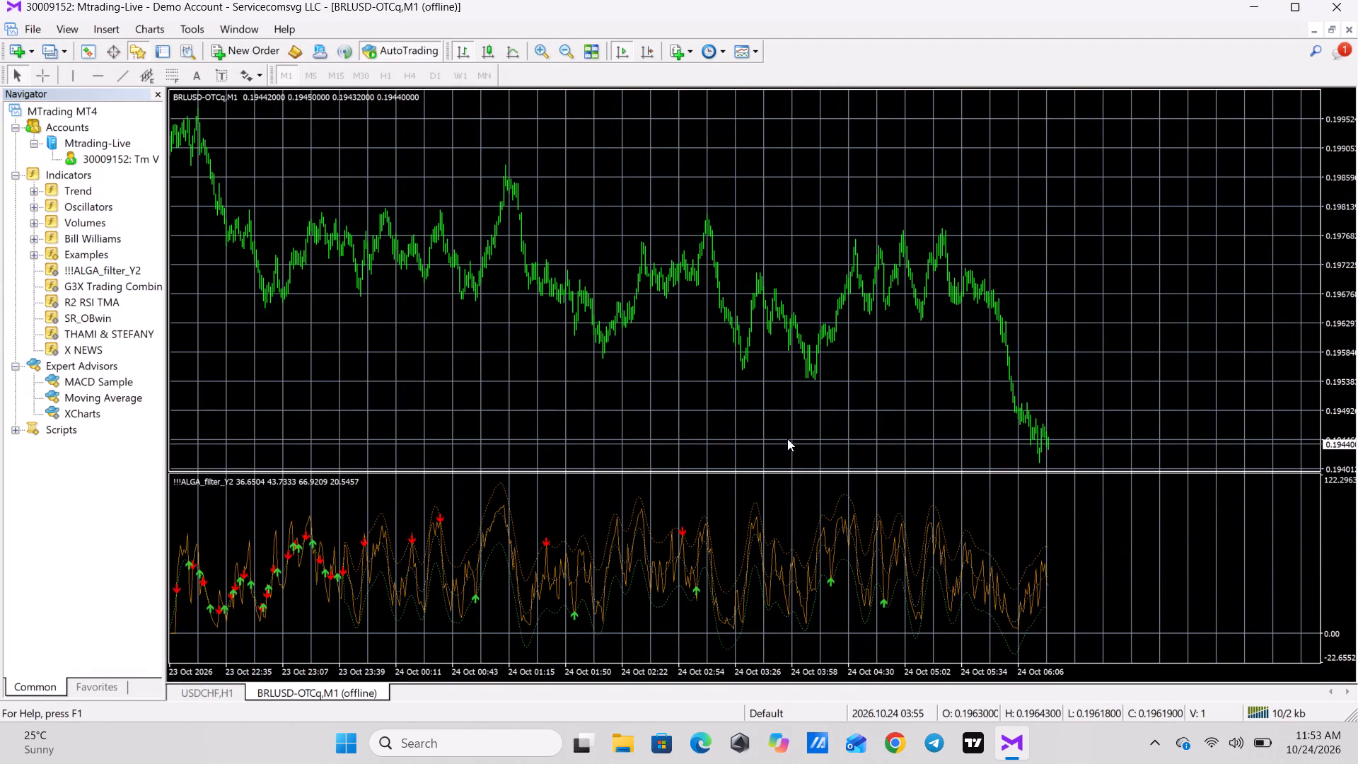
Display the BRLUSD-OTCq,M1 chart as candlesticks at the largest zoom level.
{"action": "left_click", "coordinate": [489, 47]}
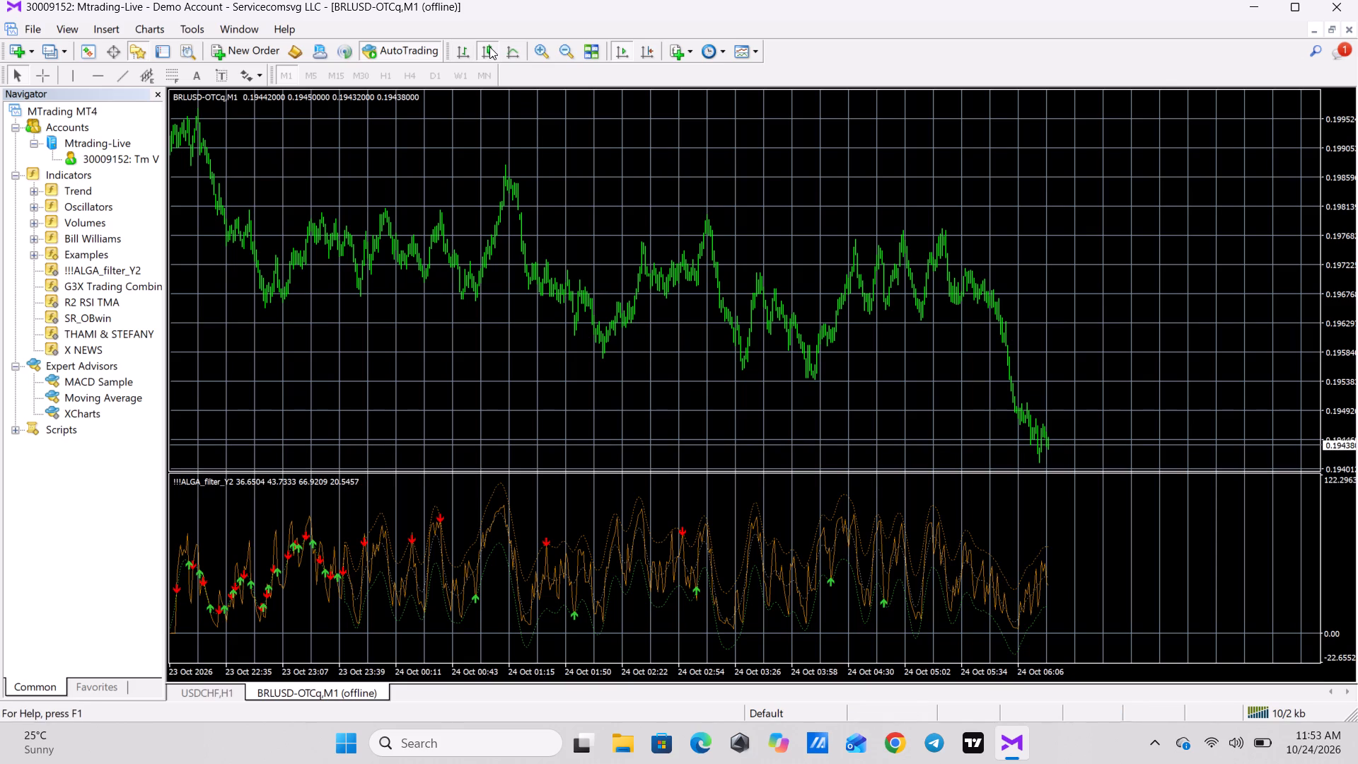
{"action": "left_click", "coordinate": [549, 291]}
{"action": "type", "text": "++"}
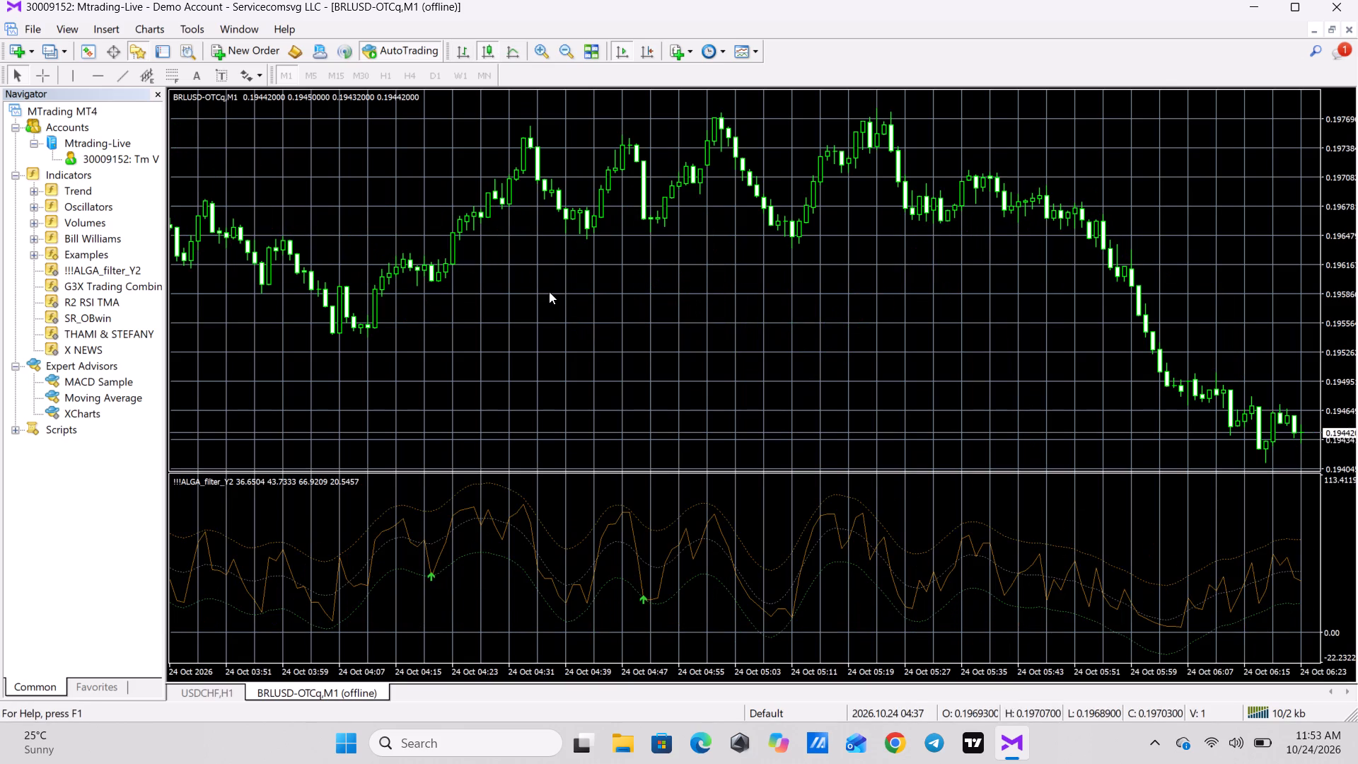
{"action": "key", "text": "plus"}
{"action": "type", "text": "++"}
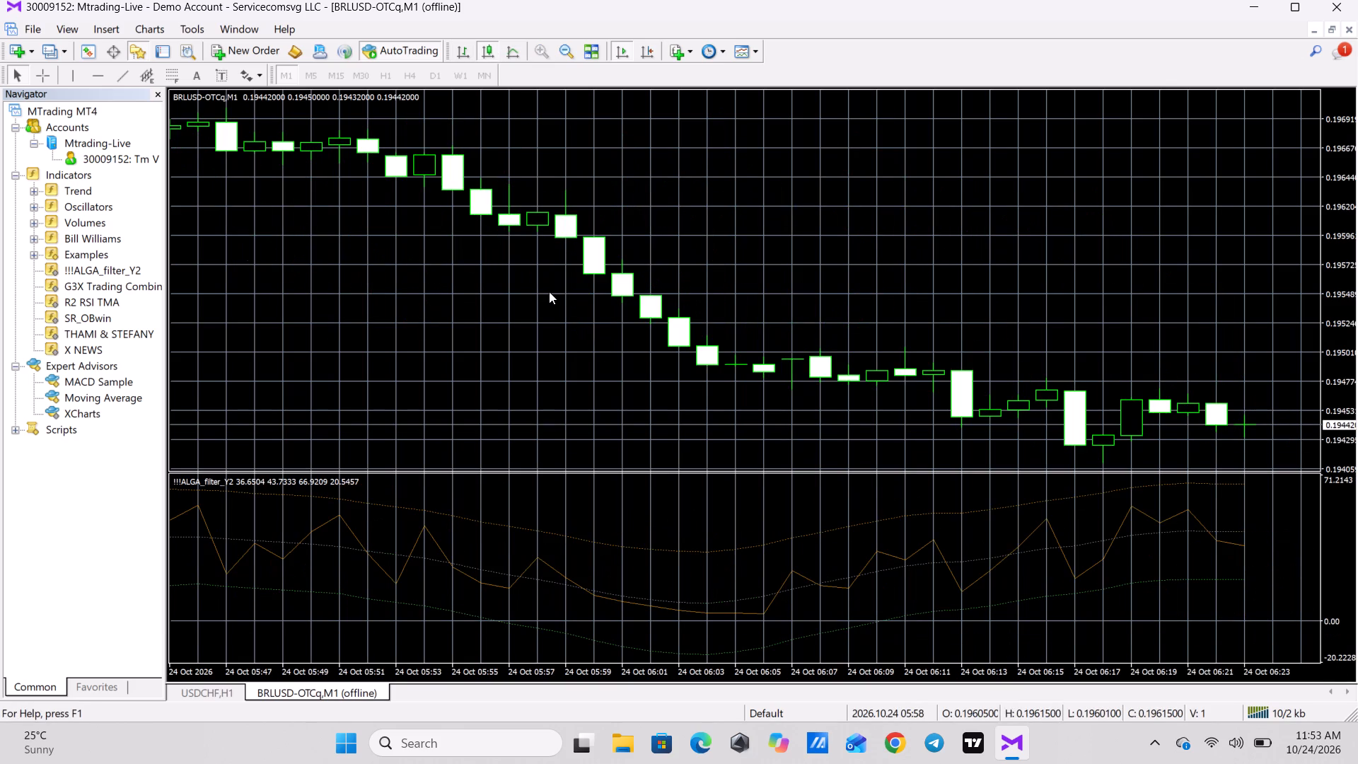
{"action": "double_click", "coordinate": [549, 291]}
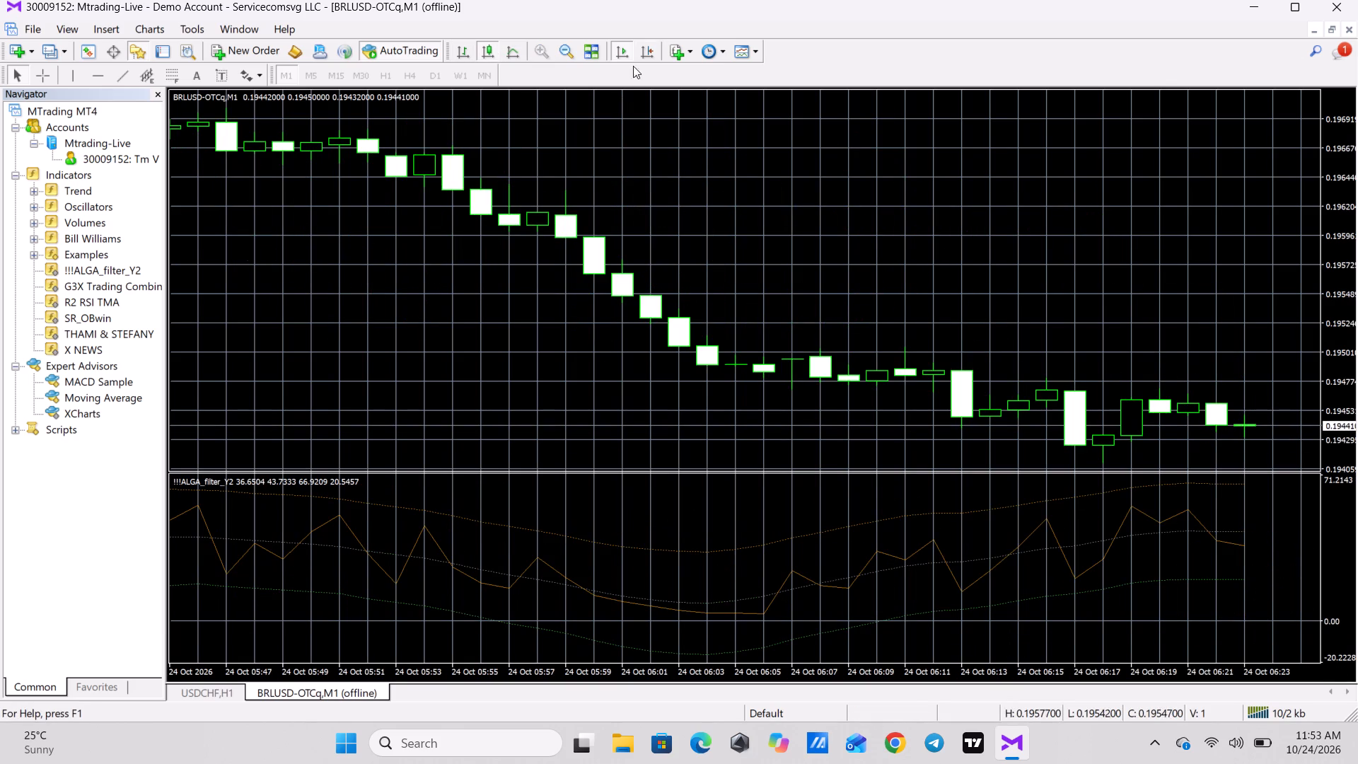
Enable chart shift and turn off auto-scroll on the BRLUSD-OTCq,M1 chart.
{"action": "left_click", "coordinate": [649, 50]}
{"action": "left_click", "coordinate": [620, 52]}
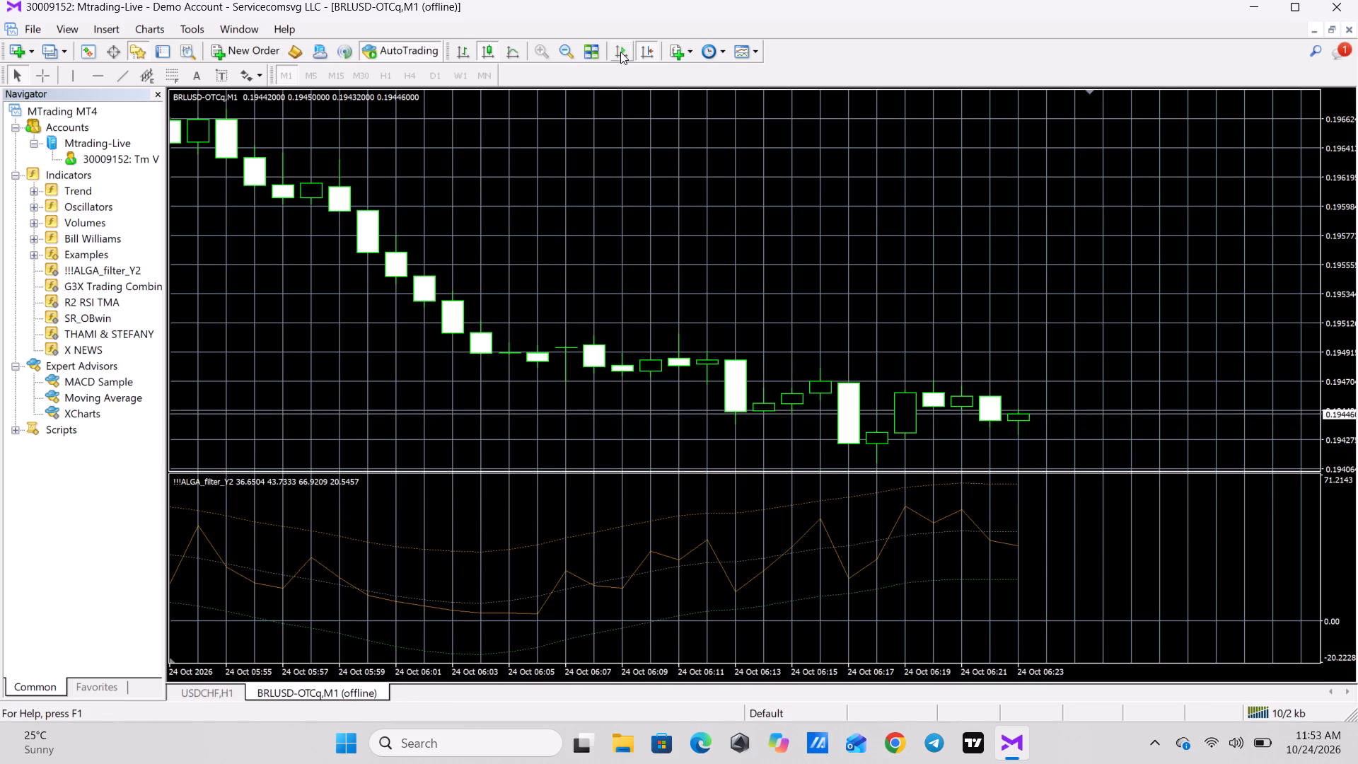
Examine the !!!ALGA_filter_Y2 signal arrows against the price candles in the chart history back to about 04:13 on 24 Oct.
{"action": "left_click", "coordinate": [566, 234]}
{"action": "key", "text": "Left"}
{"action": "key", "text": "Left"}
{"action": "key", "text": "Left"}
{"action": "key", "text": "Left"}
{"action": "key", "text": "Left"}
{"action": "key", "text": "Left"}
{"action": "key", "text": "Left"}
{"action": "key", "text": "Left"}
{"action": "key", "text": "Left"}
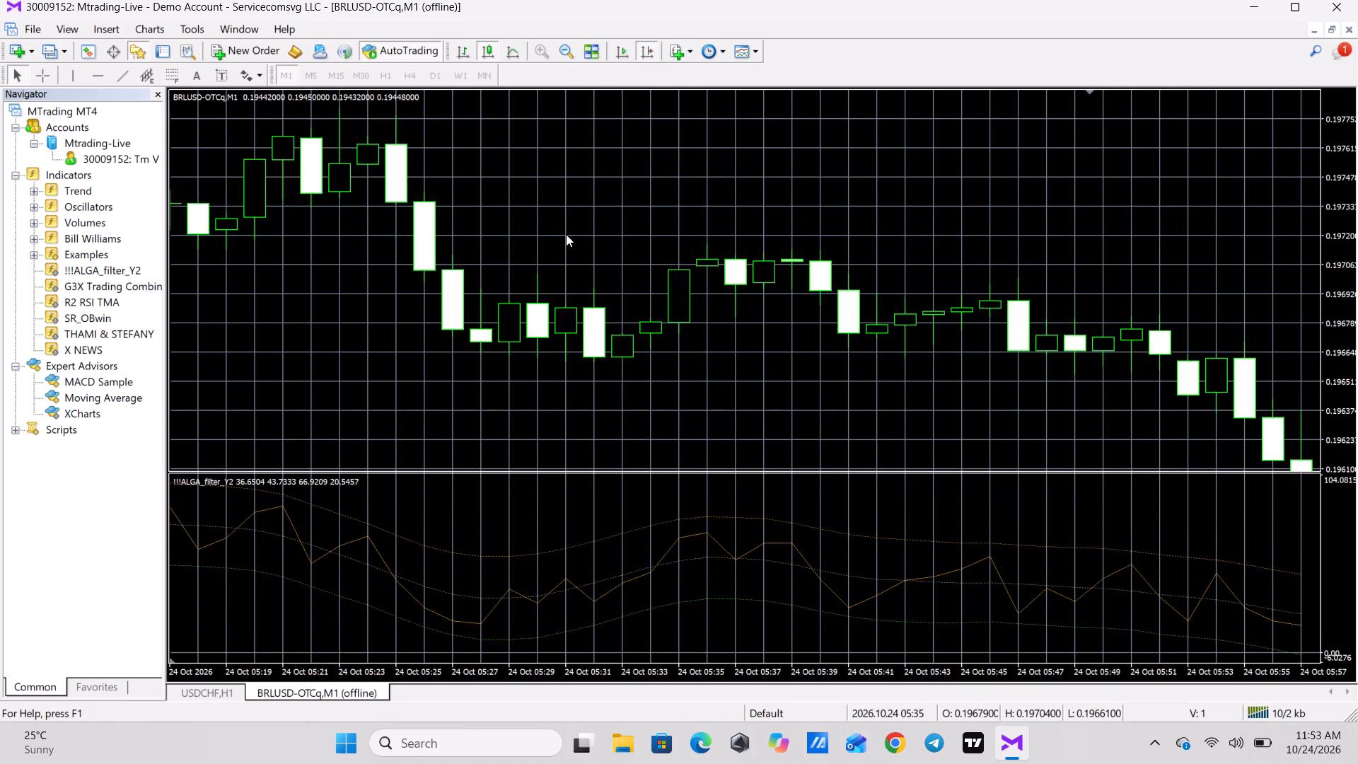
{"action": "key", "text": "Left"}
{"action": "key", "text": "Left"}
{"action": "key", "text": "Left"}
{"action": "key", "text": "Left"}
{"action": "key", "text": "Left"}
{"action": "key", "text": "Left"}
{"action": "key", "text": "Left"}
{"action": "key", "text": "Left"}
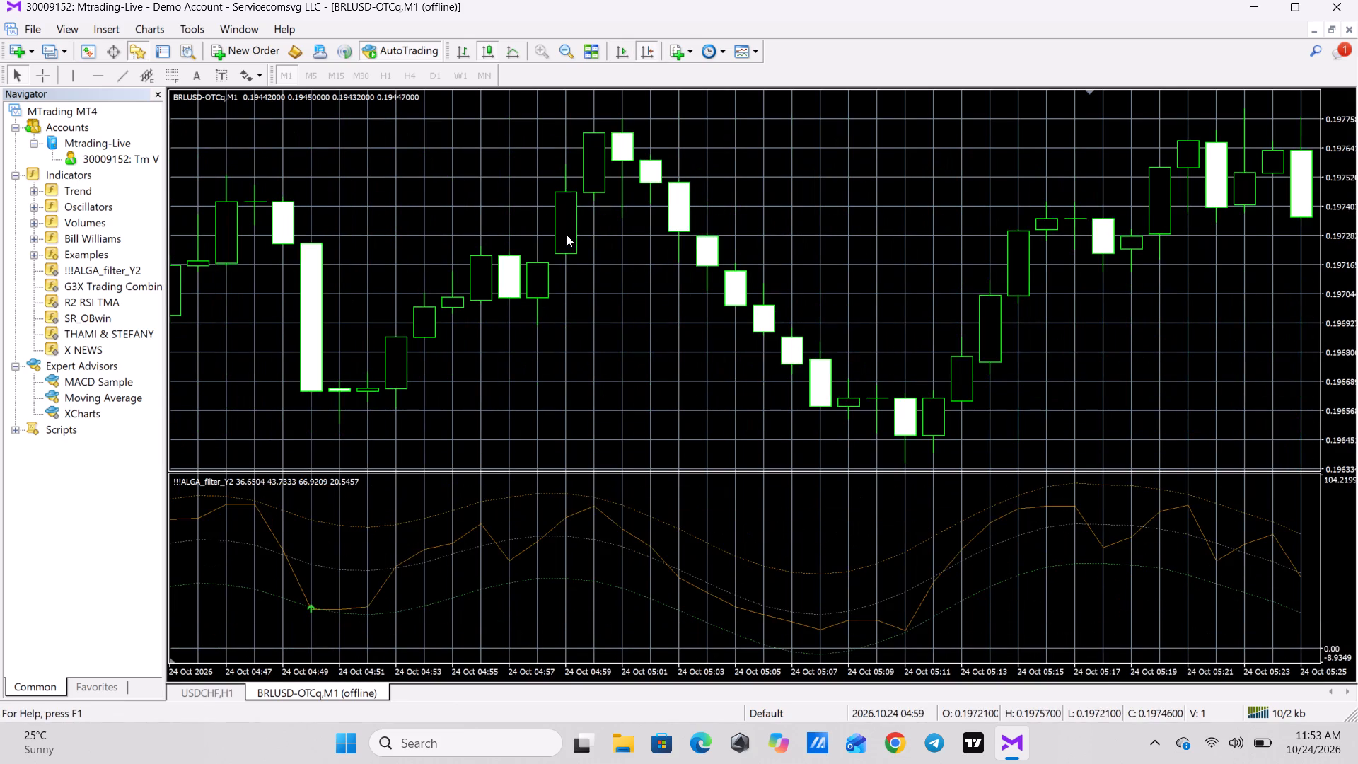
{"action": "key", "text": "Left"}
{"action": "key", "text": "Left"}
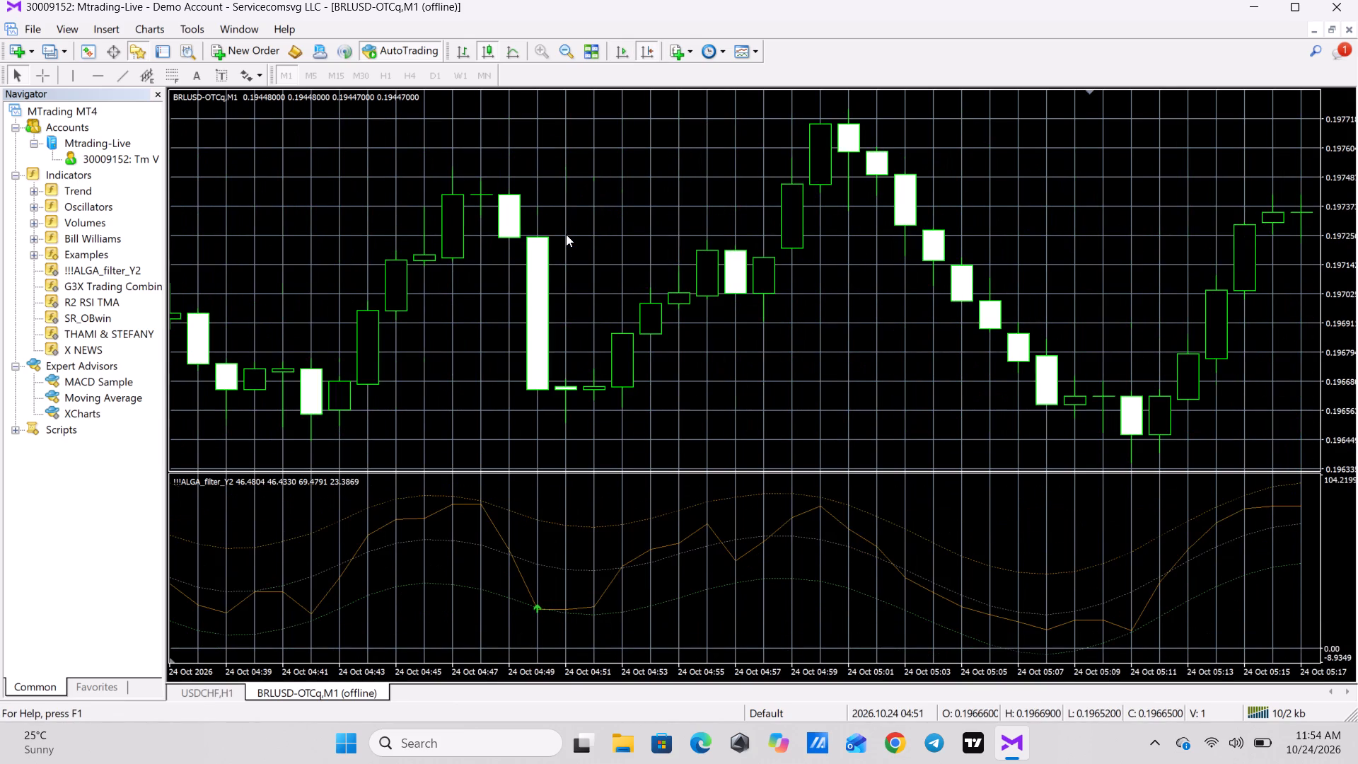
{"action": "key", "text": "Left"}
{"action": "key", "text": "Left"}
{"action": "key", "text": "Left"}
{"action": "key", "text": "Left"}
{"action": "key", "text": "Left"}
{"action": "key", "text": "Left"}
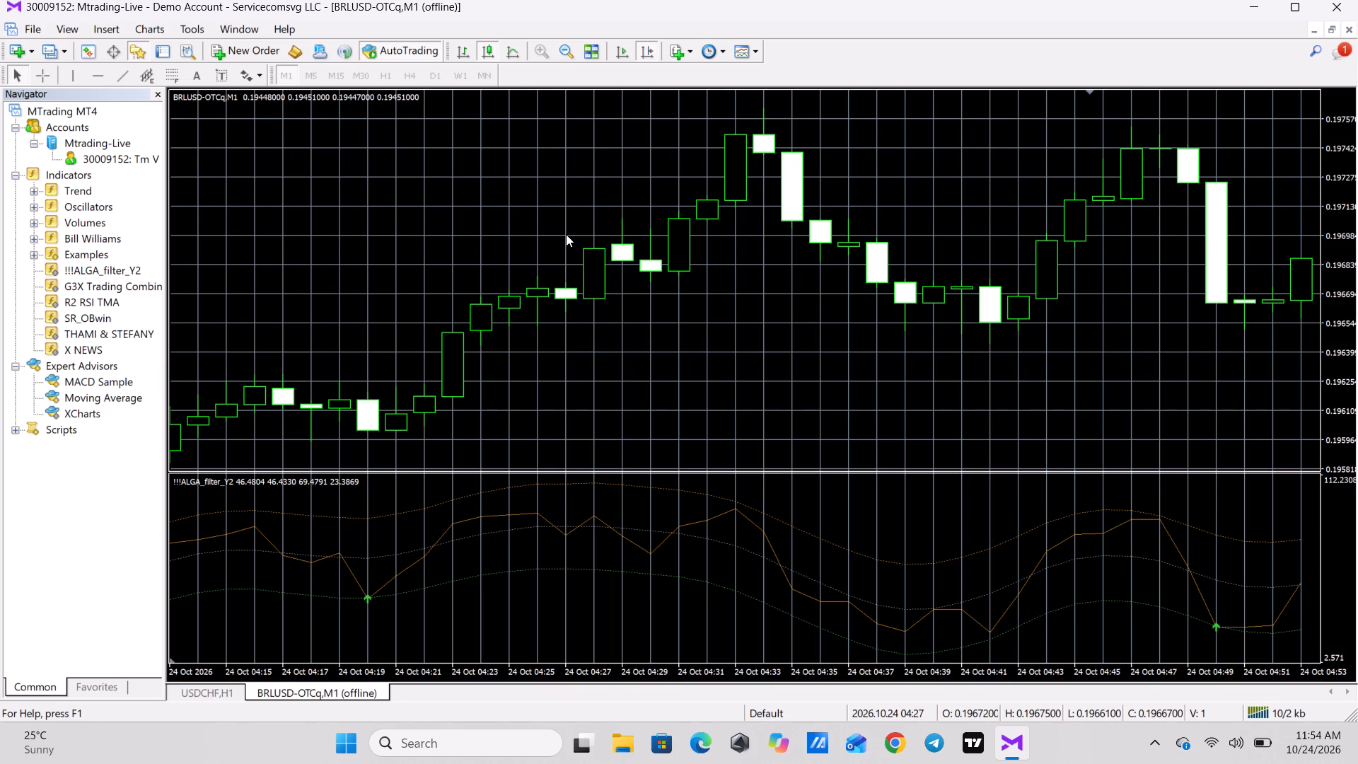
Examine the !!!ALGA_filter_Y2 signal arrows against the price candles in the BRLUSD-OTCq,M1 history back to about 23:42 on 23 Oct.
{"action": "key", "text": "minus"}
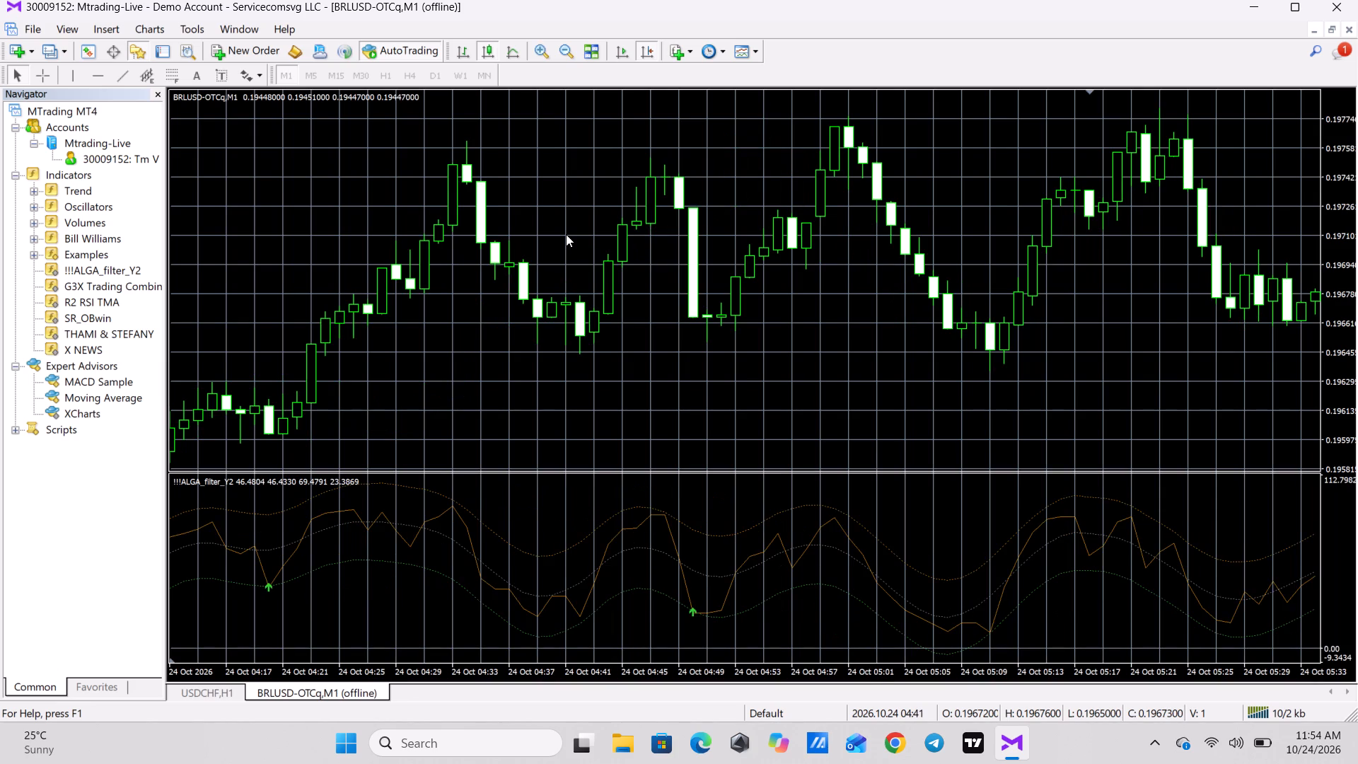
{"action": "key", "text": "Left"}
{"action": "key", "text": "Left"}
{"action": "key", "text": "Left"}
{"action": "key", "text": "Left"}
{"action": "key", "text": "Left"}
{"action": "key", "text": "Left"}
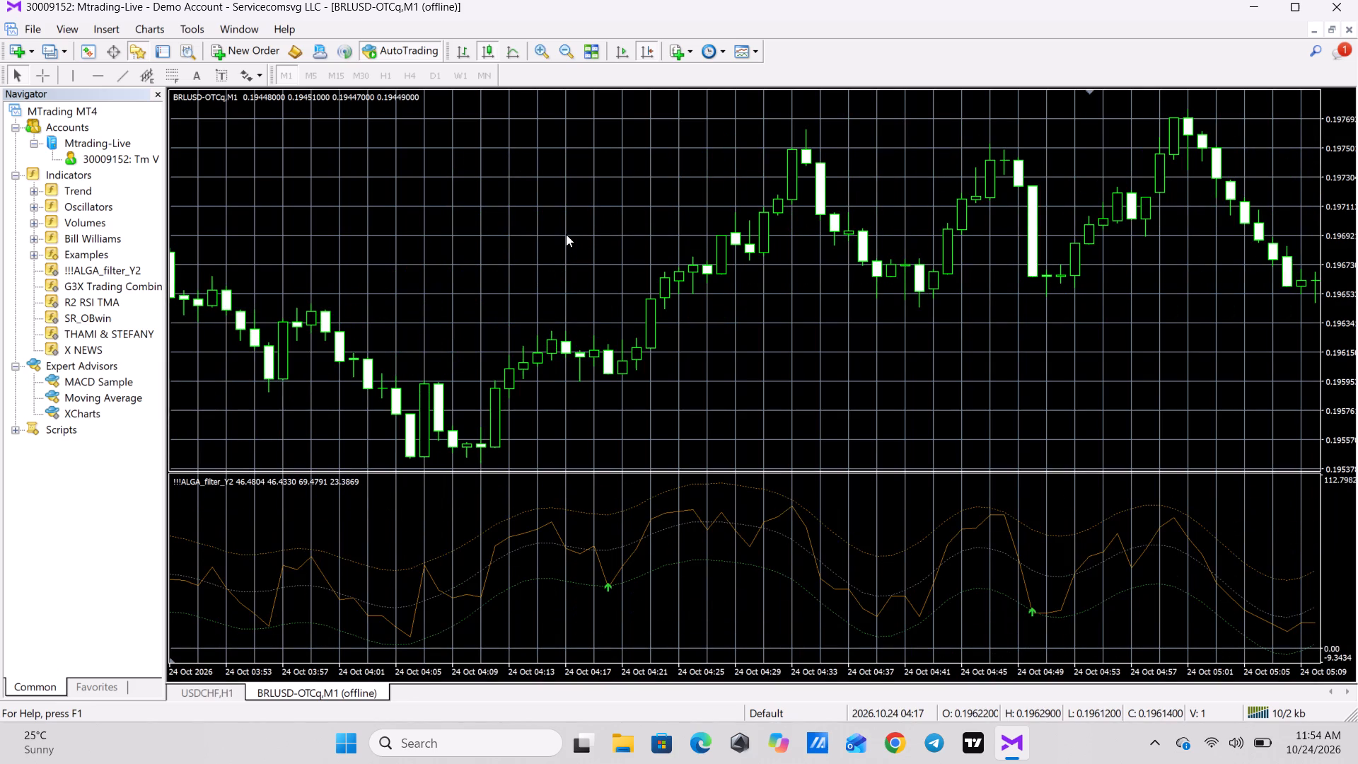
{"action": "key", "text": "Left"}
{"action": "key", "text": "Left"}
{"action": "key", "text": "Left"}
{"action": "key", "text": "Left"}
{"action": "key", "text": "Left"}
{"action": "key", "text": "Left"}
{"action": "key", "text": "Left"}
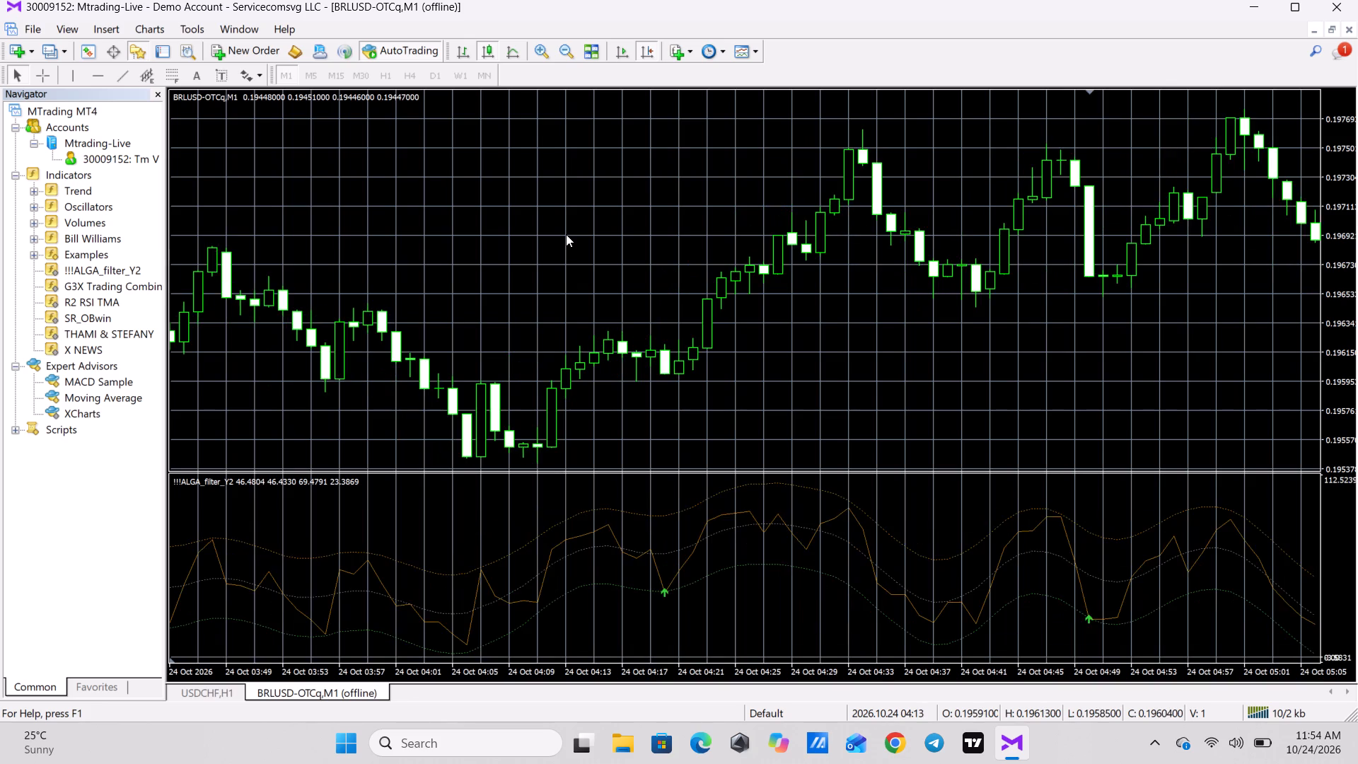
{"action": "key", "text": "Left"}
{"action": "key", "text": "Left"}
{"action": "key", "text": "Left"}
{"action": "key", "text": "Left"}
{"action": "key", "text": "Left"}
{"action": "key", "text": "Left"}
{"action": "key", "text": "Left"}
{"action": "key", "text": "Left"}
{"action": "key", "text": "Left"}
{"action": "key", "text": "Left"}
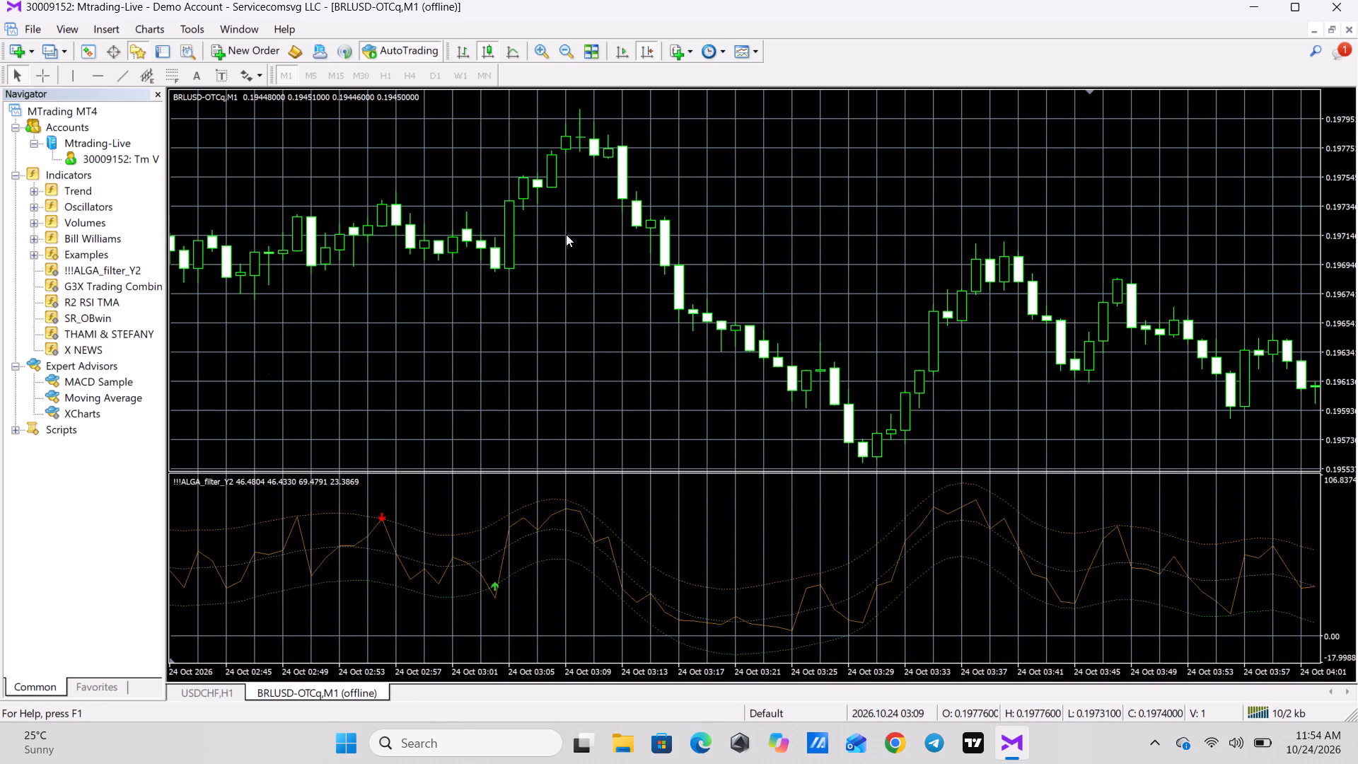
{"action": "key", "text": "Left"}
{"action": "key", "text": "Left"}
{"action": "key", "text": "Left"}
{"action": "key", "text": "Left"}
{"action": "key", "text": "Left"}
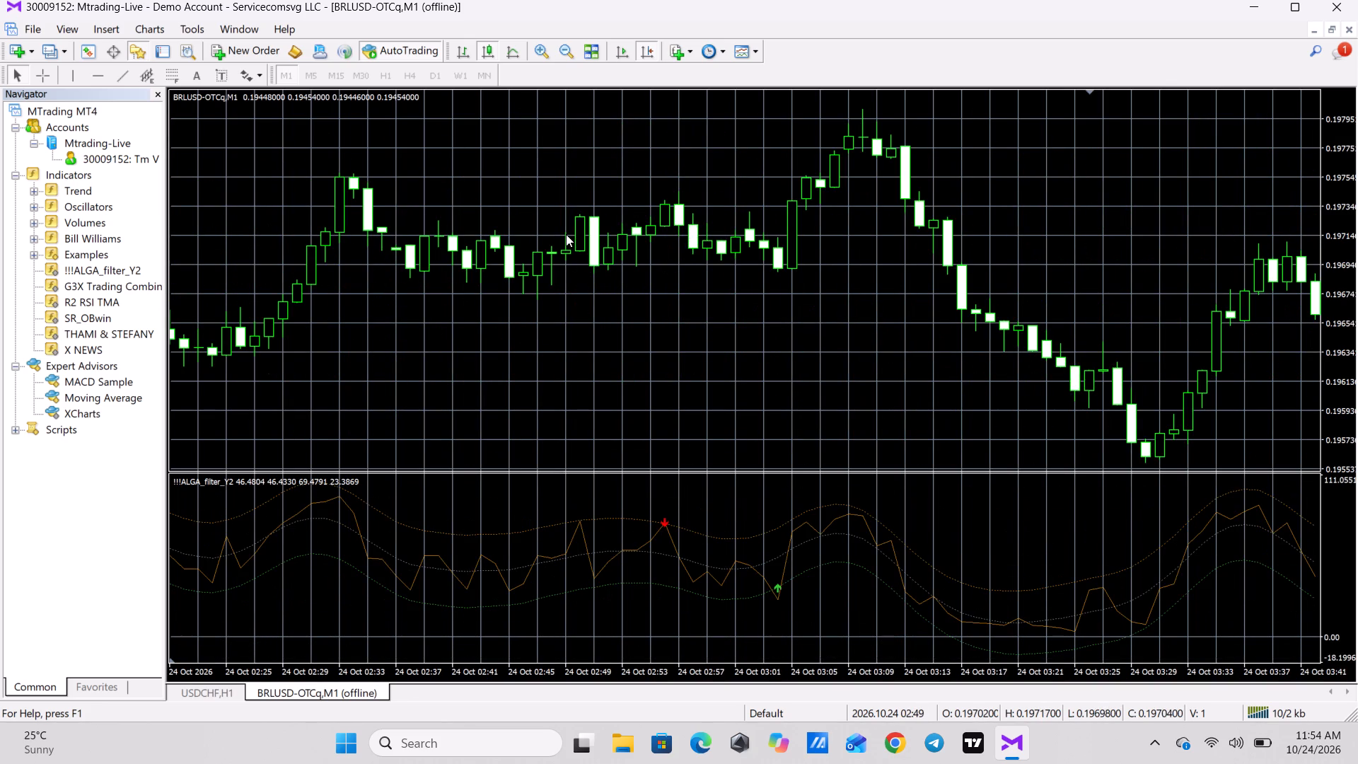
{"action": "key", "text": "Left"}
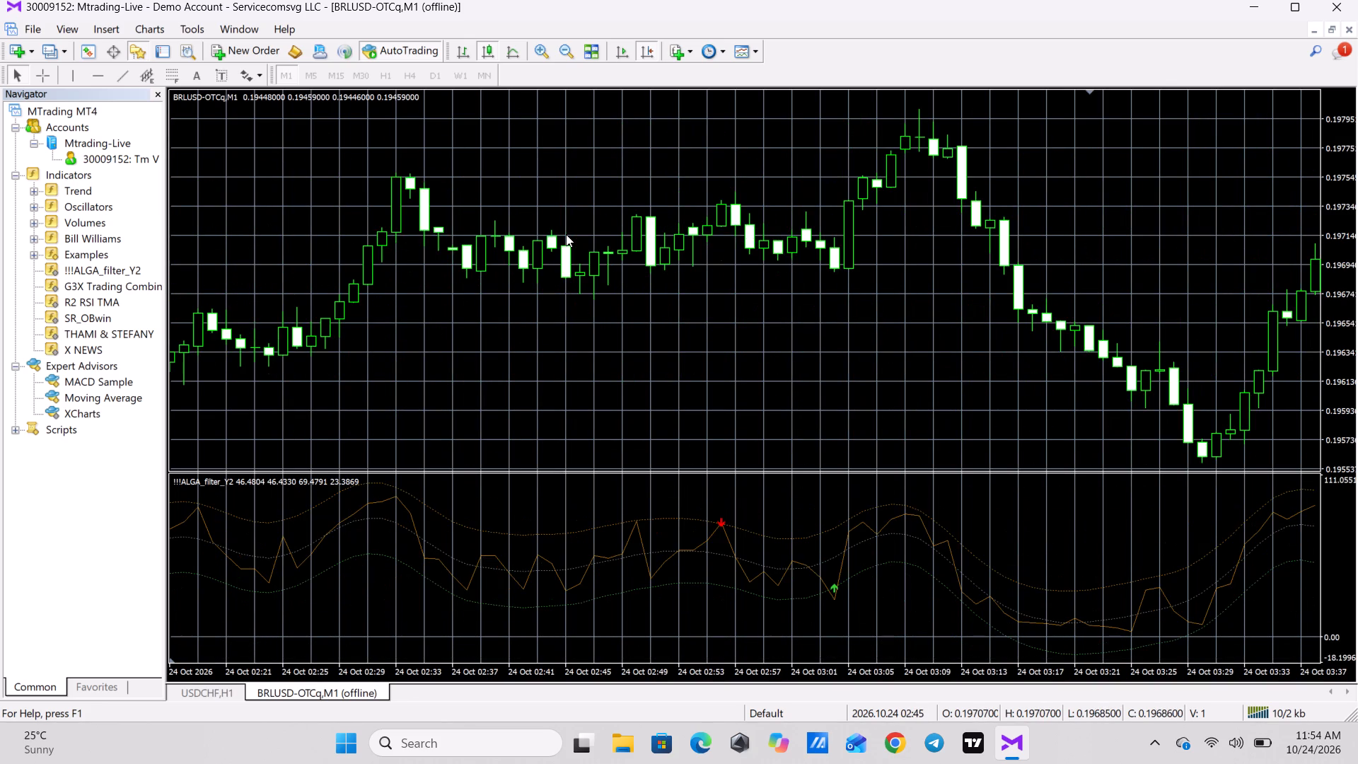
{"action": "key", "text": "Left"}
{"action": "key", "text": "Left"}
{"action": "key", "text": "Left"}
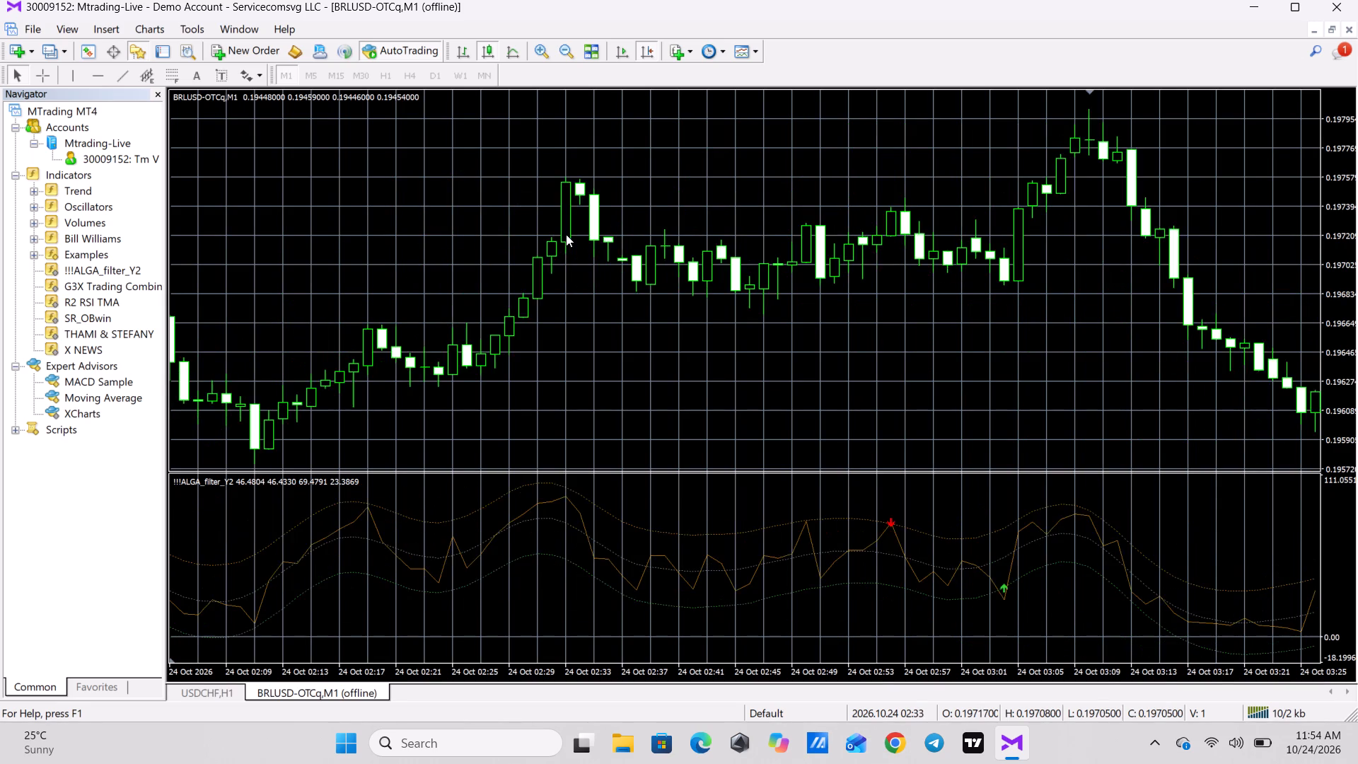
{"action": "key", "text": "Left"}
{"action": "key", "text": "Left"}
{"action": "key", "text": "Left"}
{"action": "key", "text": "Left"}
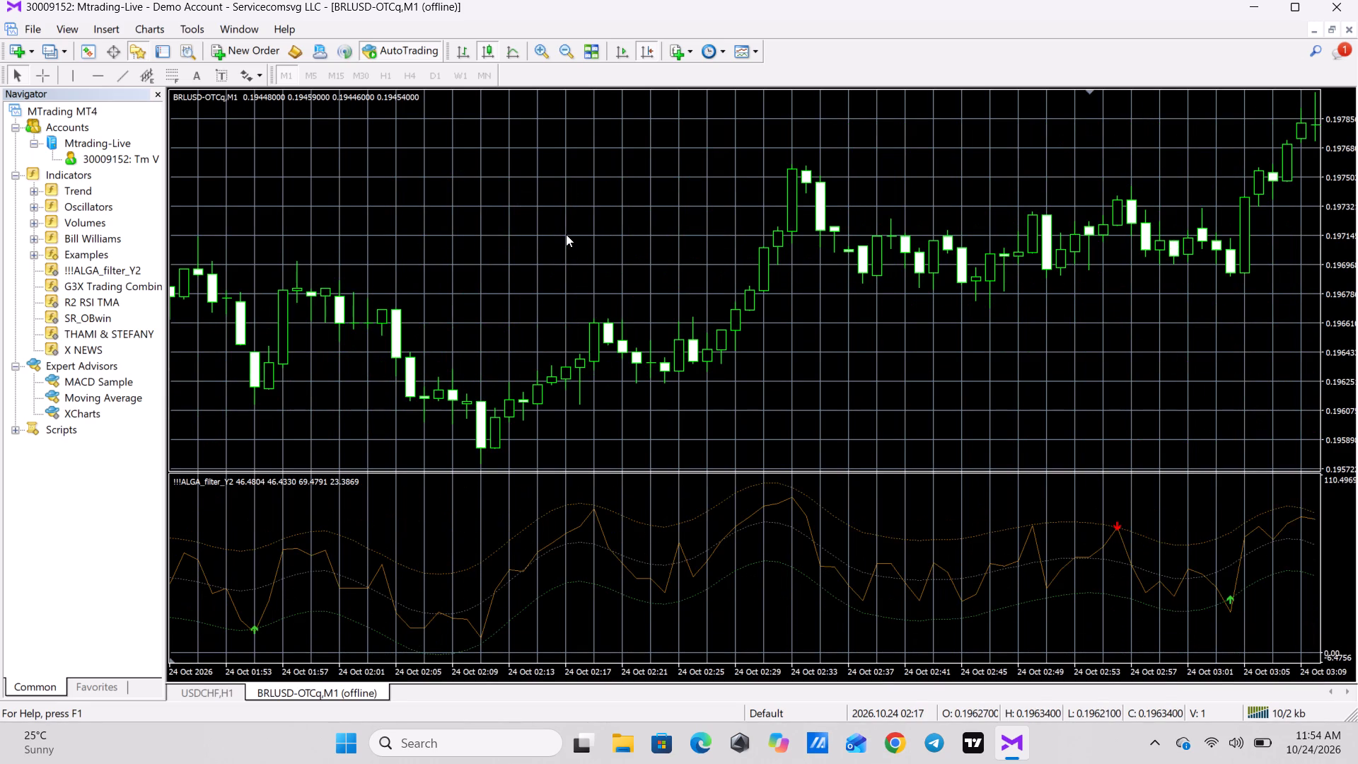
{"action": "key", "text": "Left"}
{"action": "key", "text": "Left"}
{"action": "key", "text": "Left"}
{"action": "key", "text": "Left"}
{"action": "key", "text": "Left"}
{"action": "key", "text": "Left"}
{"action": "key", "text": "Left"}
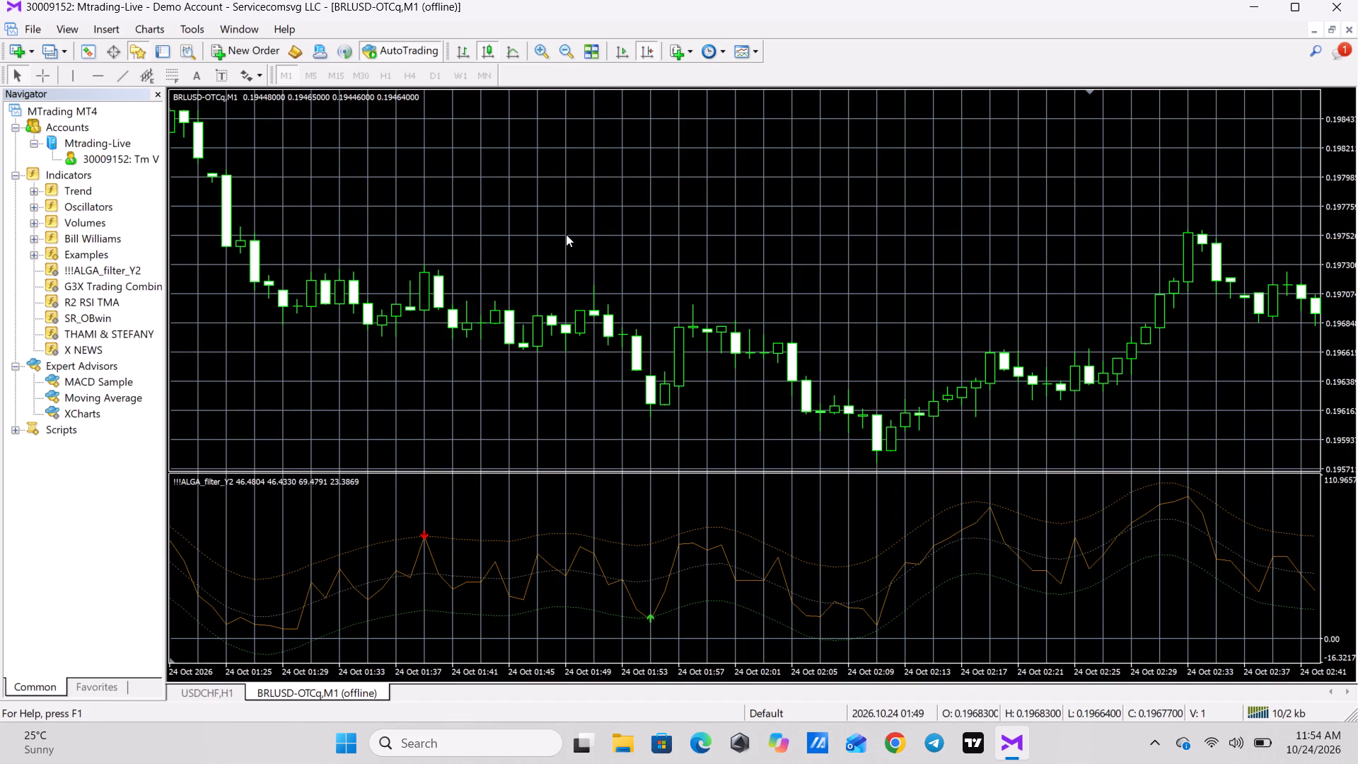
{"action": "key", "text": "Left"}
{"action": "key", "text": "Left"}
{"action": "key", "text": "Left"}
{"action": "key", "text": "Left"}
{"action": "key", "text": "Left"}
{"action": "key", "text": "Left"}
{"action": "key", "text": "Left"}
{"action": "key", "text": "Left"}
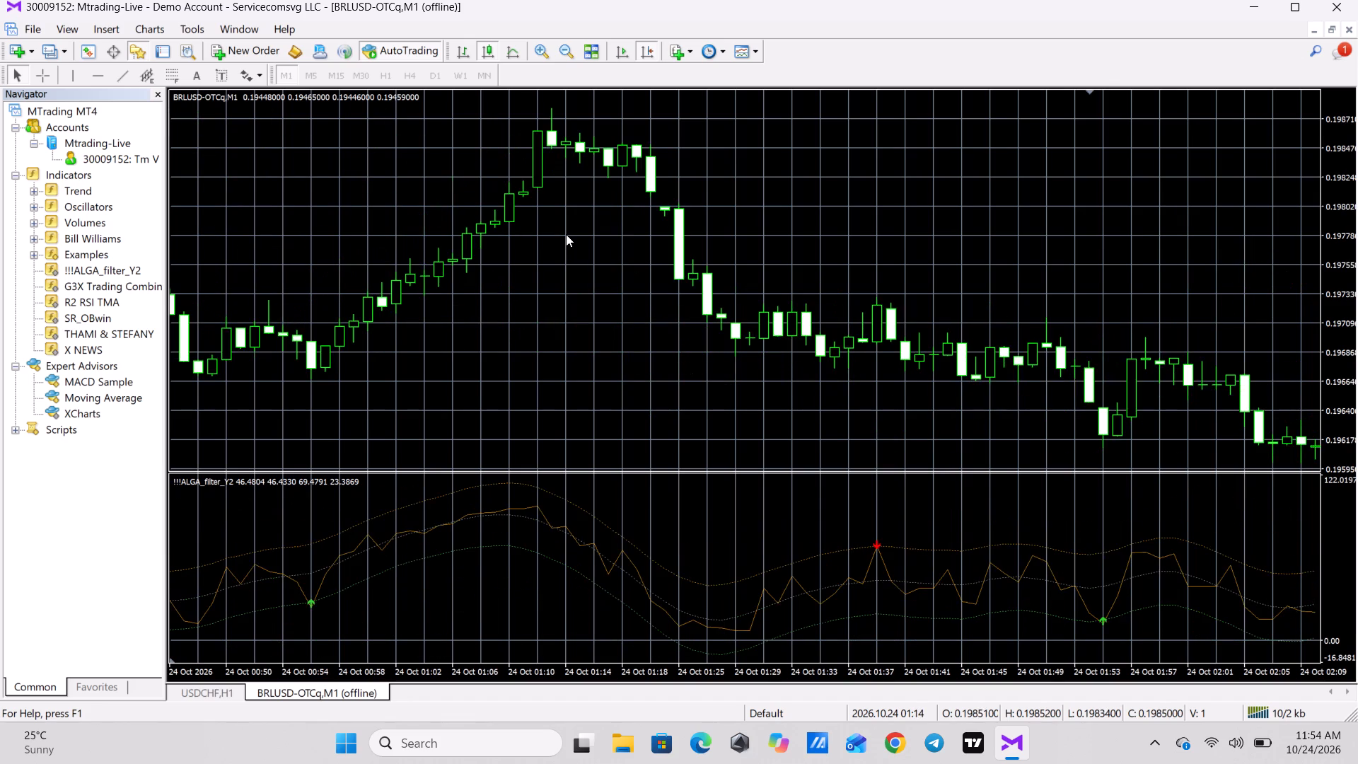
{"action": "key", "text": "Left"}
{"action": "key", "text": "Left"}
{"action": "key", "text": "Left"}
{"action": "key", "text": "Left"}
{"action": "key", "text": "Left"}
{"action": "key", "text": "Left"}
{"action": "key", "text": "Left"}
{"action": "key", "text": "Left"}
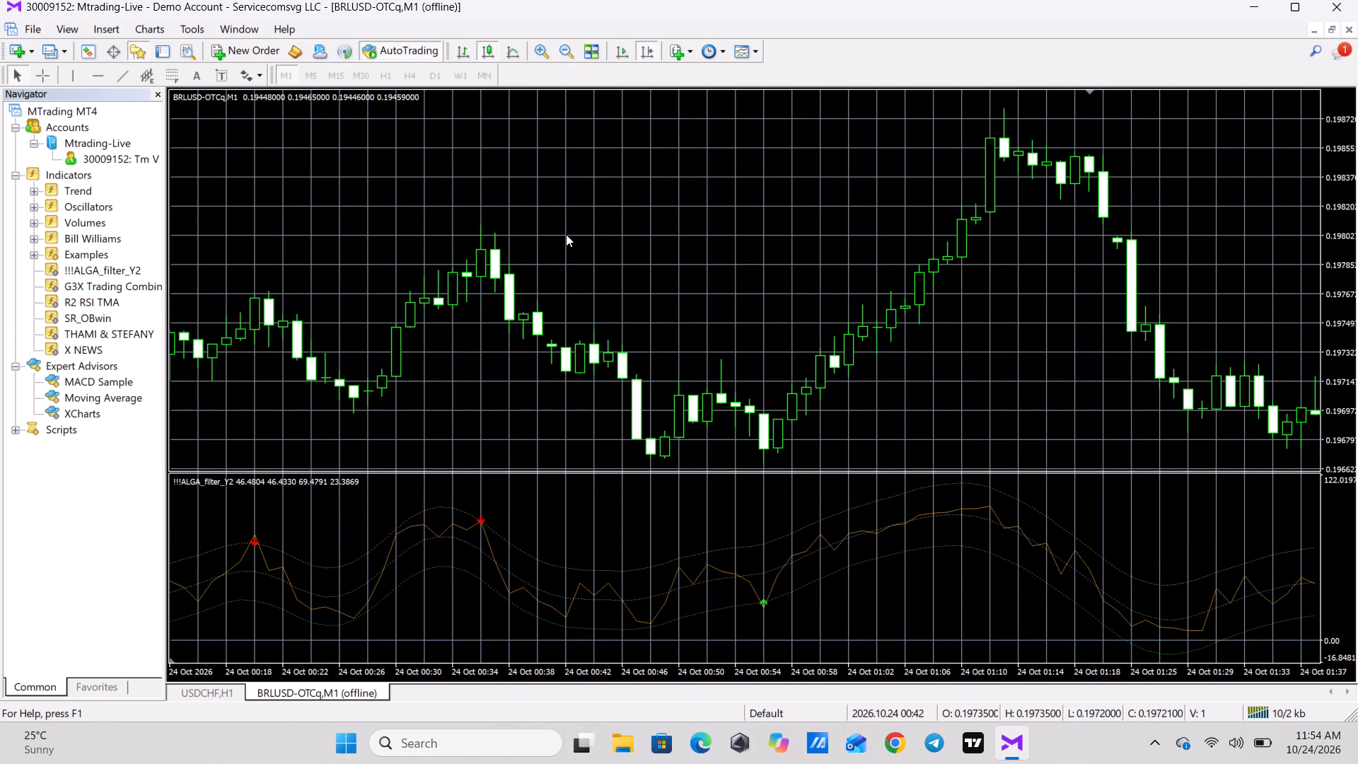
{"action": "key", "text": "Left"}
{"action": "key", "text": "Left"}
{"action": "key", "text": "Left"}
{"action": "key", "text": "Left"}
{"action": "key", "text": "Left"}
{"action": "key", "text": "Left"}
{"action": "key", "text": "Left"}
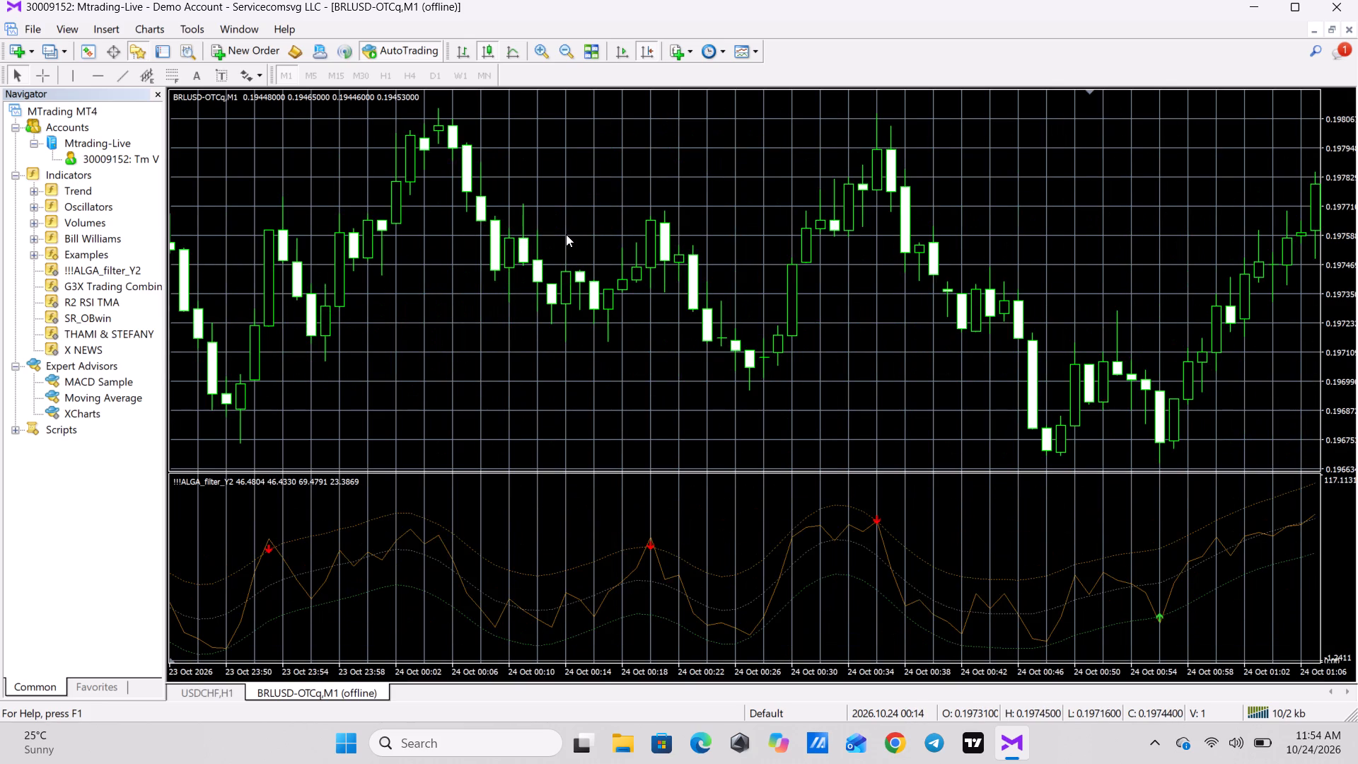
{"action": "key", "text": "Left"}
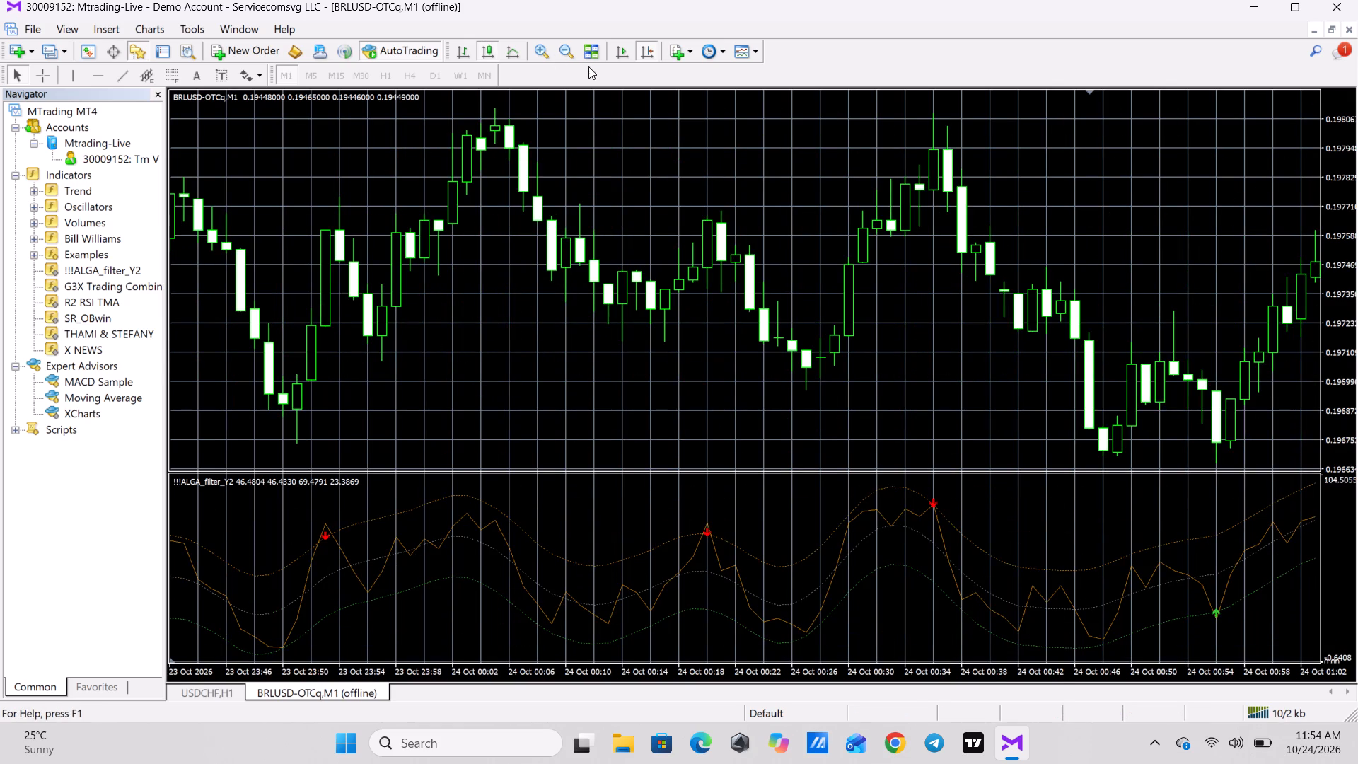
Turn auto-scroll on to return the BRLUSD-OTCq,M1 chart to its latest candles, zoomed out one more level.
{"action": "left_click", "coordinate": [626, 54]}
{"action": "left_click", "coordinate": [698, 231]}
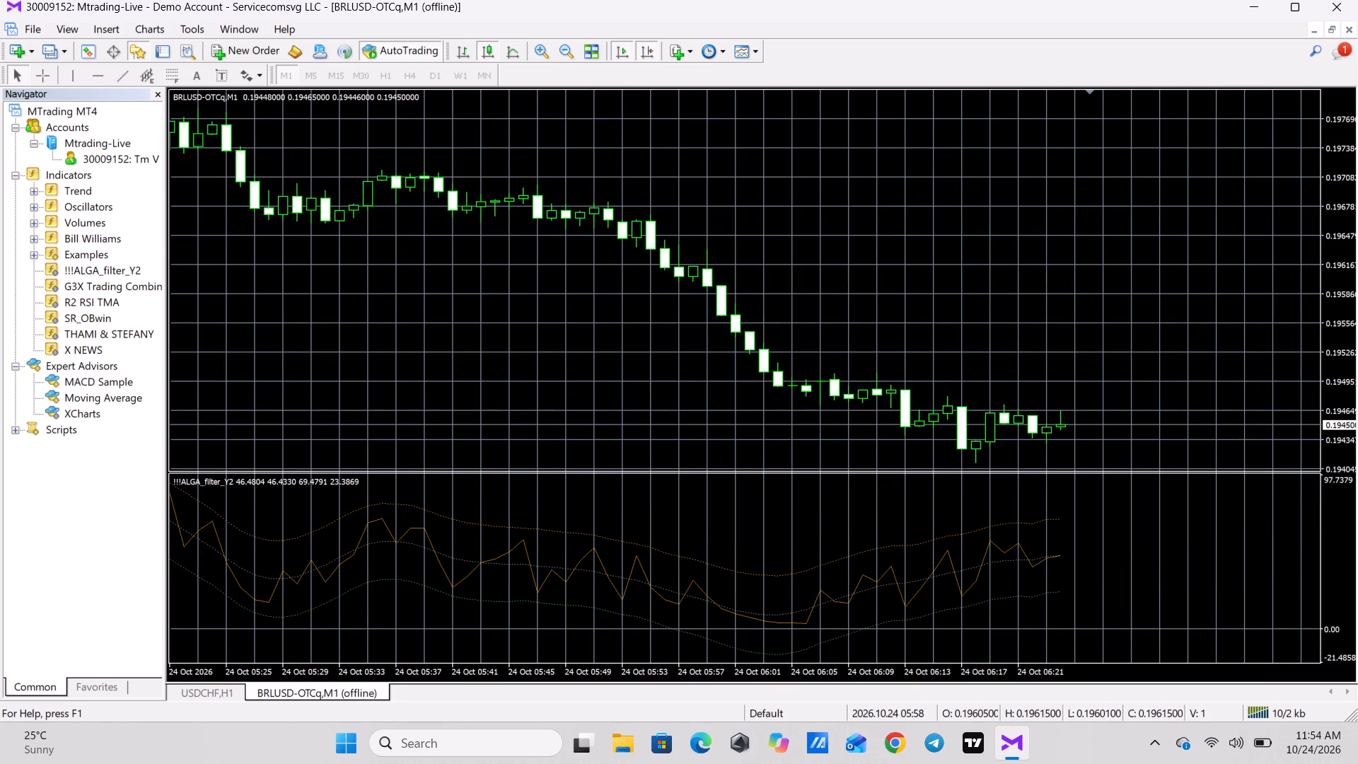
{"action": "key", "text": "minus"}
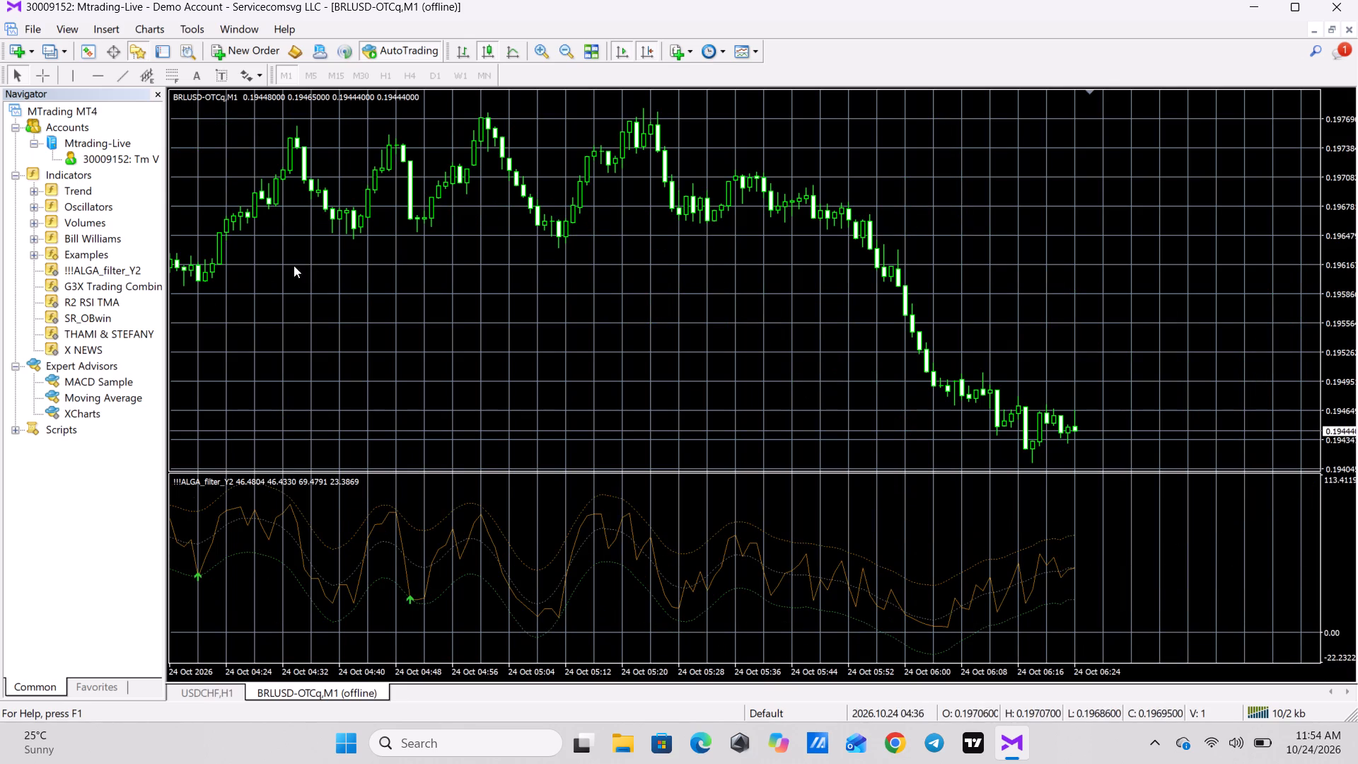
Add the G3X Trading Combiner custom indicator to the BRLUSD-OTCq,M1 chart with its default settings.
{"action": "double_click", "coordinate": [116, 285]}
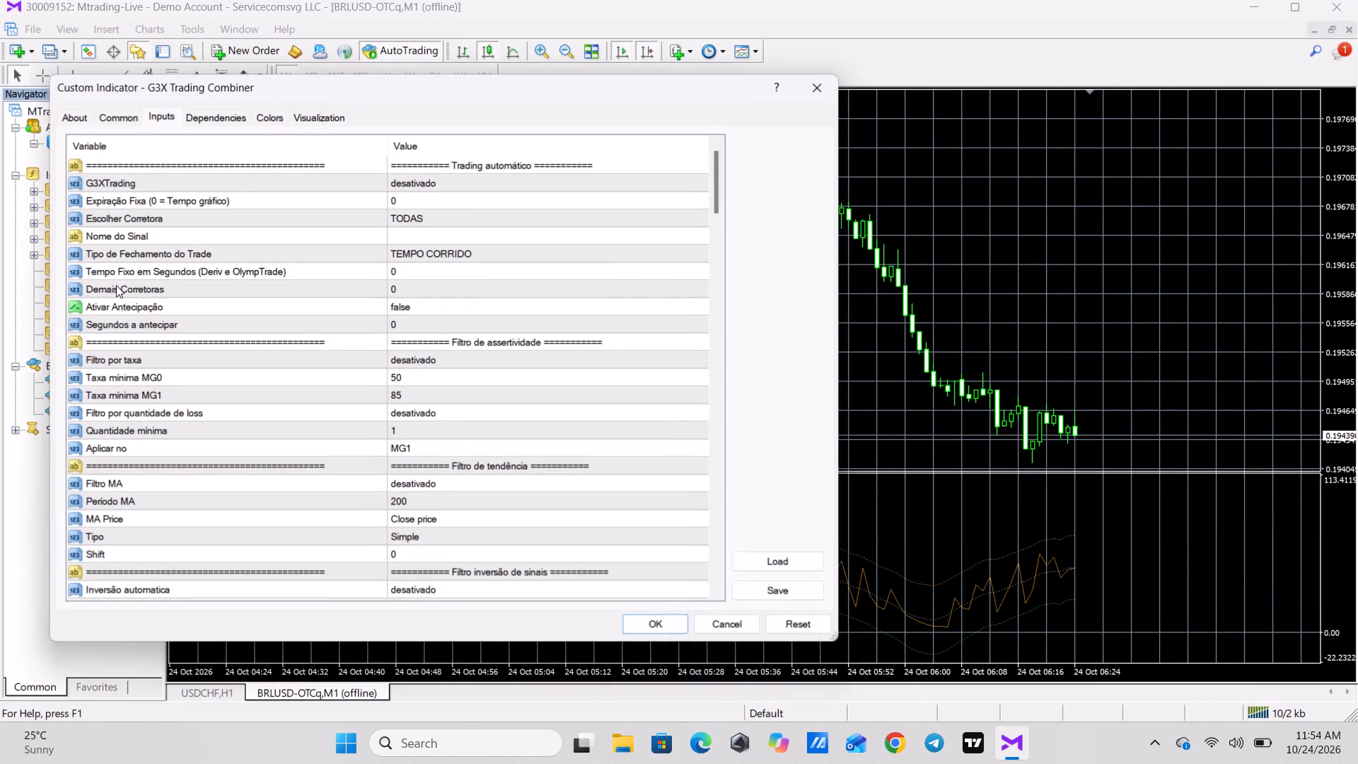
{"action": "left_click", "coordinate": [656, 622]}
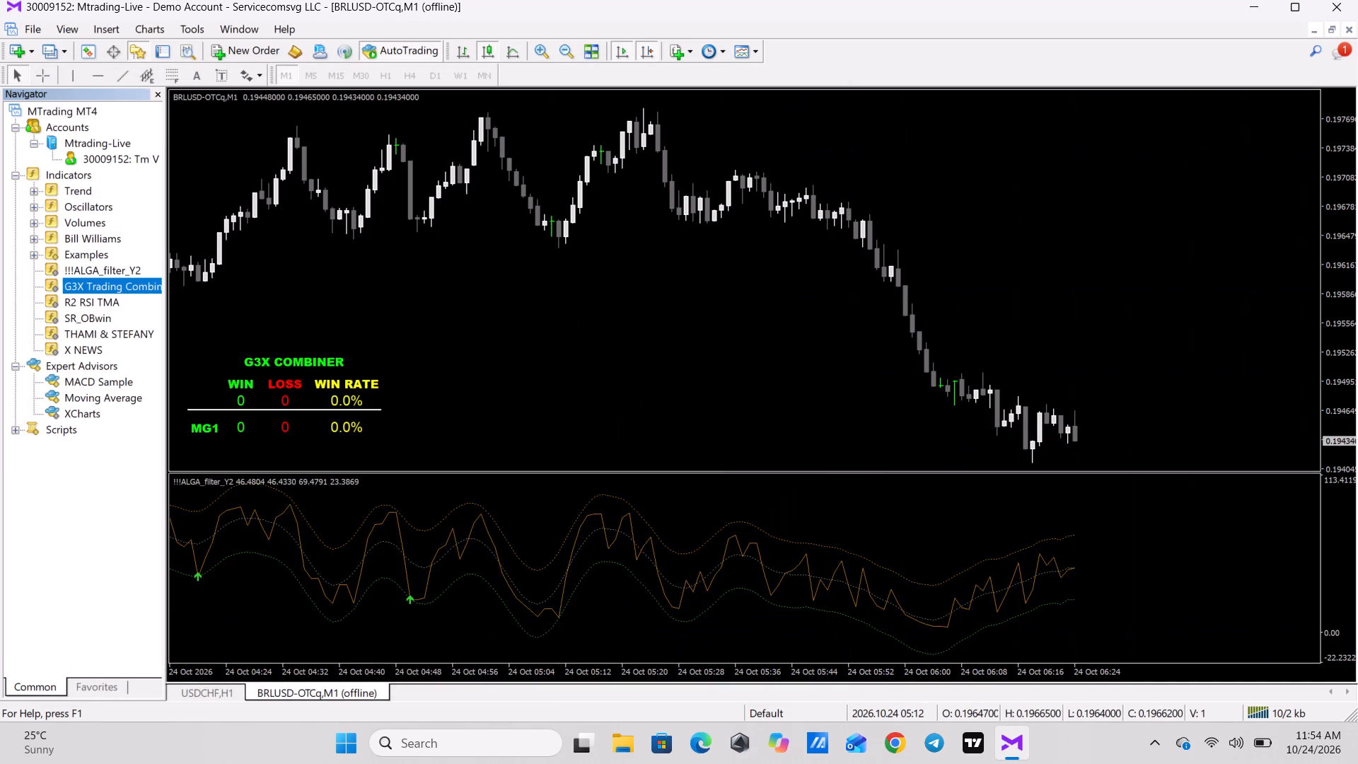
{"action": "left_click", "coordinate": [567, 342]}
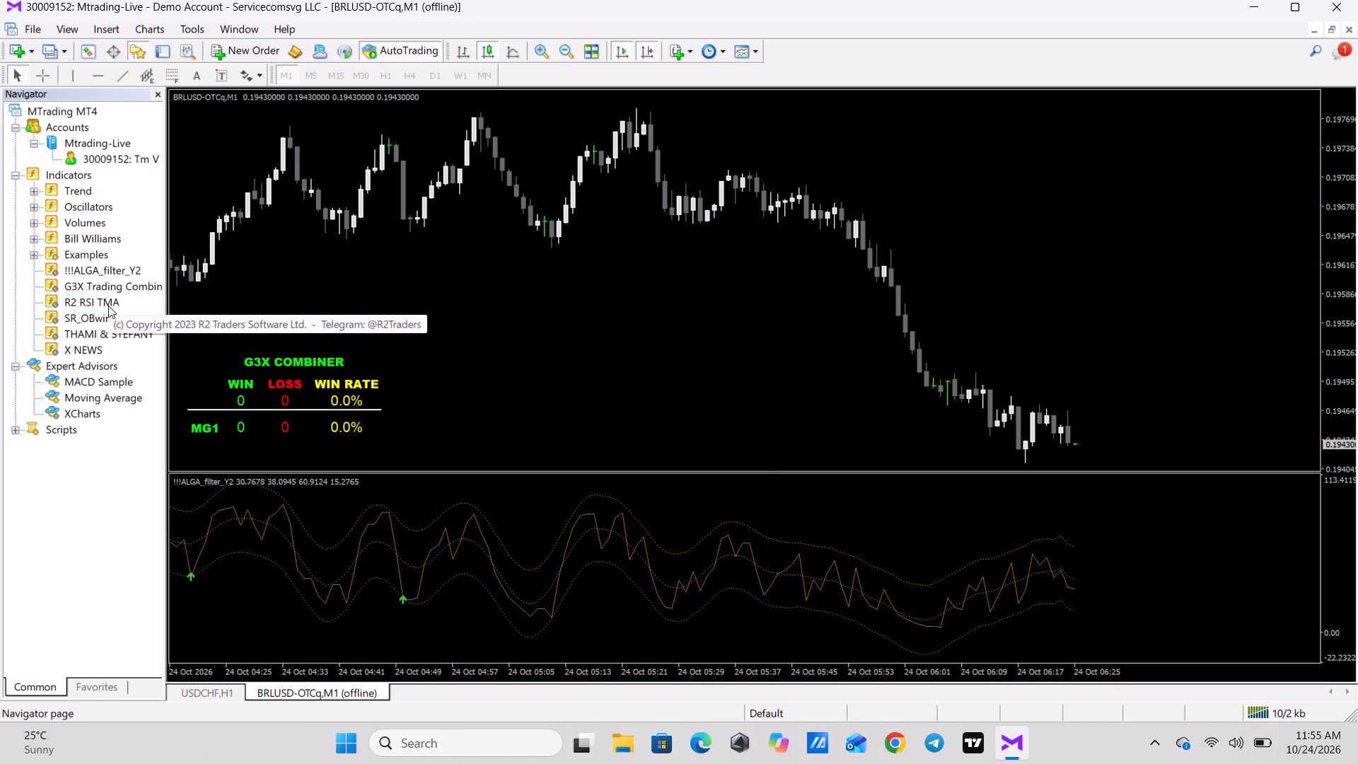
Check the input parameters of the R2 RSI TMA custom indicator and add it to the chart with its default settings.
{"action": "double_click", "coordinate": [108, 306]}
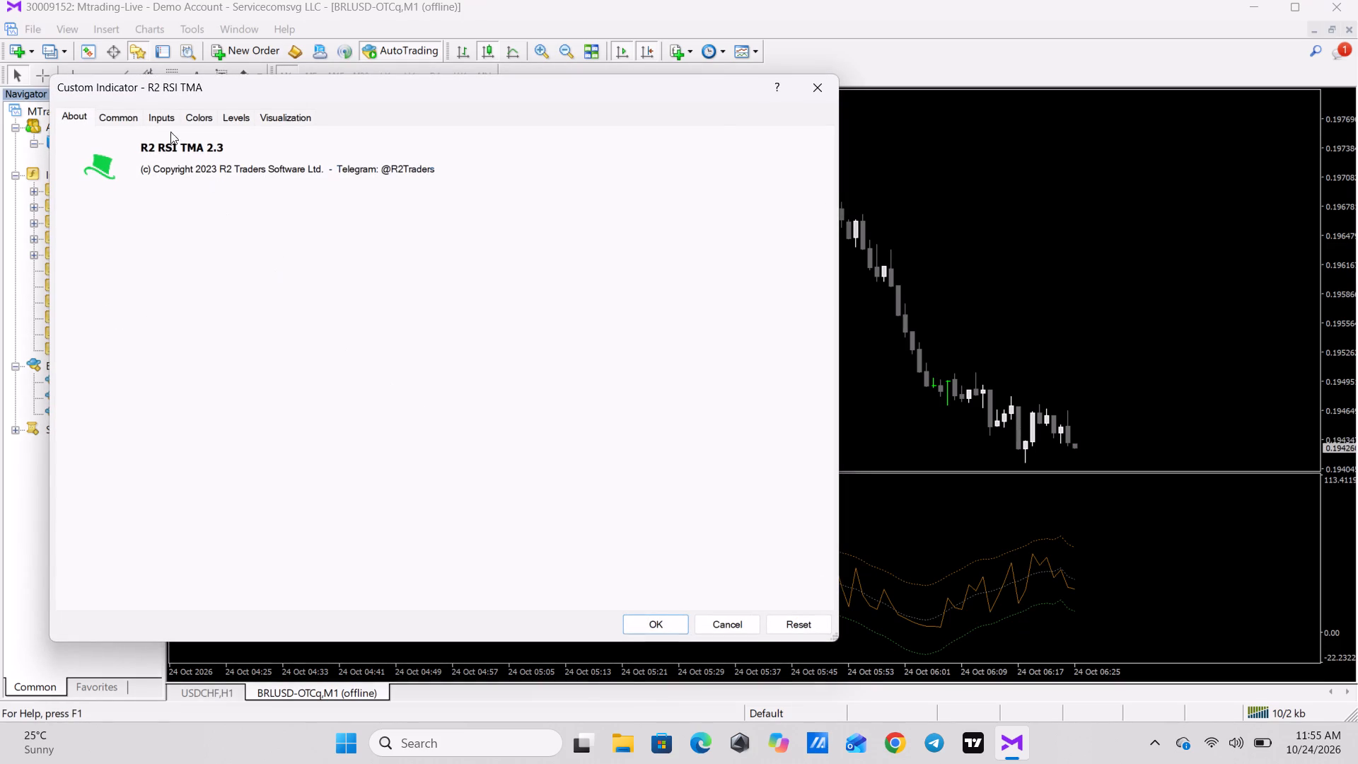
{"action": "left_click", "coordinate": [163, 120]}
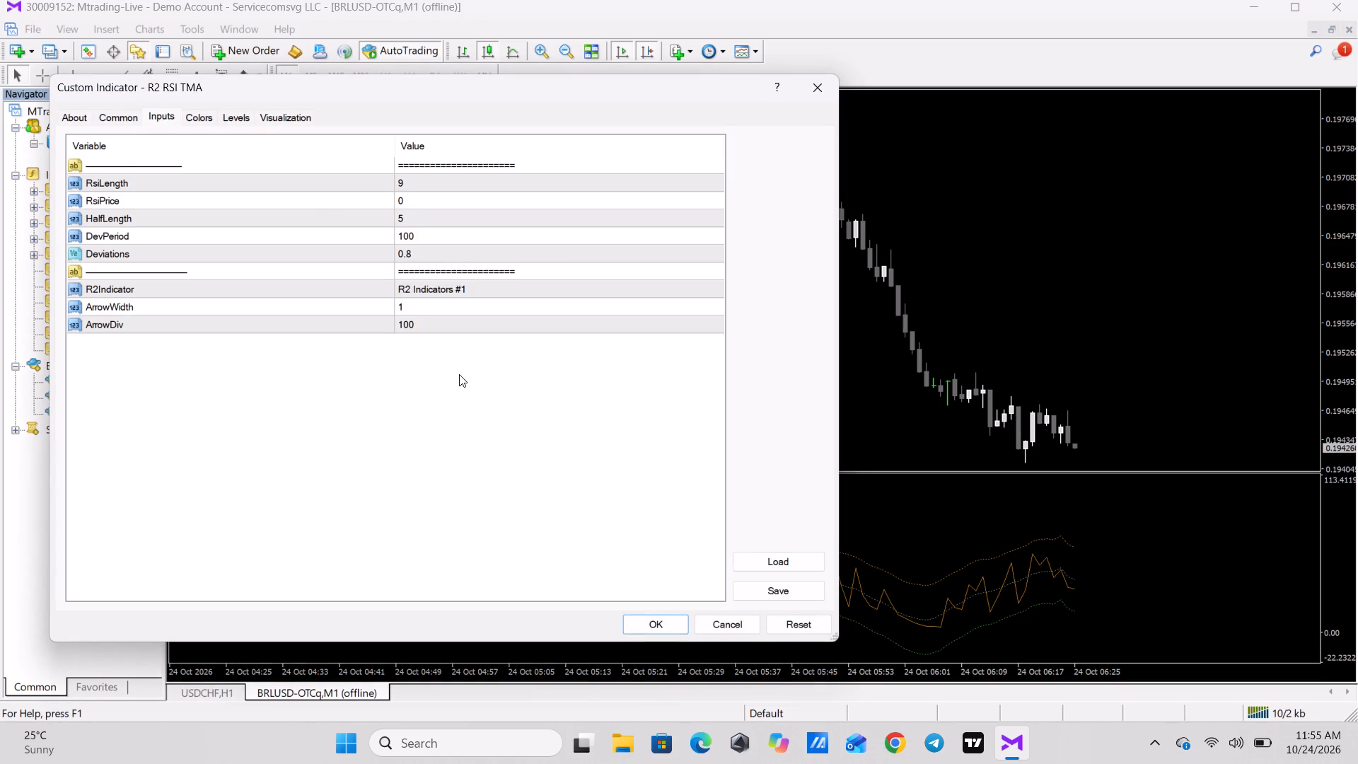
{"action": "left_click", "coordinate": [655, 625]}
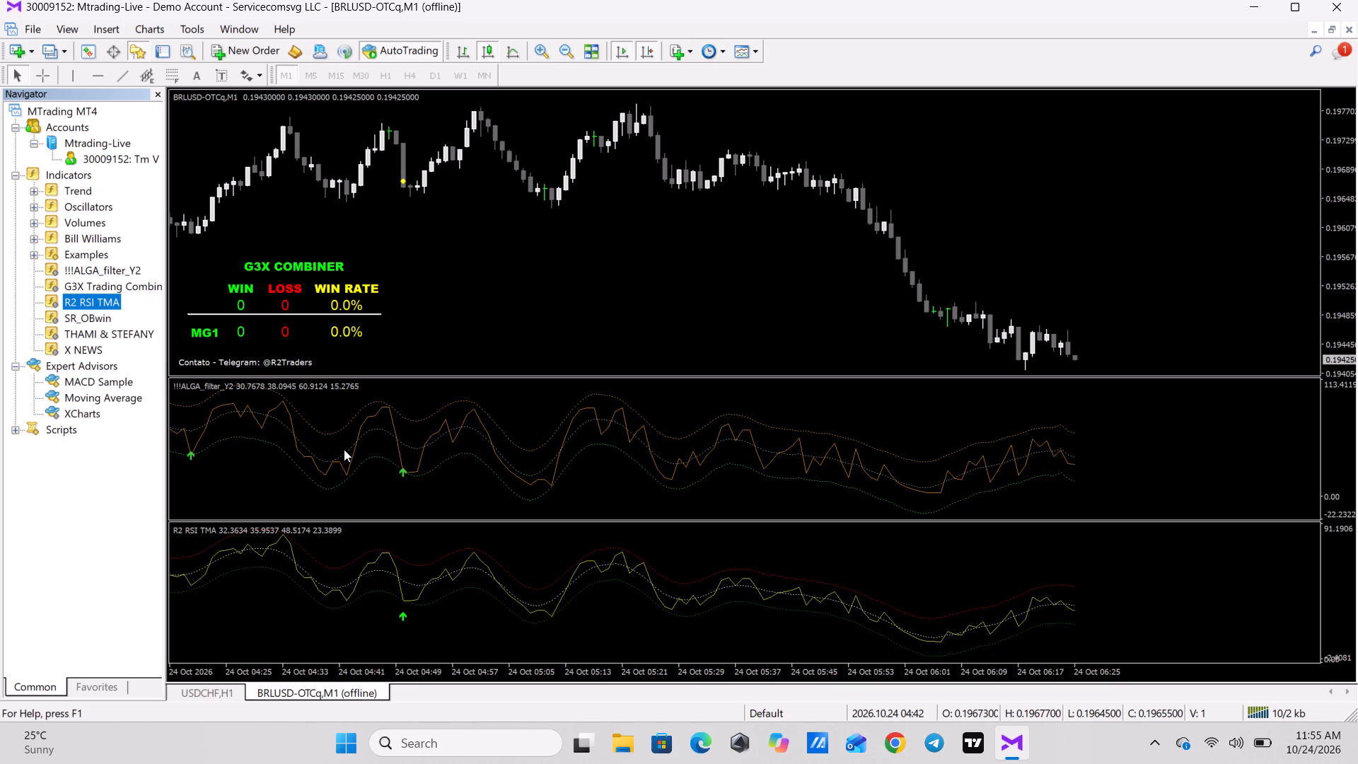
Add the SR_OBwin custom indicator to the BRLUSD-OTCq,M1 chart with its default settings.
{"action": "double_click", "coordinate": [99, 321]}
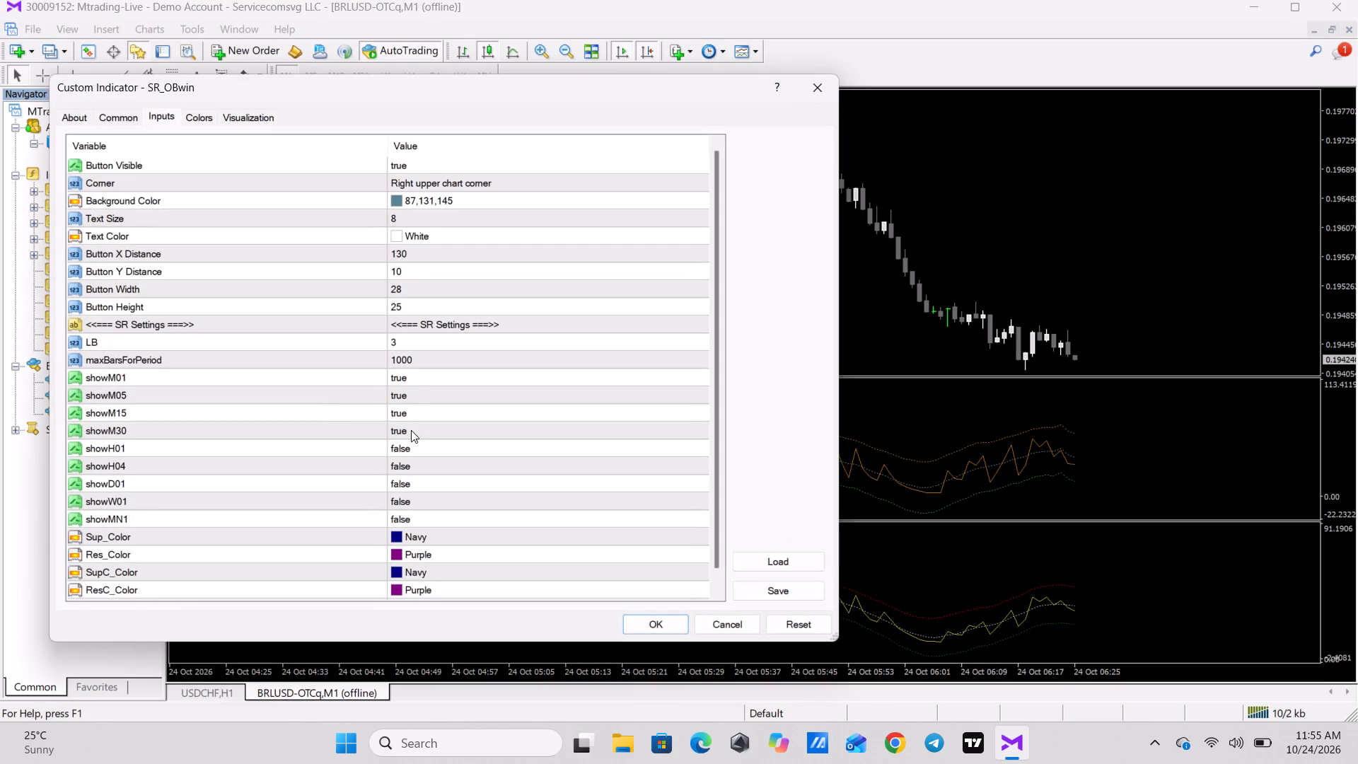
{"action": "left_click", "coordinate": [650, 618]}
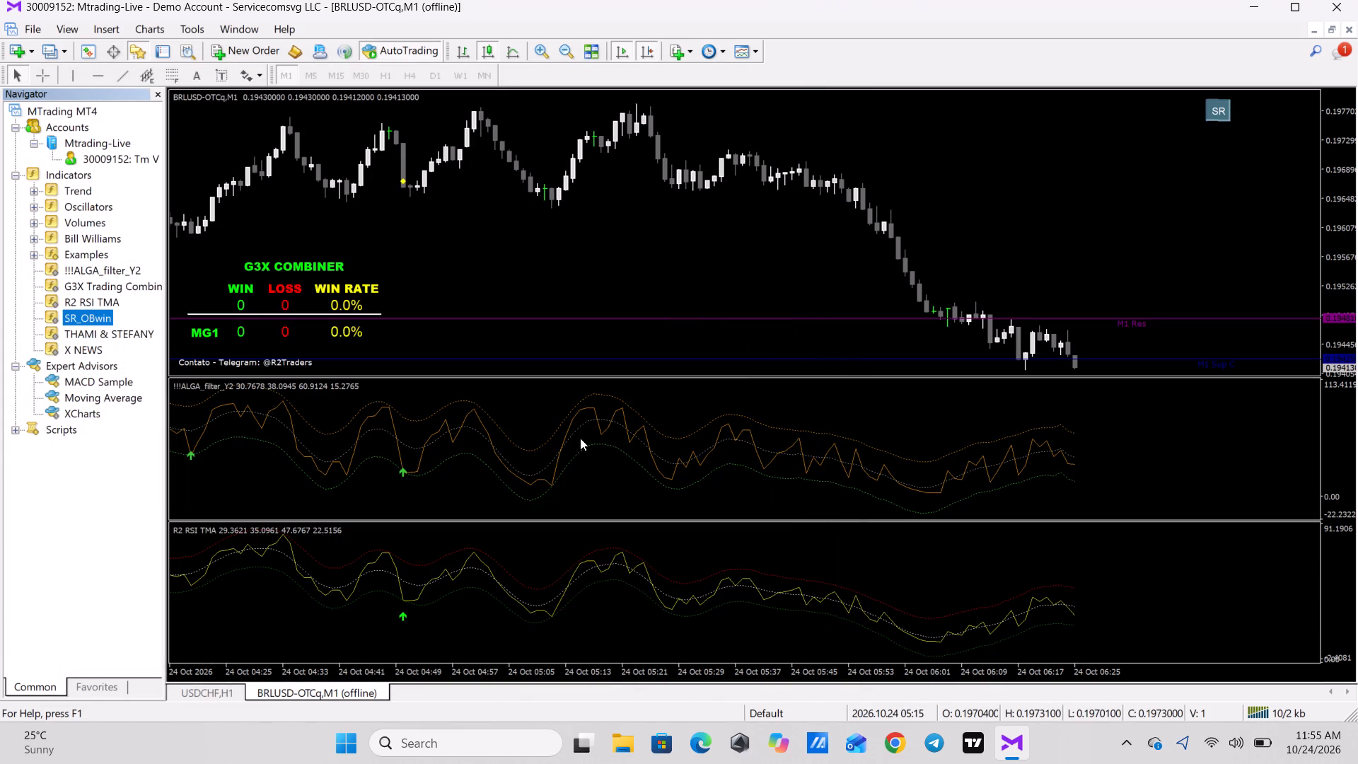
Open the input parameters of the SR_OBwin indicator attached to the chart and set Sup_Color to Lime.
{"action": "right_click", "coordinate": [526, 239]}
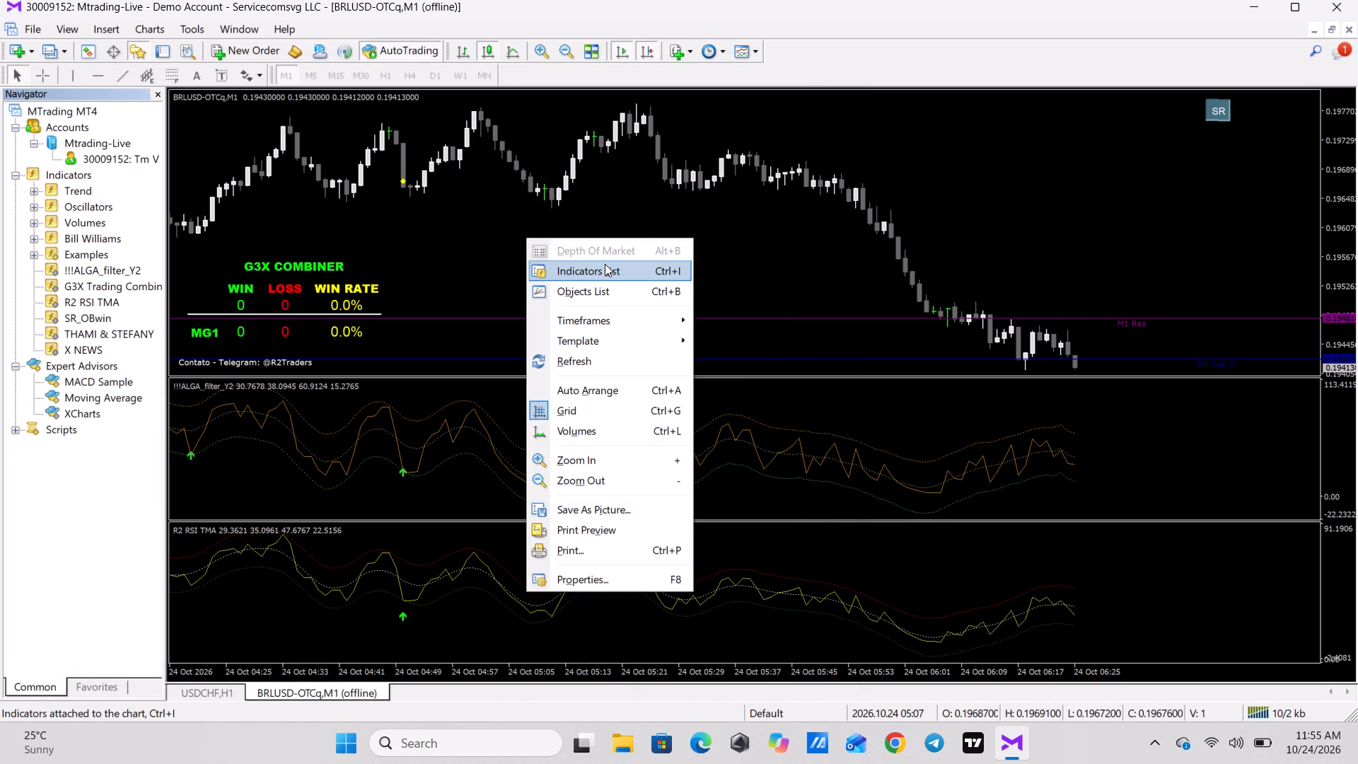
{"action": "left_click", "coordinate": [605, 264]}
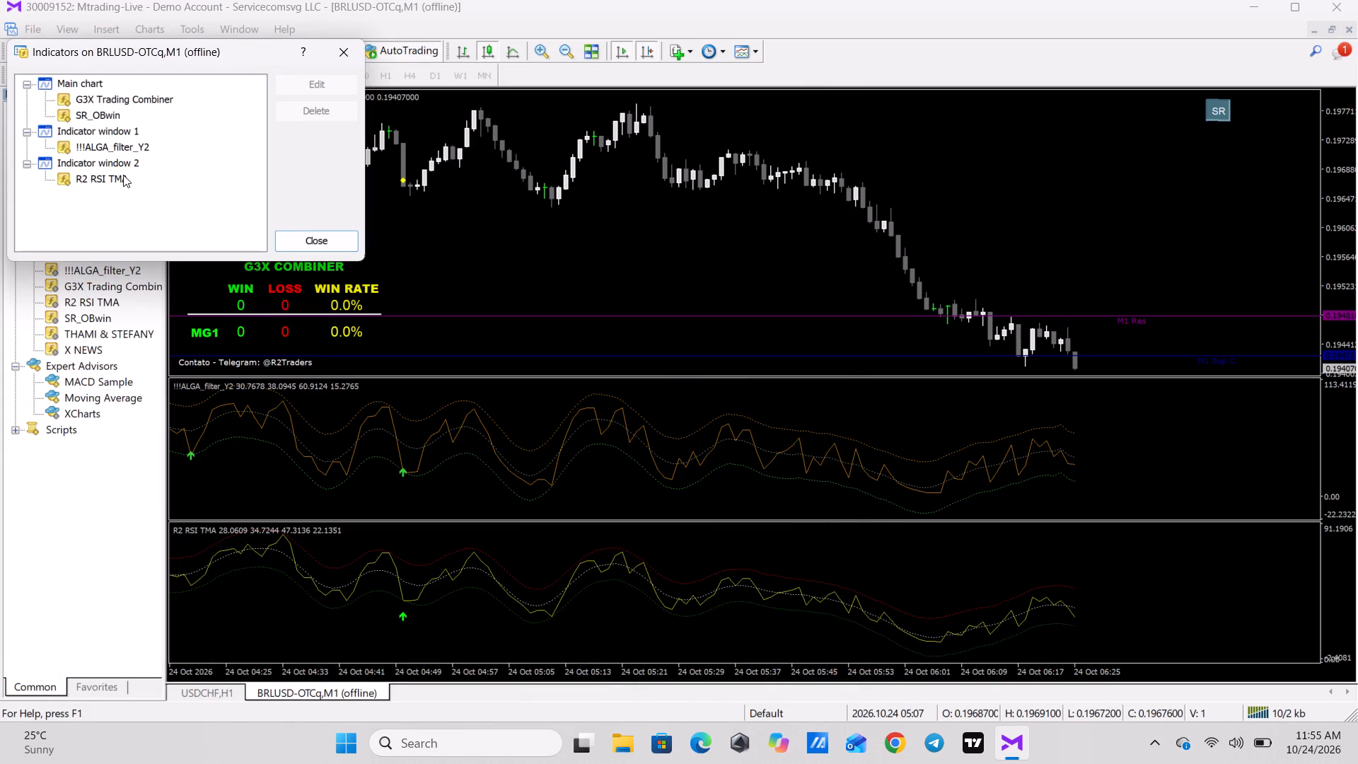
{"action": "double_click", "coordinate": [108, 112]}
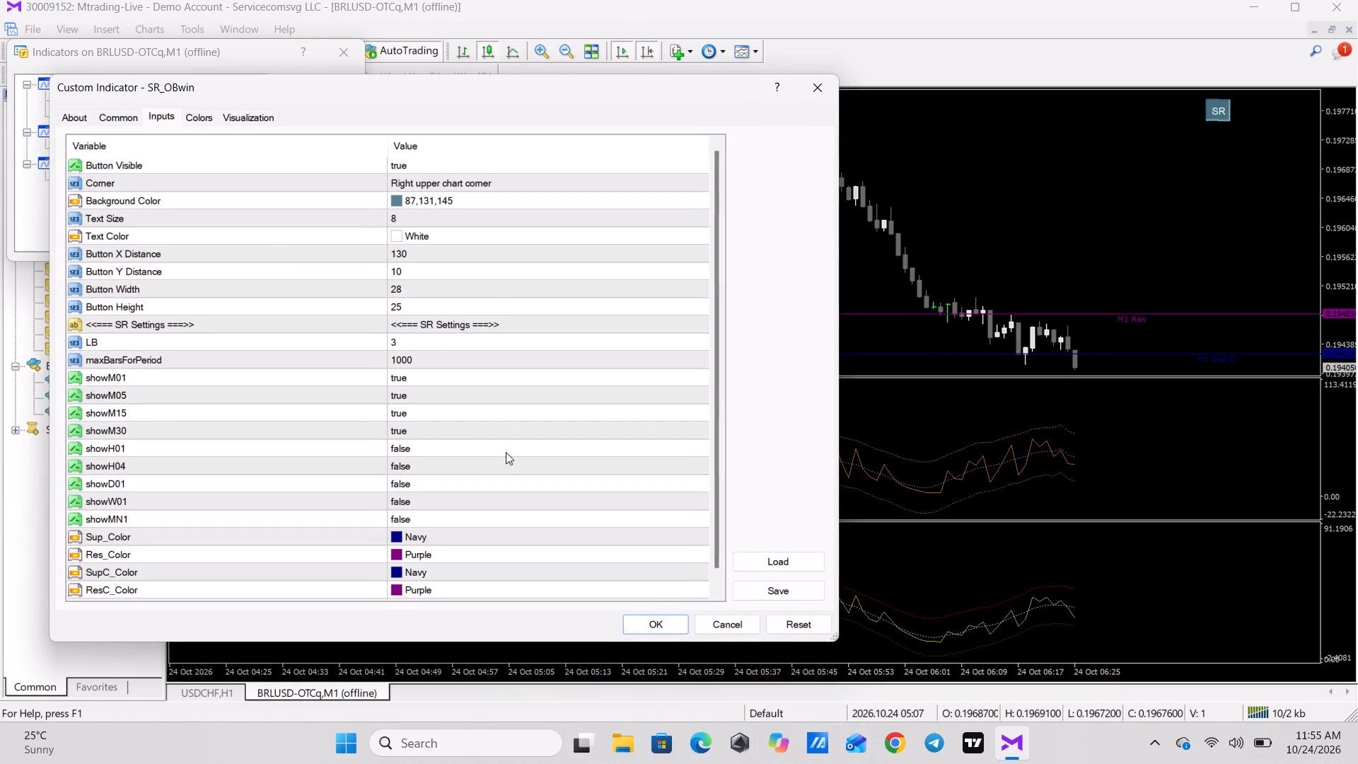
{"action": "scroll", "coordinate": [506, 452], "scroll_direction": "down", "scroll_amount": 1}
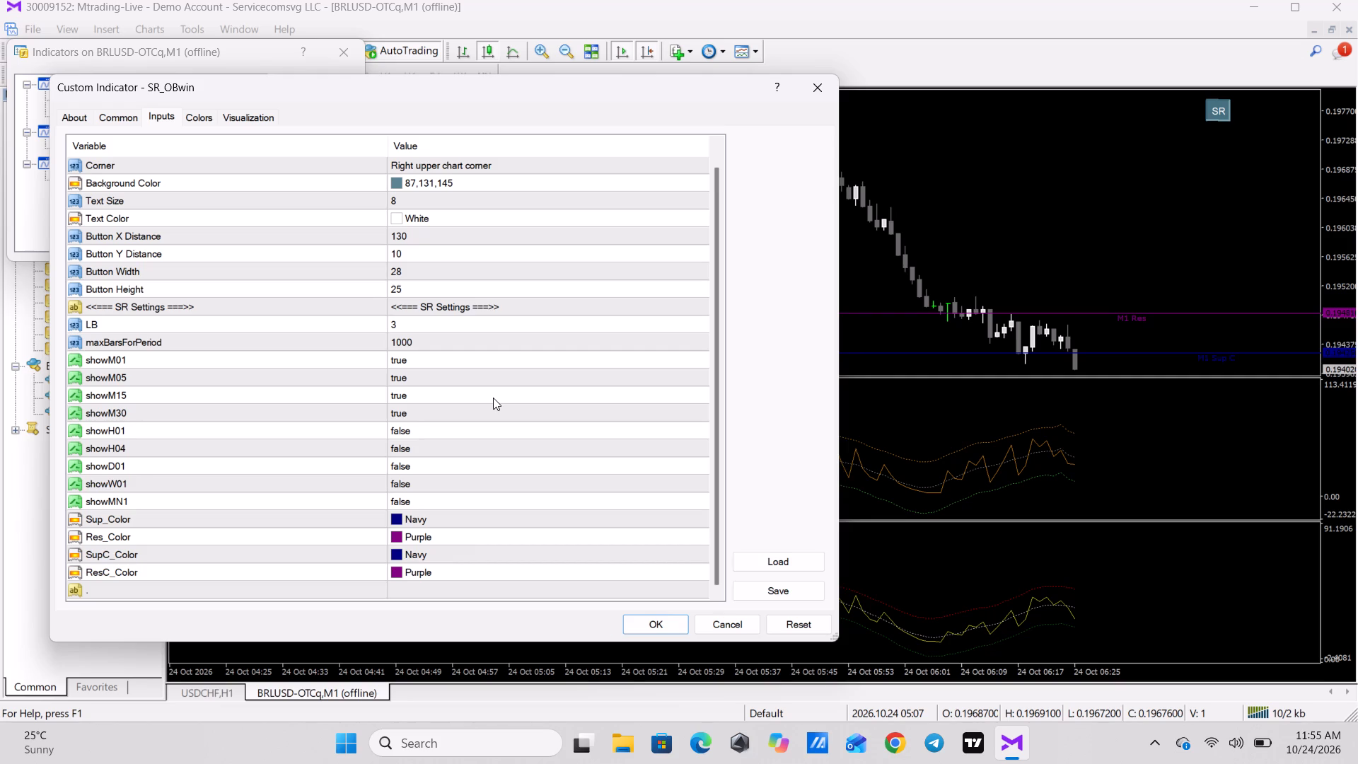
{"action": "scroll", "coordinate": [493, 398], "scroll_direction": "down", "scroll_amount": 2}
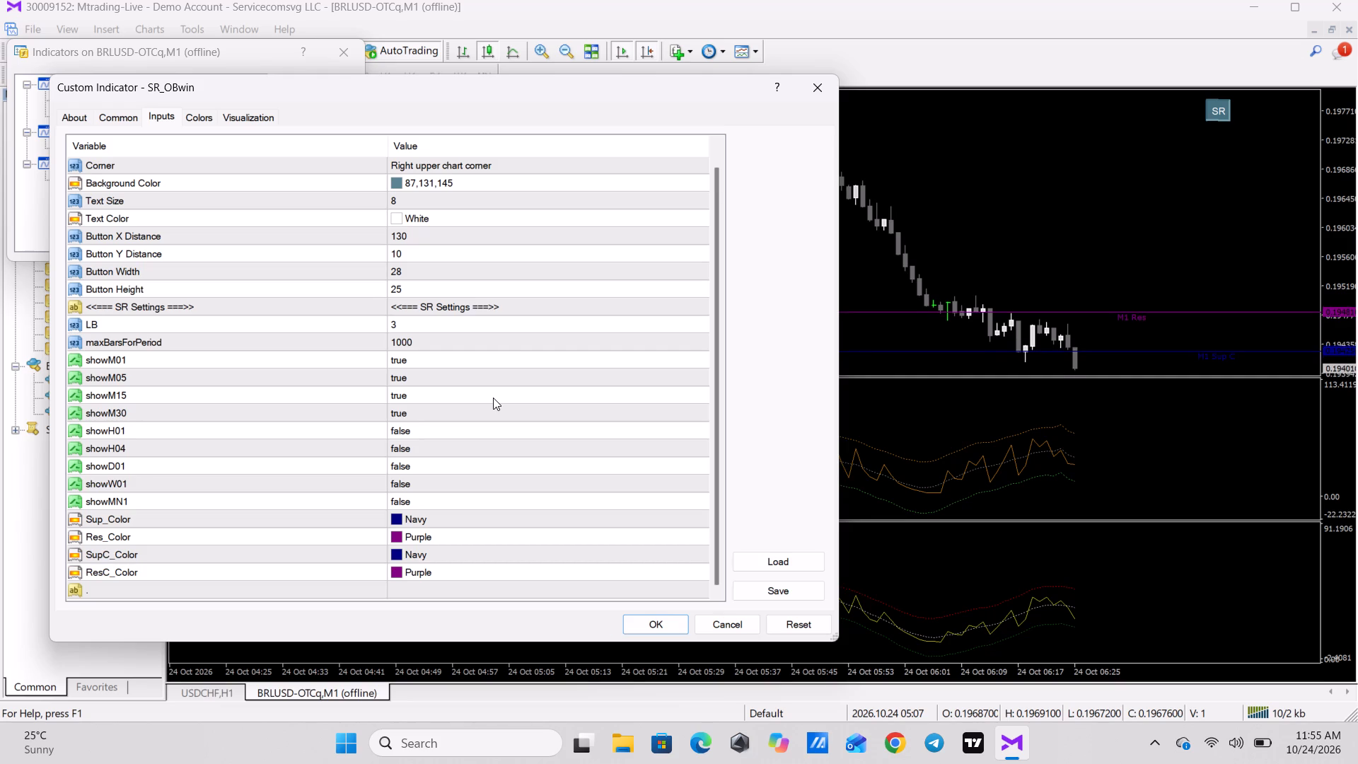
{"action": "scroll", "coordinate": [493, 398], "scroll_direction": "down", "scroll_amount": 1}
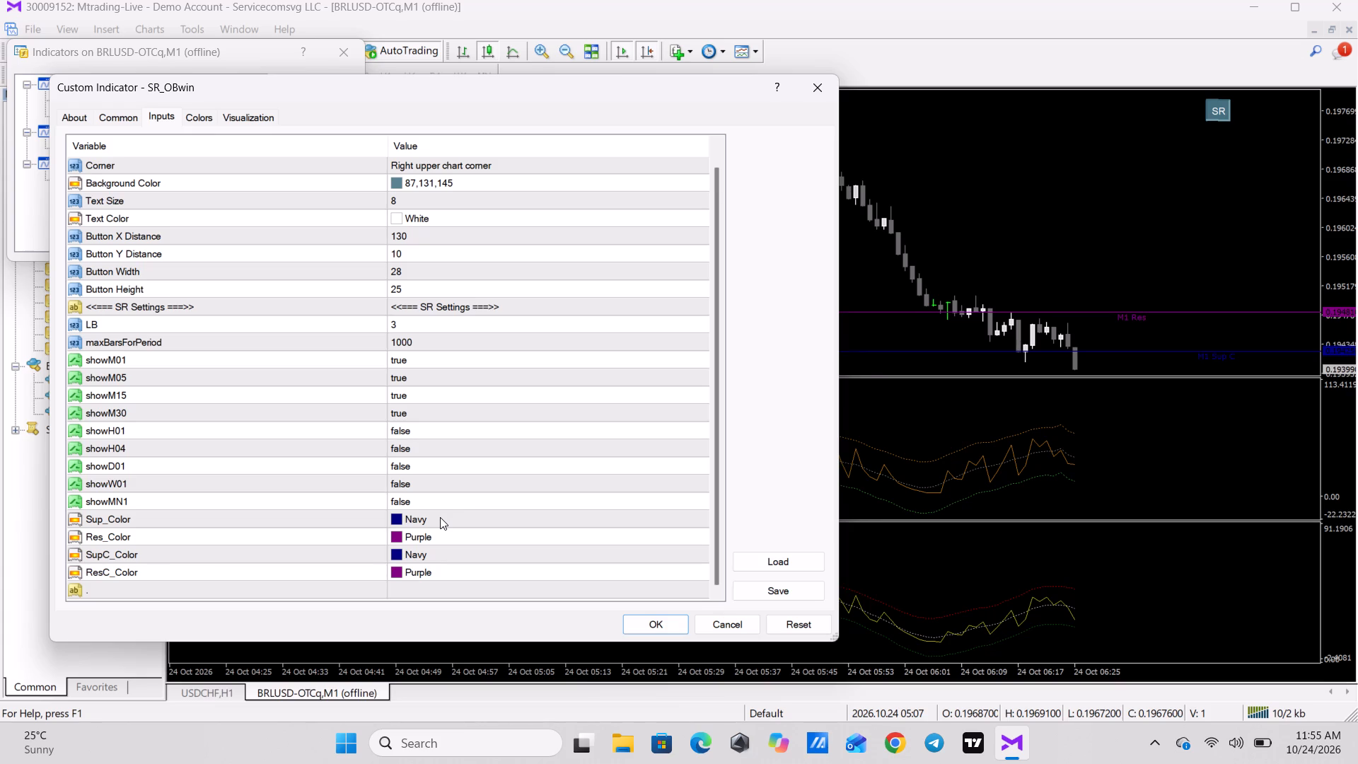
{"action": "double_click", "coordinate": [440, 517]}
{"action": "left_click", "coordinate": [440, 517]}
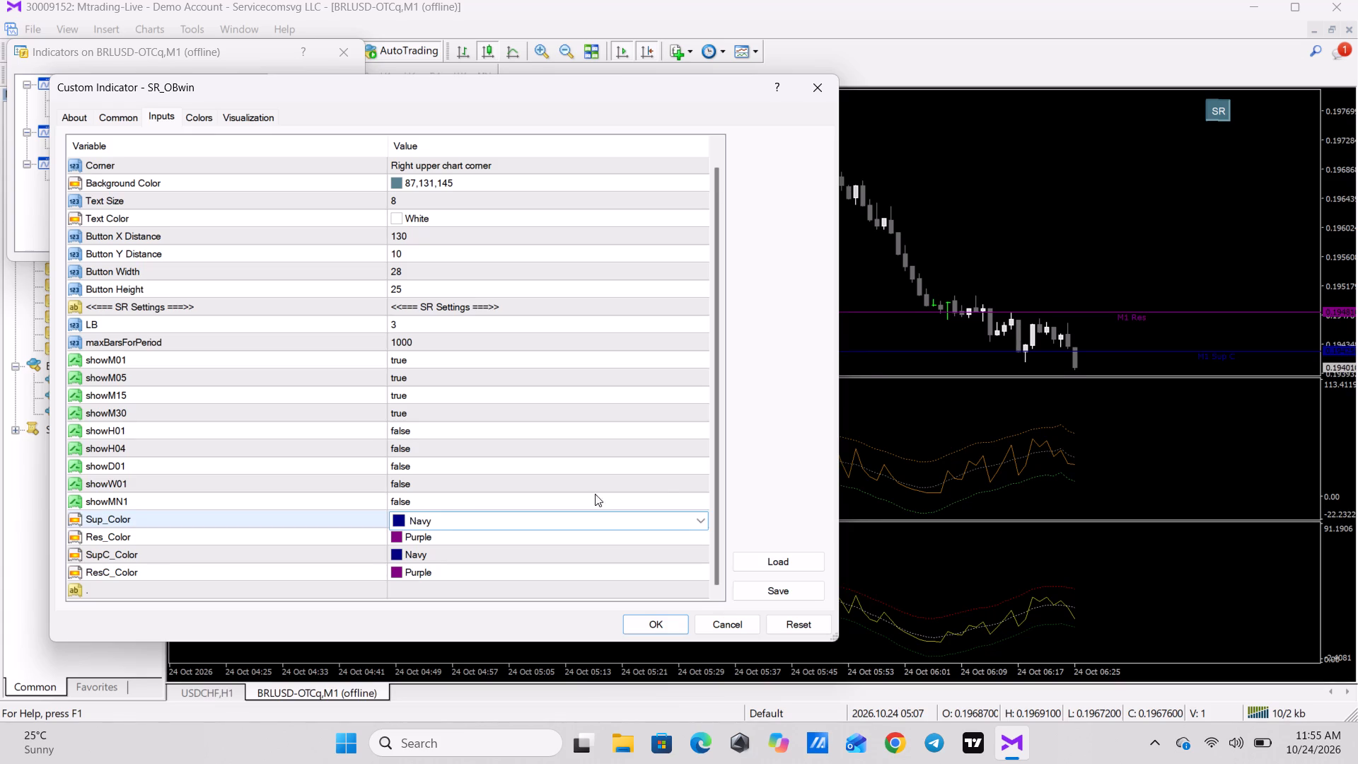
{"action": "left_click", "coordinate": [700, 517]}
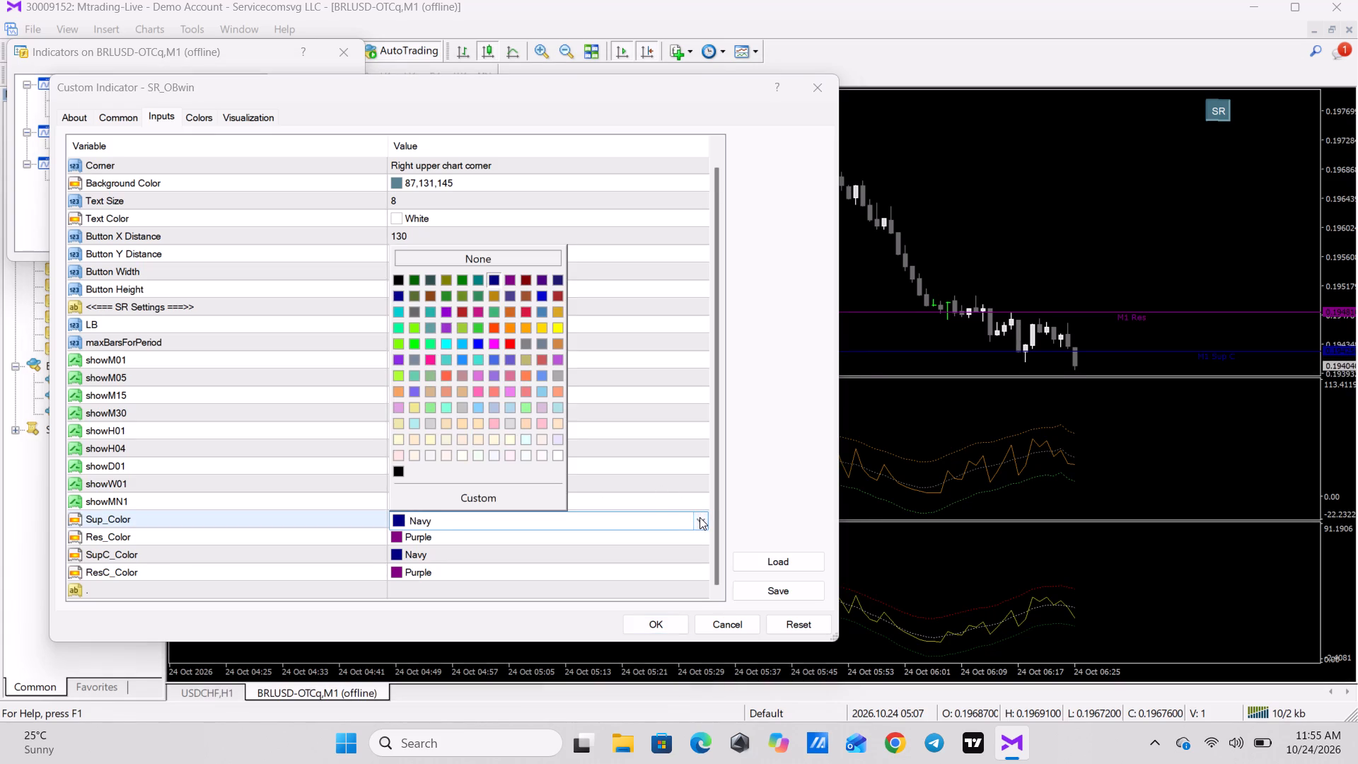
{"action": "left_click", "coordinate": [416, 342]}
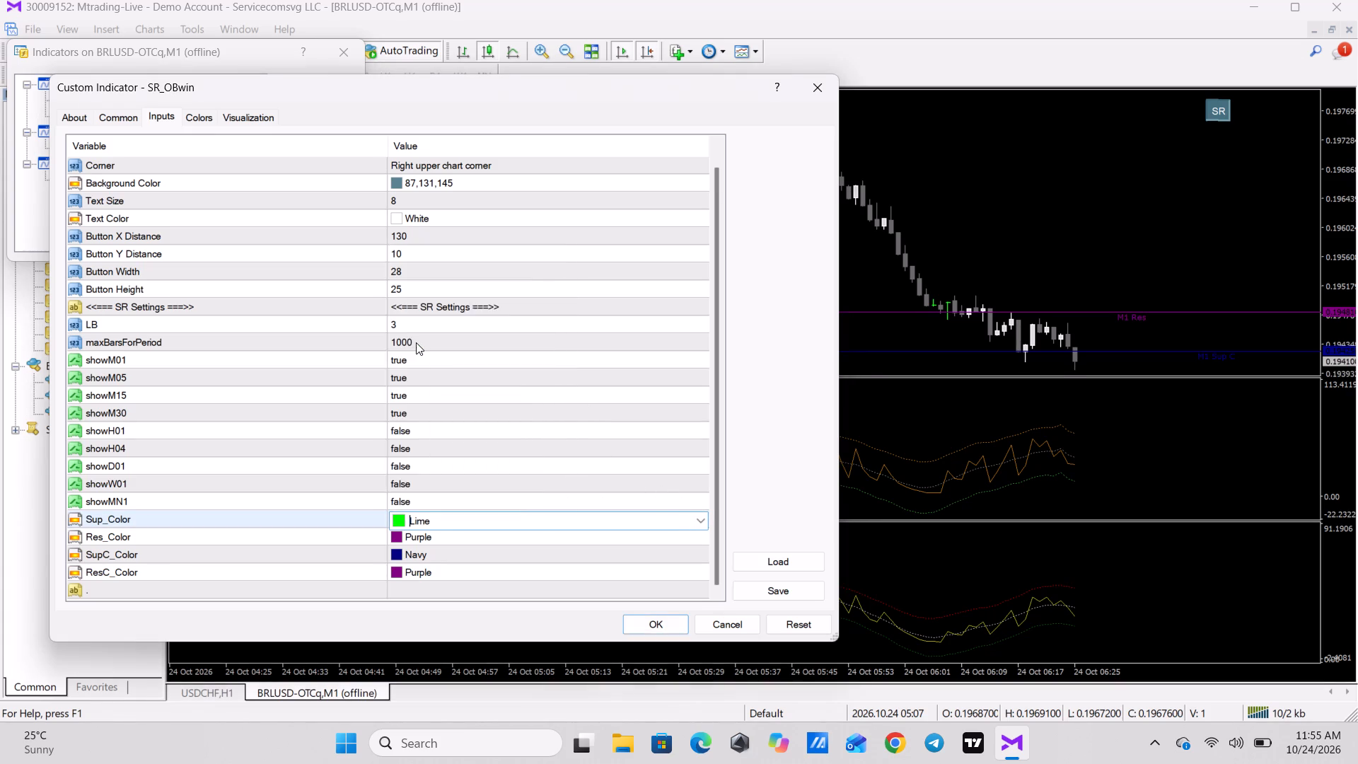
Set the Res_Color input of the SR_OBwin indicator to Red.
{"action": "double_click", "coordinate": [685, 540]}
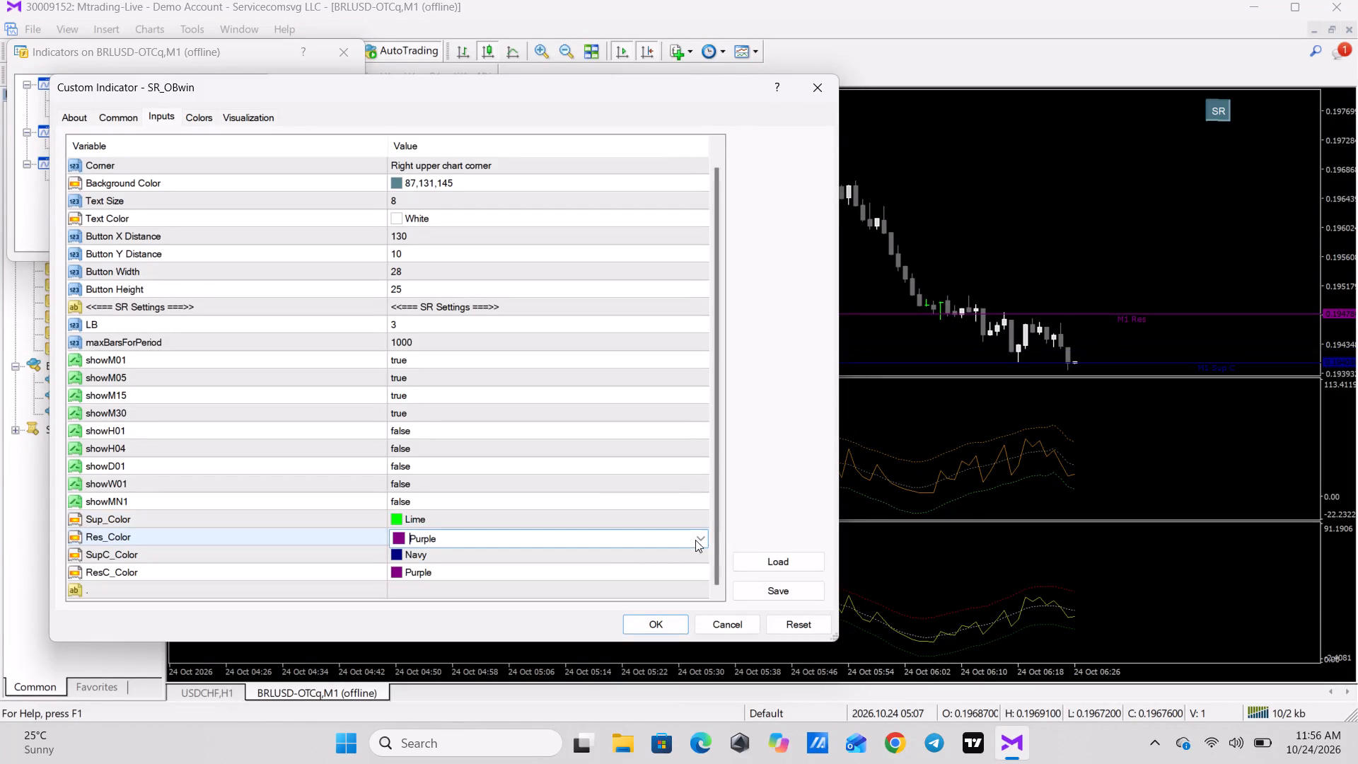
{"action": "left_click", "coordinate": [701, 536]}
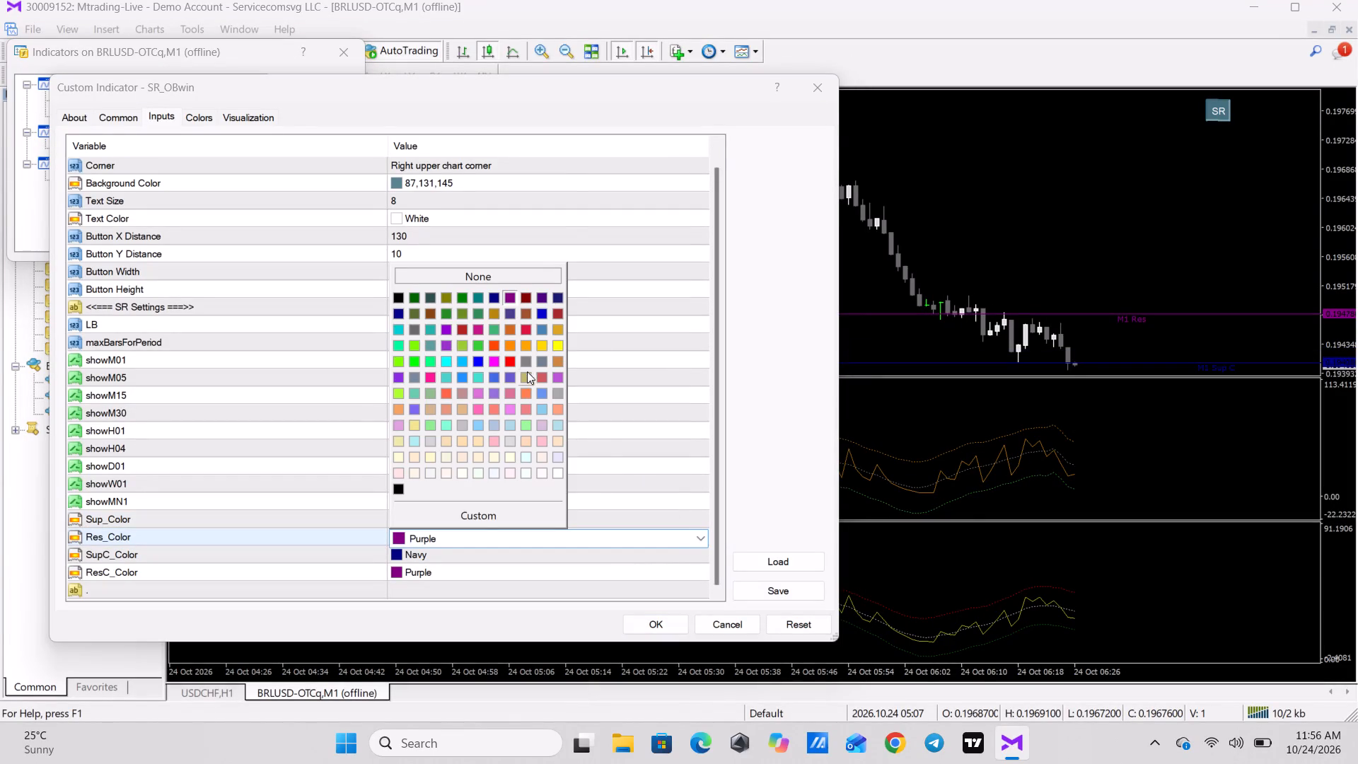
{"action": "left_click", "coordinate": [511, 360]}
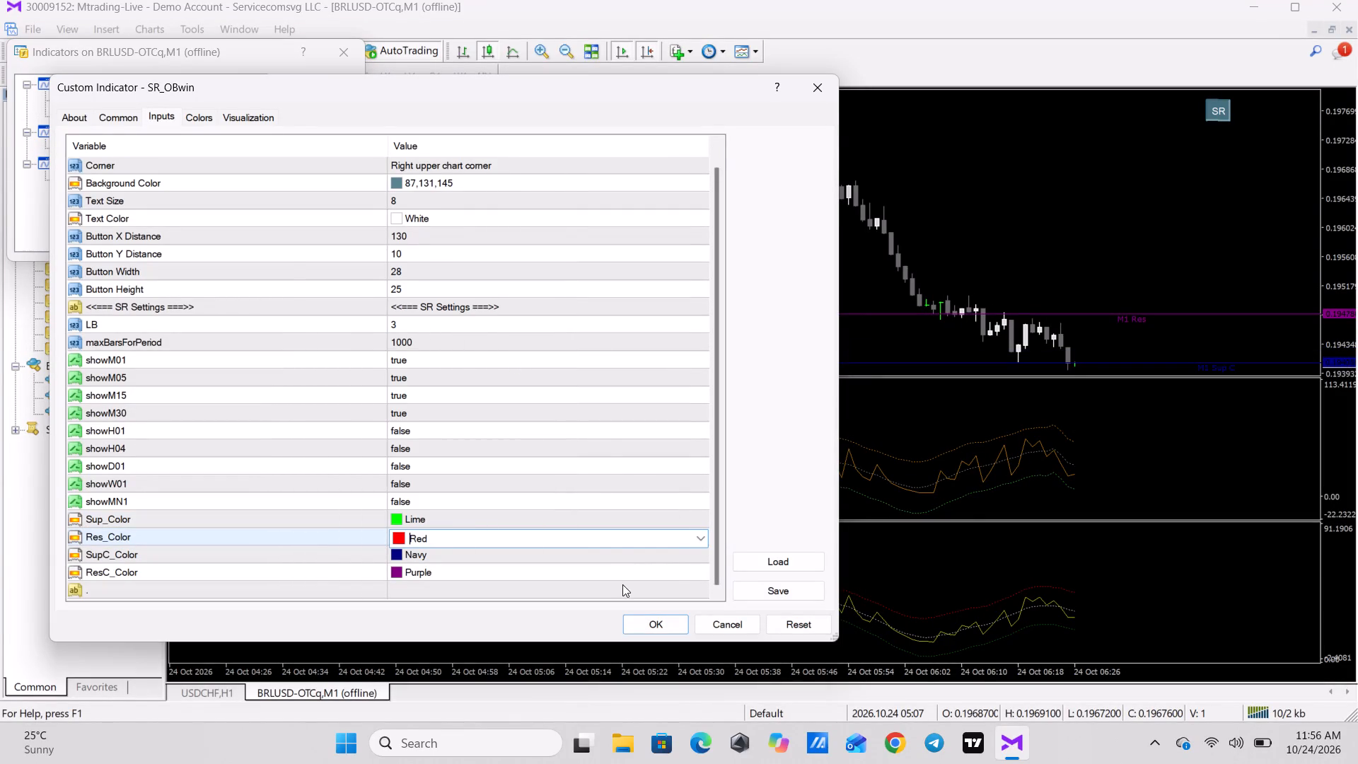
Set the ResC_Color input of the SR_OBwin indicator to Red.
{"action": "left_click", "coordinate": [675, 568]}
{"action": "left_click_drag", "start_coordinate": [675, 568], "coordinate": [702, 568]}
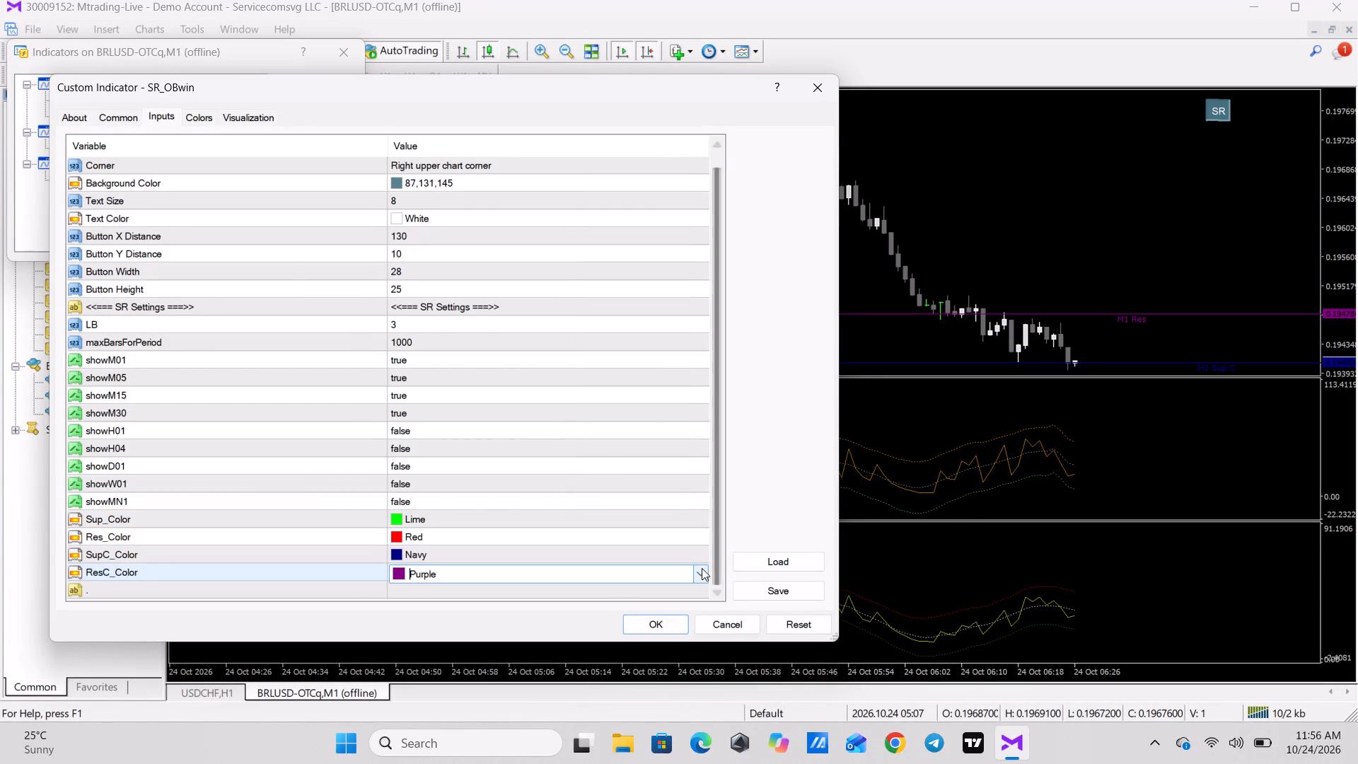
{"action": "left_click", "coordinate": [702, 568]}
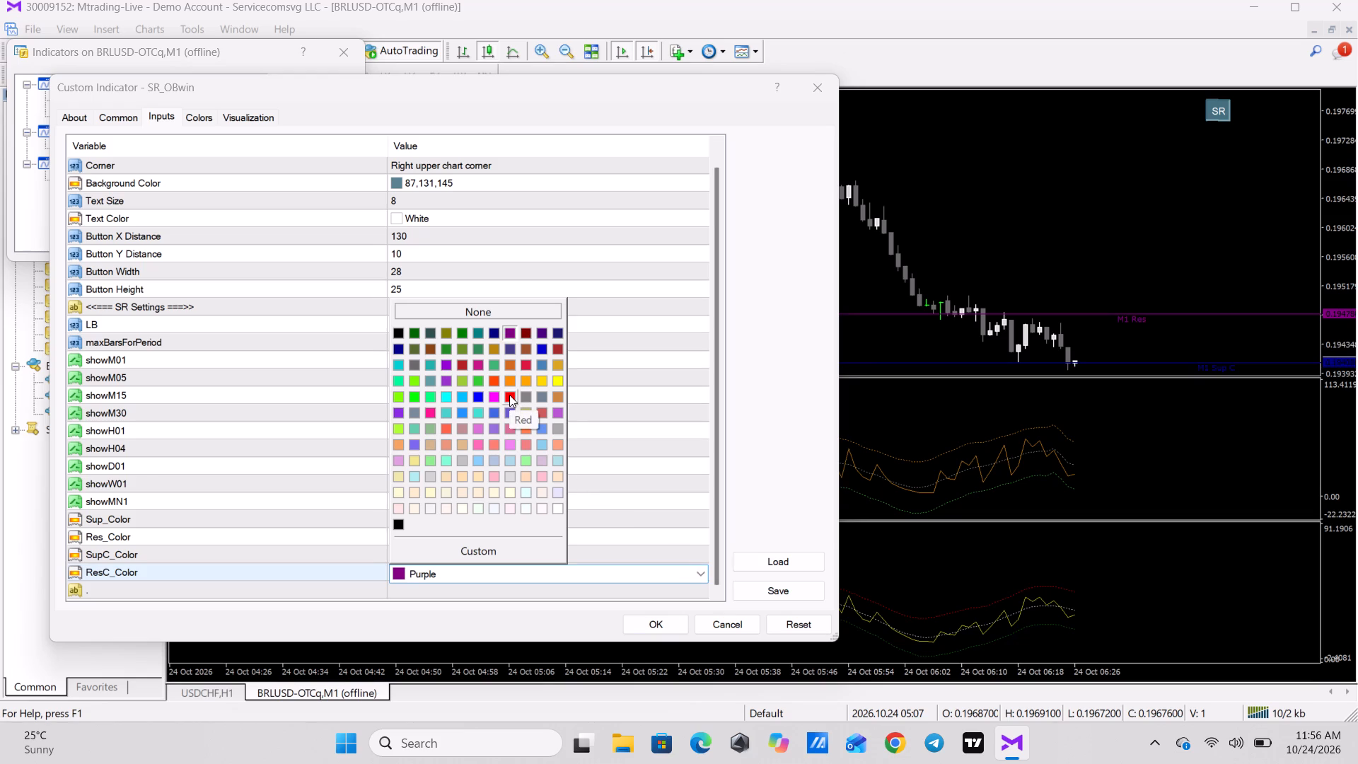
{"action": "left_click", "coordinate": [509, 395]}
Set the SR_OBwin indicator's SupC_Color input to Lime, apply the inputs and close the chart's indicator list.
{"action": "left_click", "coordinate": [656, 552]}
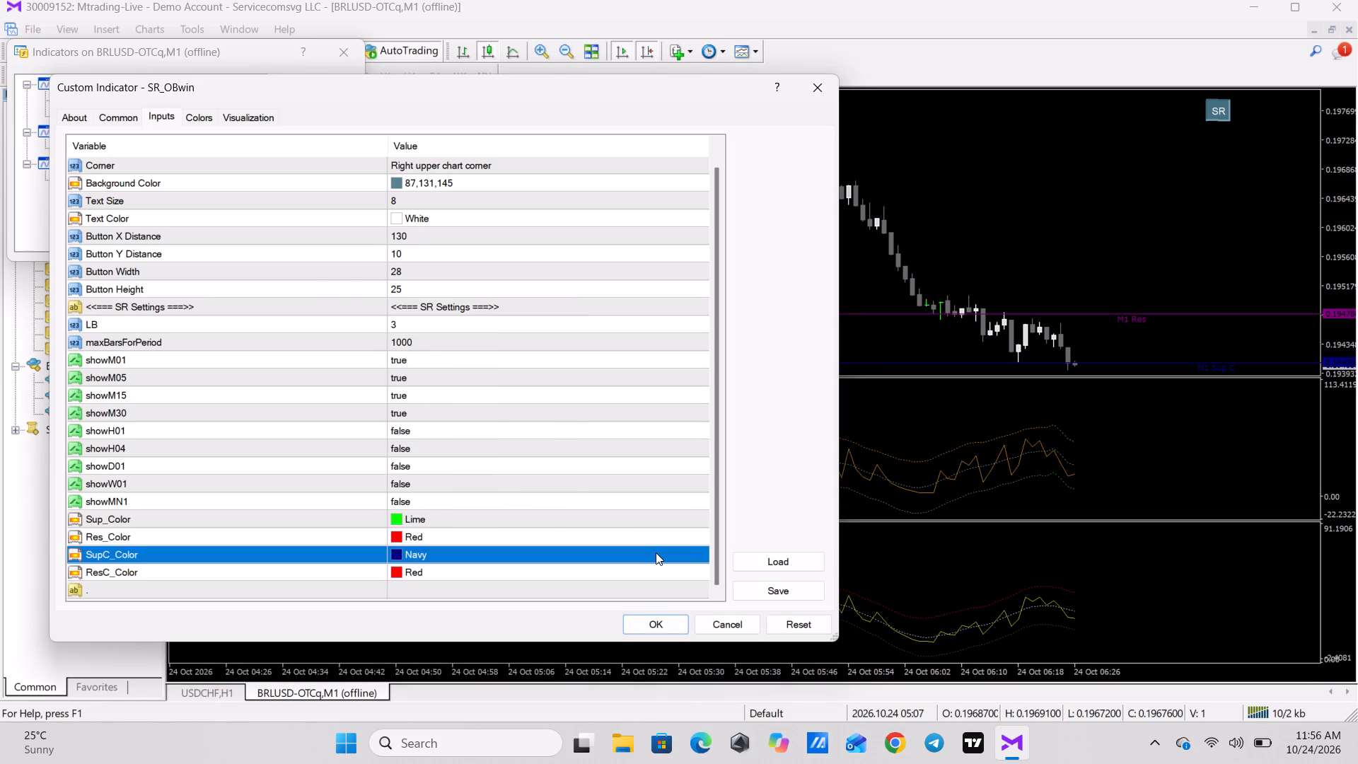
{"action": "double_click", "coordinate": [656, 552]}
{"action": "left_click", "coordinate": [705, 556]}
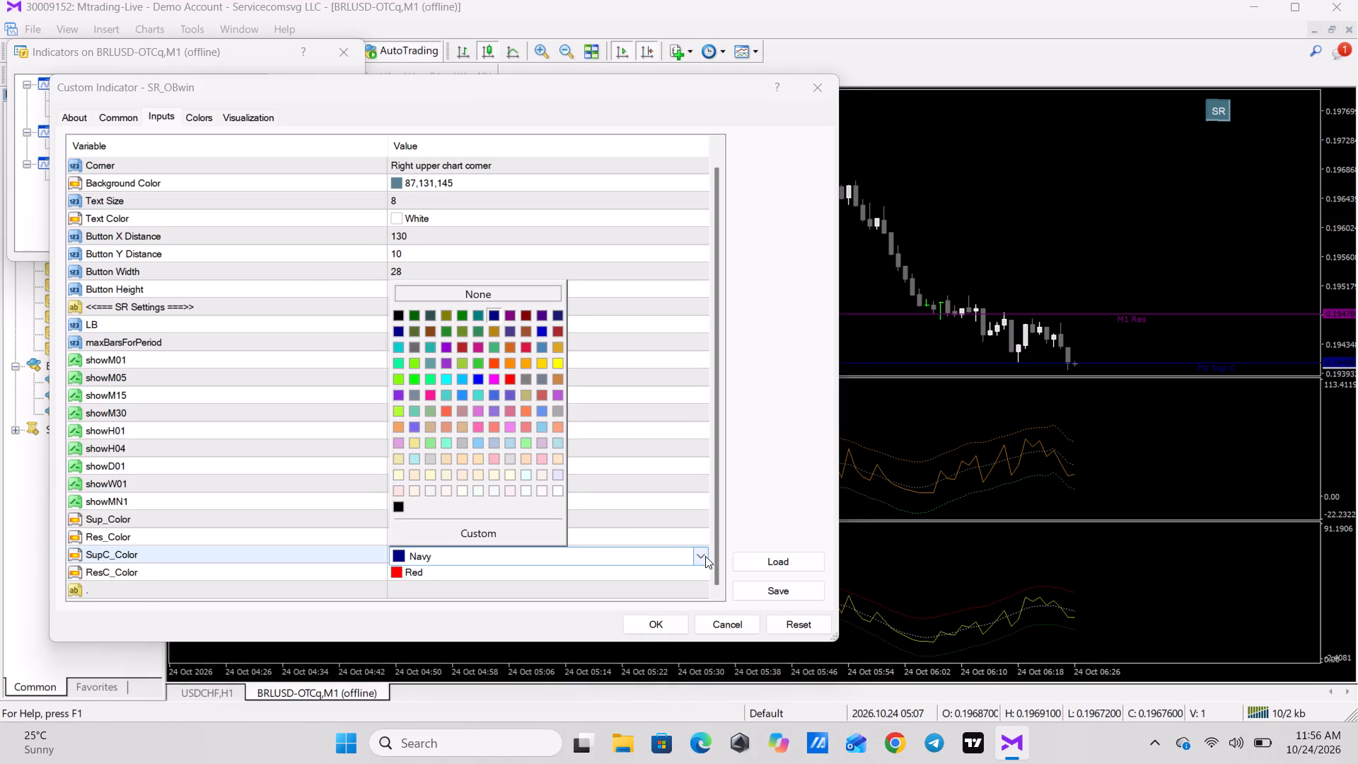
{"action": "left_click", "coordinate": [415, 376]}
{"action": "left_click", "coordinate": [673, 624]}
{"action": "left_click", "coordinate": [1114, 135]}
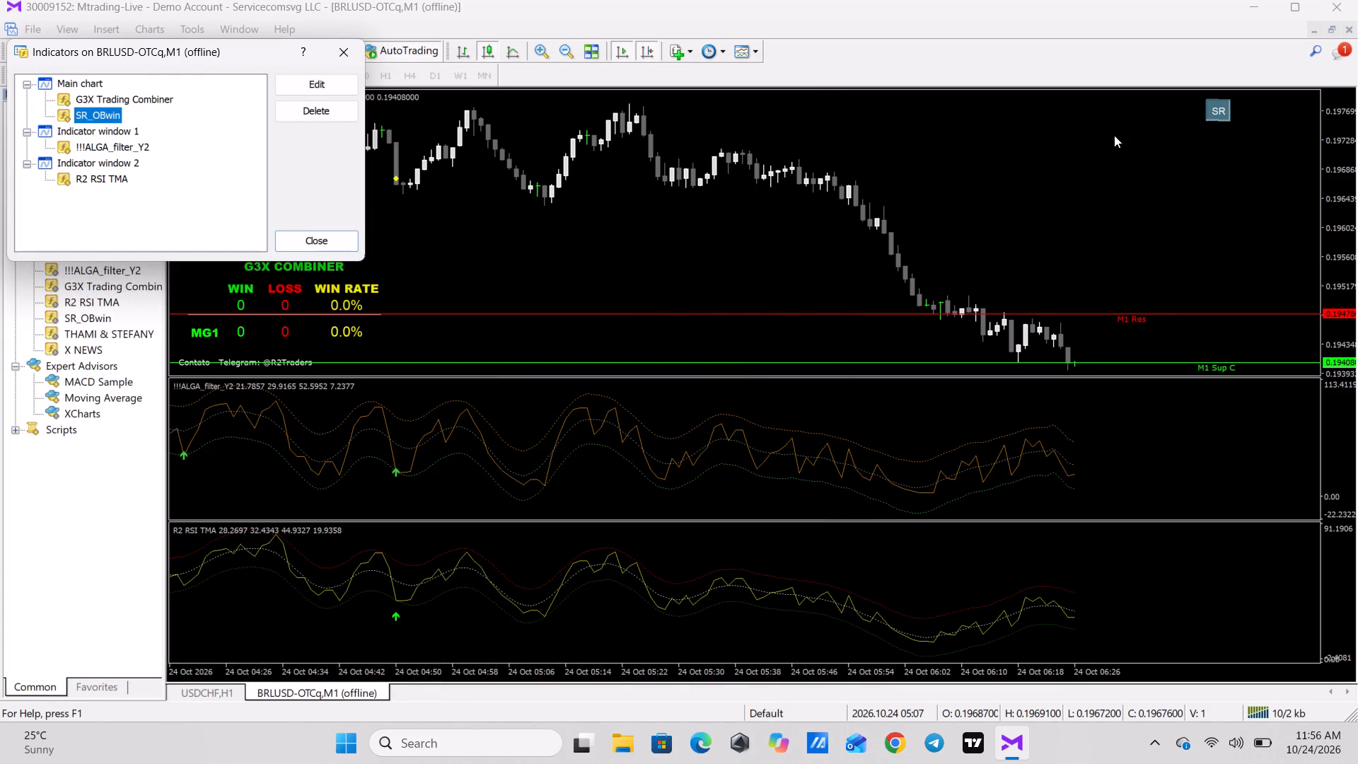
{"action": "left_click", "coordinate": [1231, 107]}
{"action": "left_click", "coordinate": [327, 236]}
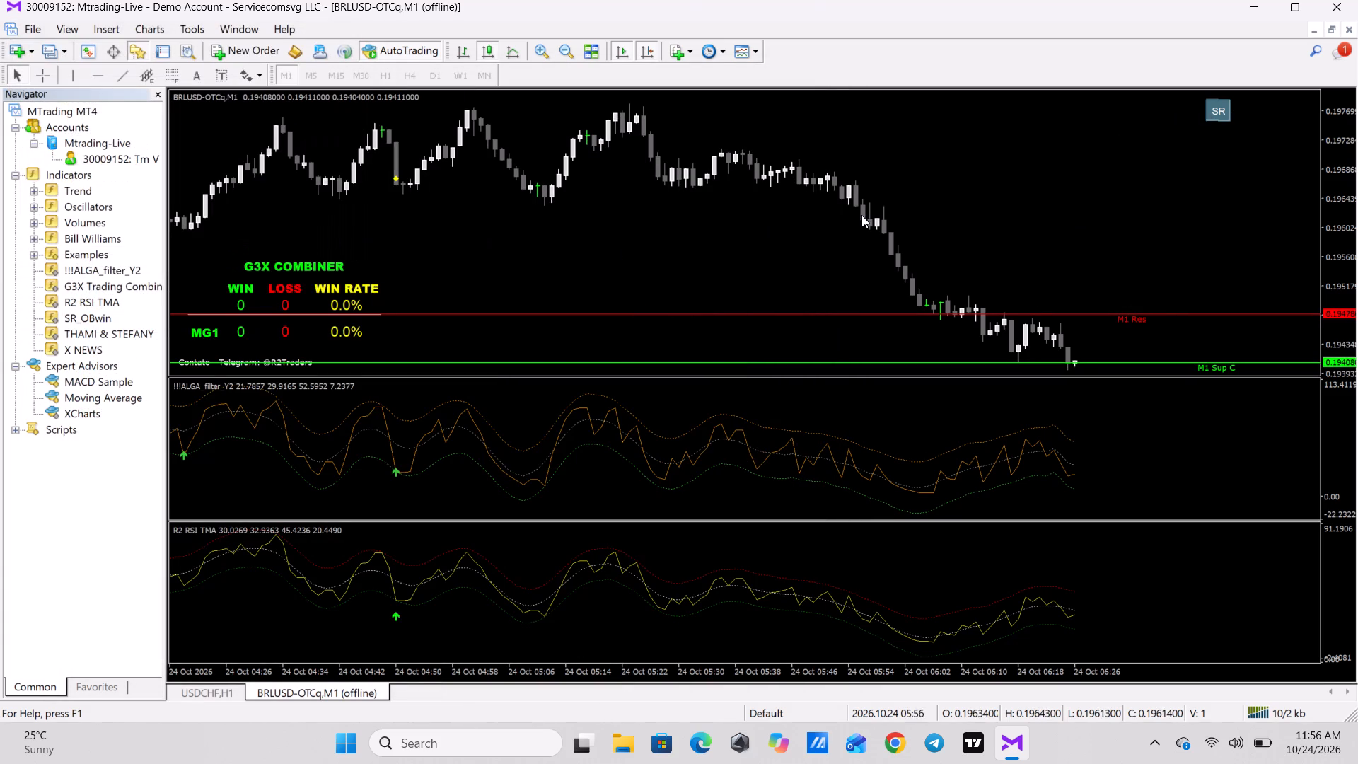
Switch the SR_OBwin support and resistance lines off and back on using the chart's SR toggle.
{"action": "left_click", "coordinate": [1223, 111]}
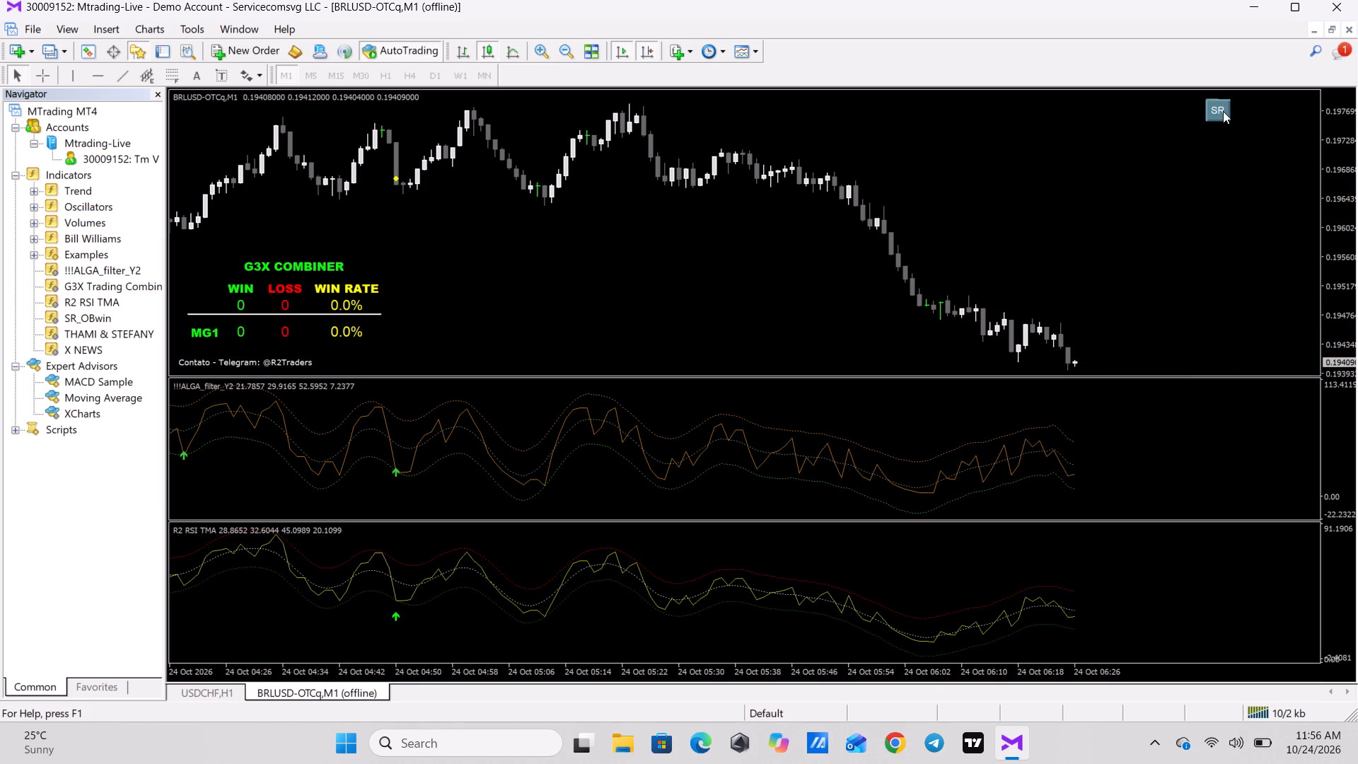
{"action": "left_click", "coordinate": [1223, 111]}
{"action": "left_click", "coordinate": [966, 224]}
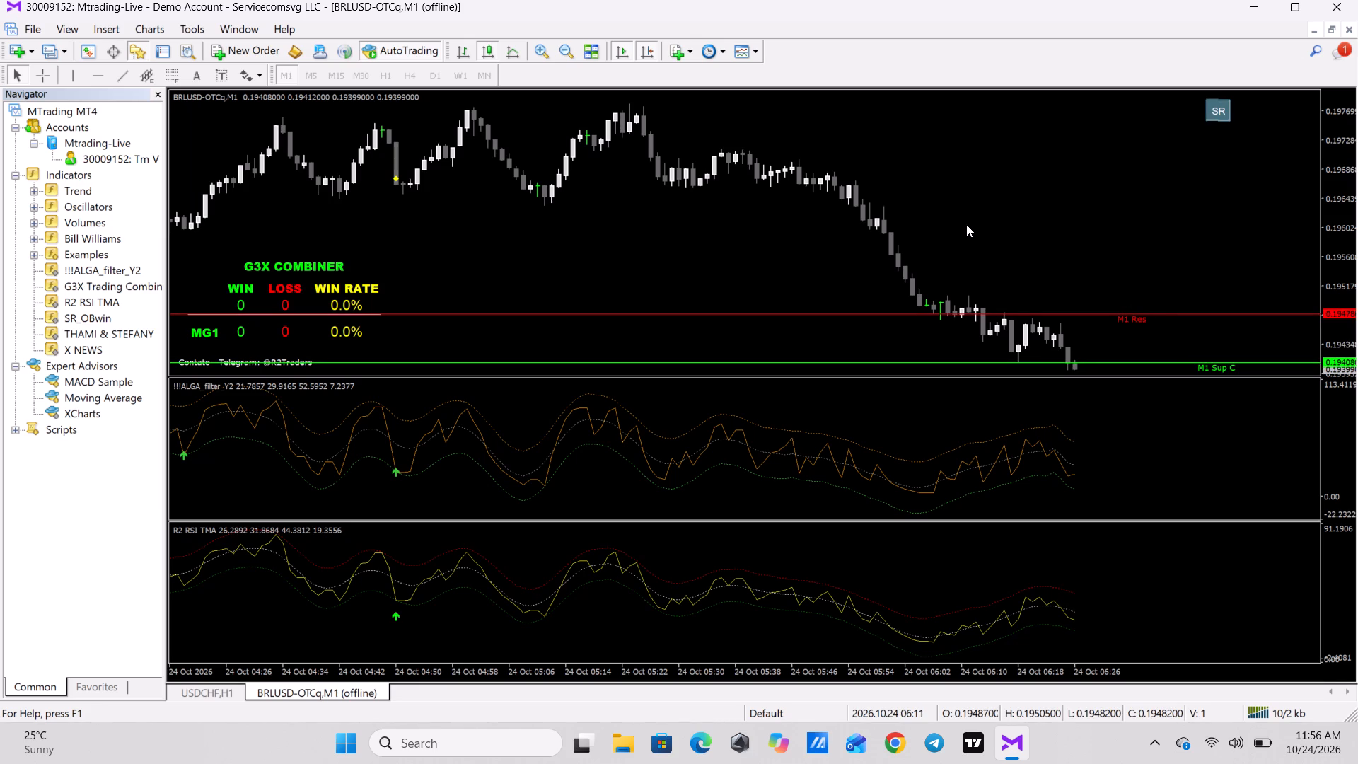
Examine the G3X Combiner dots and the !!!ALGA_filter_Y2 and R2 RSI TMA arrows back through the chart history to 23 Oct.
{"action": "left_click", "coordinate": [728, 236]}
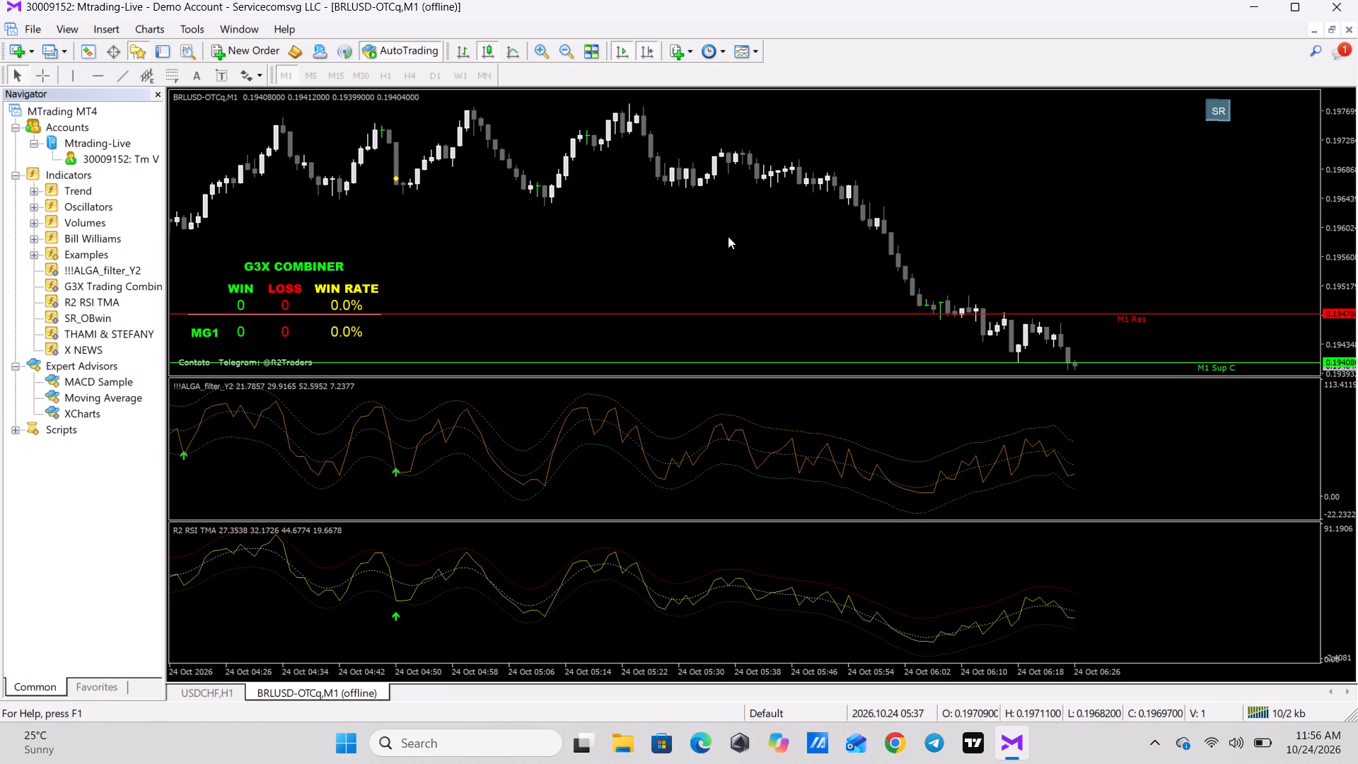
{"action": "type", "text": "--"}
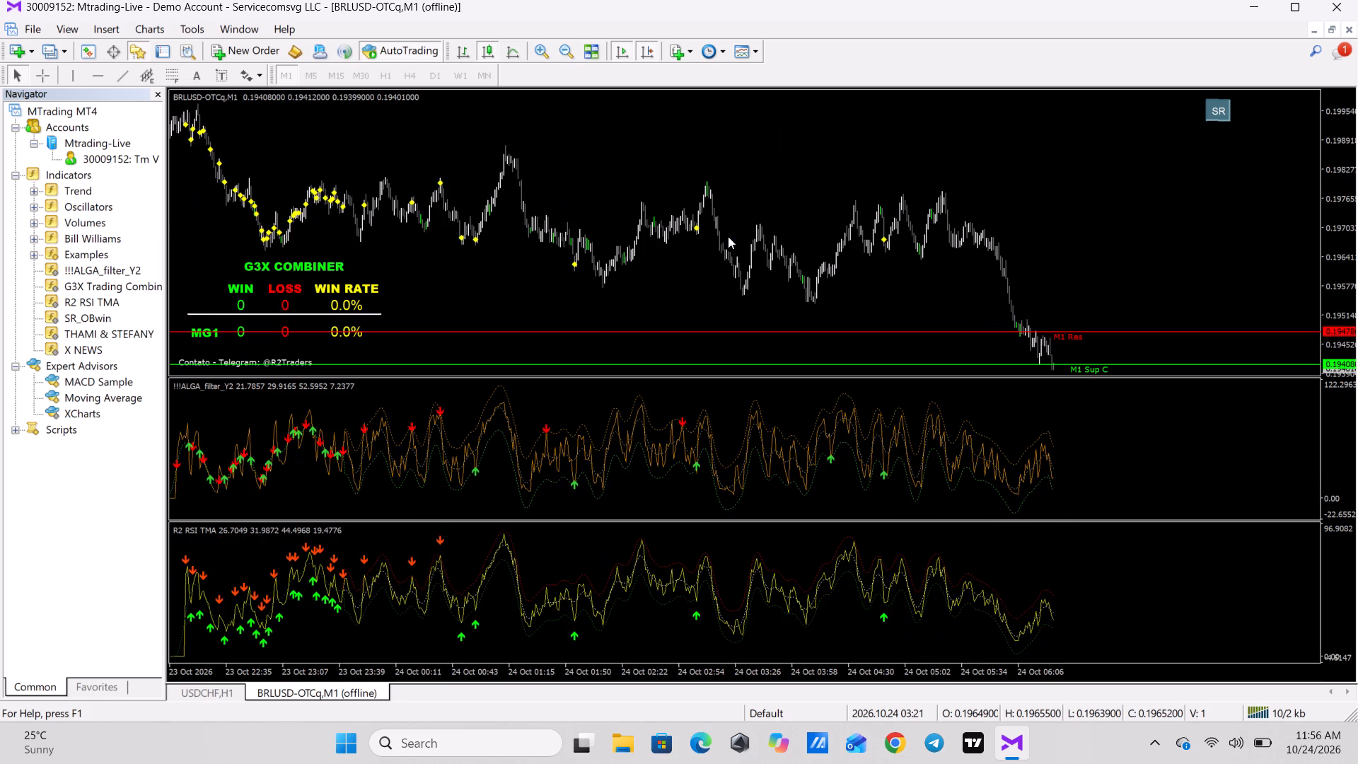
{"action": "type", "text": "++"}
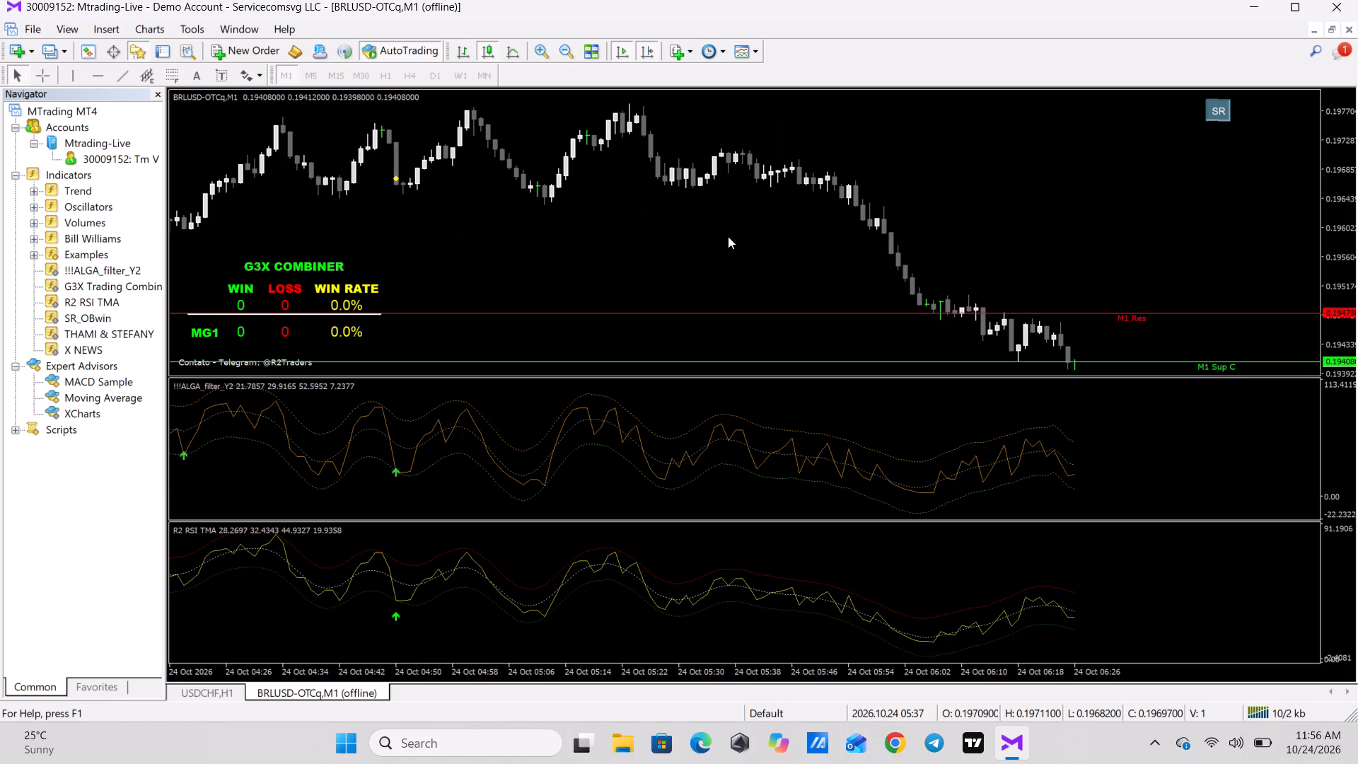
{"action": "left_click", "coordinate": [807, 214]}
{"action": "left_click", "coordinate": [627, 47]}
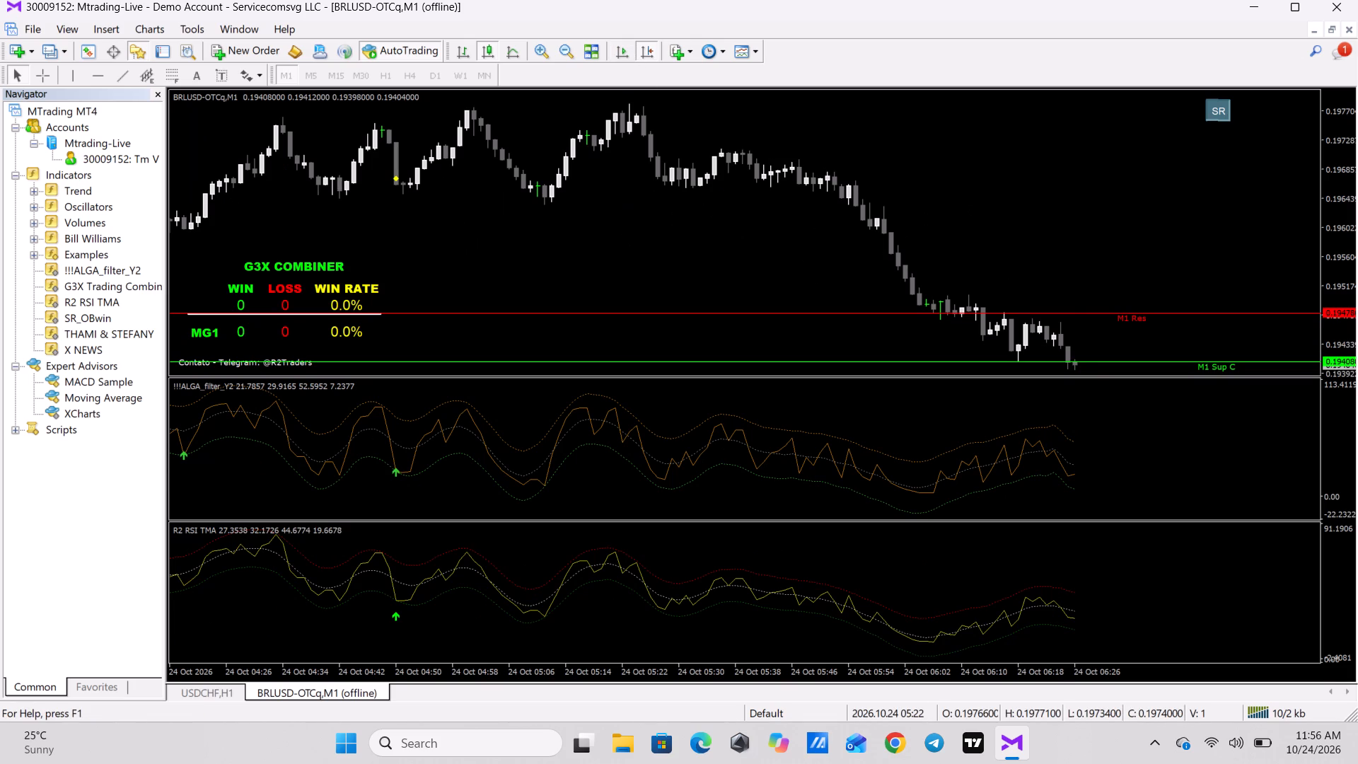
{"action": "left_click", "coordinate": [624, 199]}
{"action": "key", "text": "Left"}
{"action": "key", "text": "Left"}
{"action": "key", "text": "Left"}
{"action": "key", "text": "Left"}
{"action": "key", "text": "Left"}
{"action": "key", "text": "Left"}
{"action": "key", "text": "Left"}
{"action": "key", "text": "Left"}
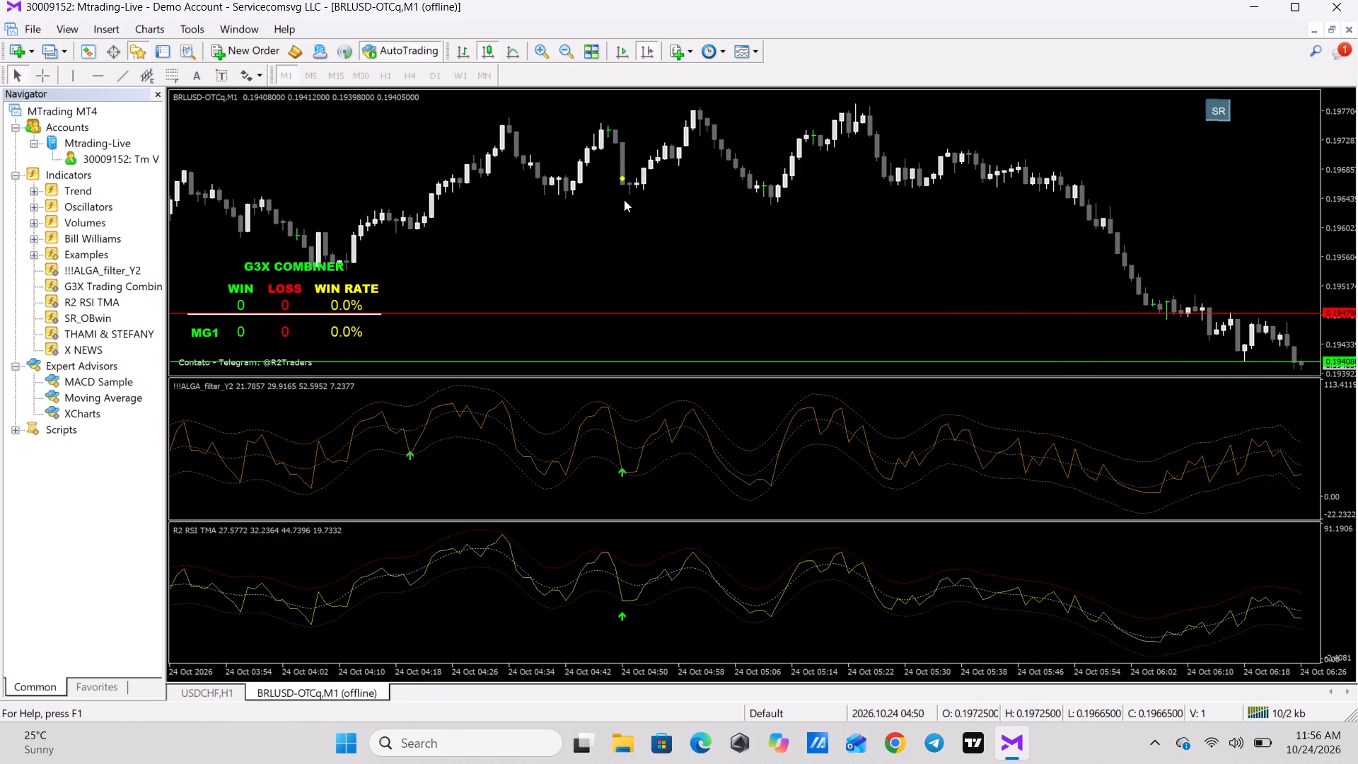
{"action": "key", "text": "Left"}
{"action": "key", "text": "Left"}
{"action": "key", "text": "Left"}
{"action": "key", "text": "Left"}
{"action": "key", "text": "Left"}
{"action": "key", "text": "Left"}
{"action": "key", "text": "Left"}
{"action": "key", "text": "Left"}
{"action": "key", "text": "Left"}
{"action": "key", "text": "Left"}
{"action": "key", "text": "Left"}
{"action": "key", "text": "Left"}
{"action": "key", "text": "Left"}
{"action": "key", "text": "Left"}
{"action": "key", "text": "Left"}
{"action": "key", "text": "Left"}
{"action": "key", "text": "Left"}
{"action": "key", "text": "Left"}
{"action": "key", "text": "Left"}
{"action": "key", "text": "Left"}
{"action": "key", "text": "Left"}
{"action": "key", "text": "Left"}
{"action": "key", "text": "Left"}
{"action": "key", "text": "Left"}
{"action": "key", "text": "Left"}
{"action": "key", "text": "Left"}
{"action": "key", "text": "Left"}
{"action": "key", "text": "Left"}
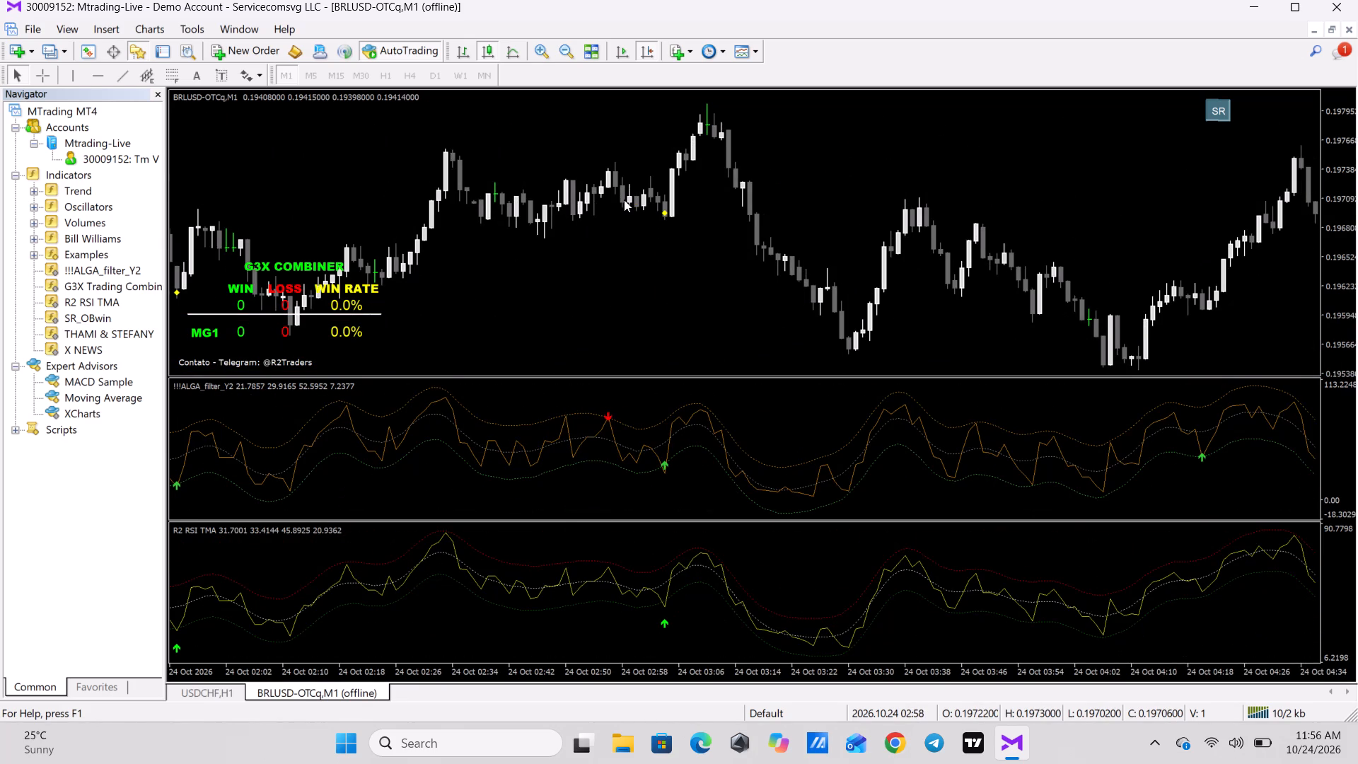
{"action": "key", "text": "Left"}
{"action": "key", "text": "Left"}
{"action": "key", "text": "Left"}
{"action": "key", "text": "Left"}
{"action": "key", "text": "Left"}
{"action": "key", "text": "Left"}
{"action": "key", "text": "Left"}
{"action": "key", "text": "Left"}
{"action": "key", "text": "Left"}
{"action": "key", "text": "Left"}
{"action": "key", "text": "Left"}
{"action": "key", "text": "Left"}
{"action": "key", "text": "Left"}
{"action": "key", "text": "Left"}
{"action": "key", "text": "Left"}
{"action": "key", "text": "Left"}
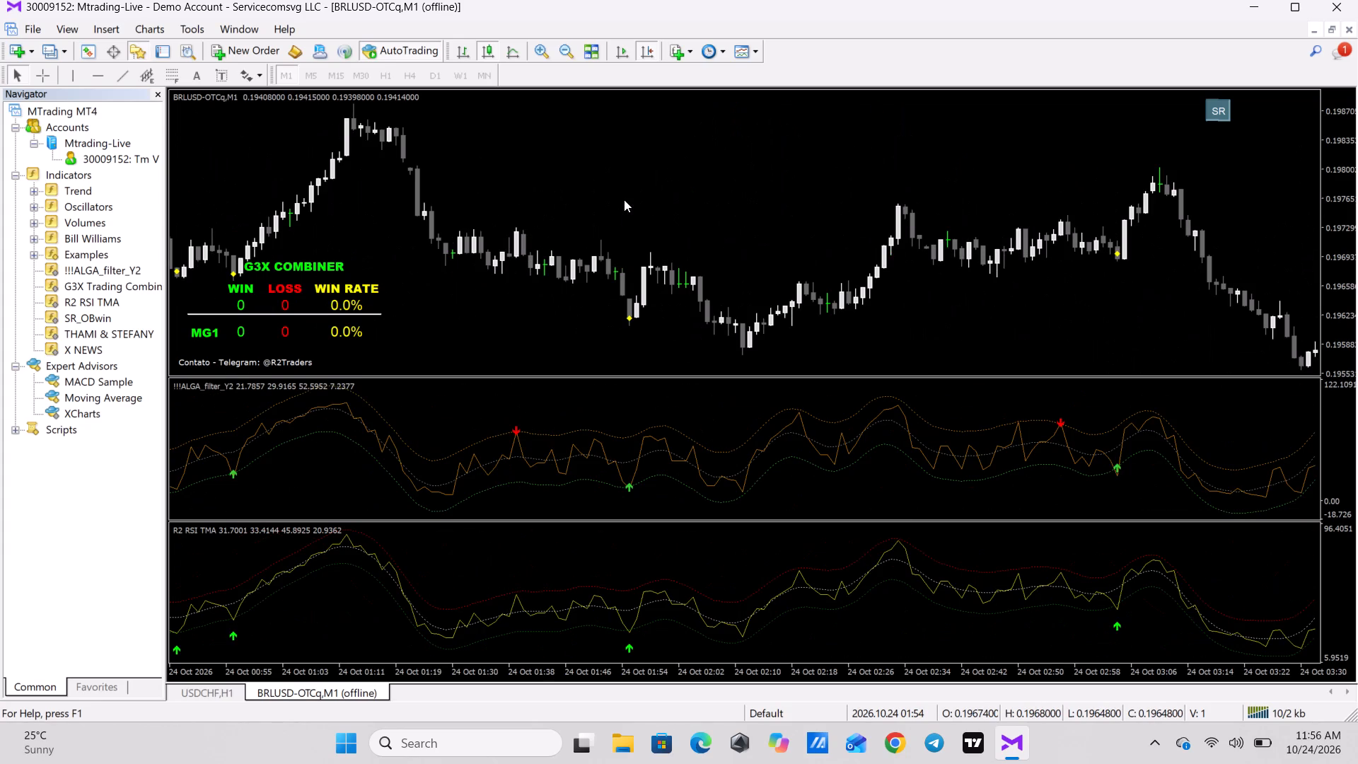
{"action": "key", "text": "Left"}
{"action": "key", "text": "Left"}
{"action": "key", "text": "Left"}
{"action": "key", "text": "Left"}
{"action": "key", "text": "Left"}
{"action": "key", "text": "Left"}
{"action": "key", "text": "Left"}
{"action": "key", "text": "Left"}
{"action": "key", "text": "Left"}
{"action": "key", "text": "Left"}
{"action": "key", "text": "Left"}
{"action": "key", "text": "Left"}
{"action": "key", "text": "Left"}
{"action": "key", "text": "Left"}
{"action": "key", "text": "Left"}
{"action": "key", "text": "Left"}
{"action": "key", "text": "Left"}
{"action": "key", "text": "Left"}
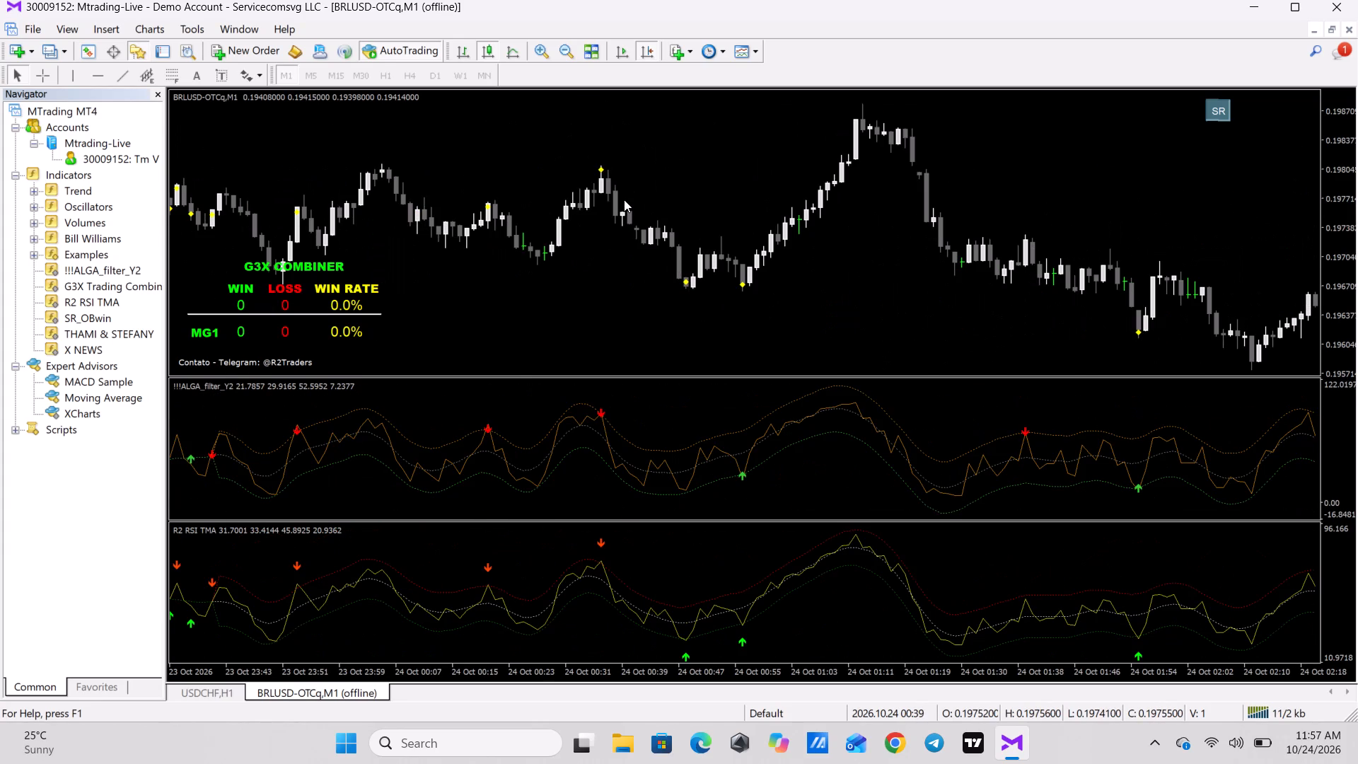
{"action": "key", "text": "Left"}
{"action": "key", "text": "Left"}
{"action": "key", "text": "Left"}
{"action": "key", "text": "Left"}
{"action": "key", "text": "Left"}
{"action": "key", "text": "Left"}
{"action": "key", "text": "Left"}
{"action": "key", "text": "Left"}
{"action": "key", "text": "Left"}
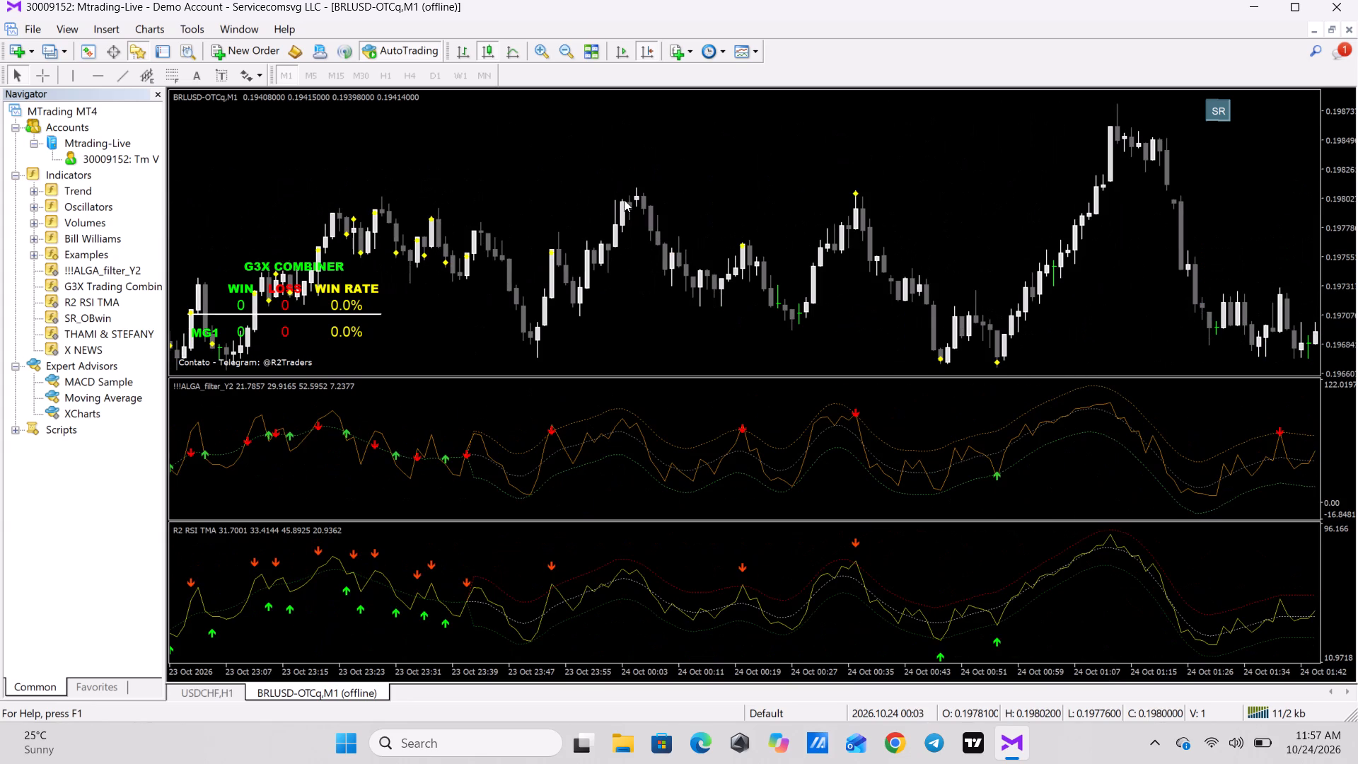
{"action": "key", "text": "Left"}
{"action": "key", "text": "Left"}
{"action": "key", "text": "Left"}
{"action": "key", "text": "Left"}
{"action": "key", "text": "Left"}
{"action": "key", "text": "Left"}
{"action": "key", "text": "Left"}
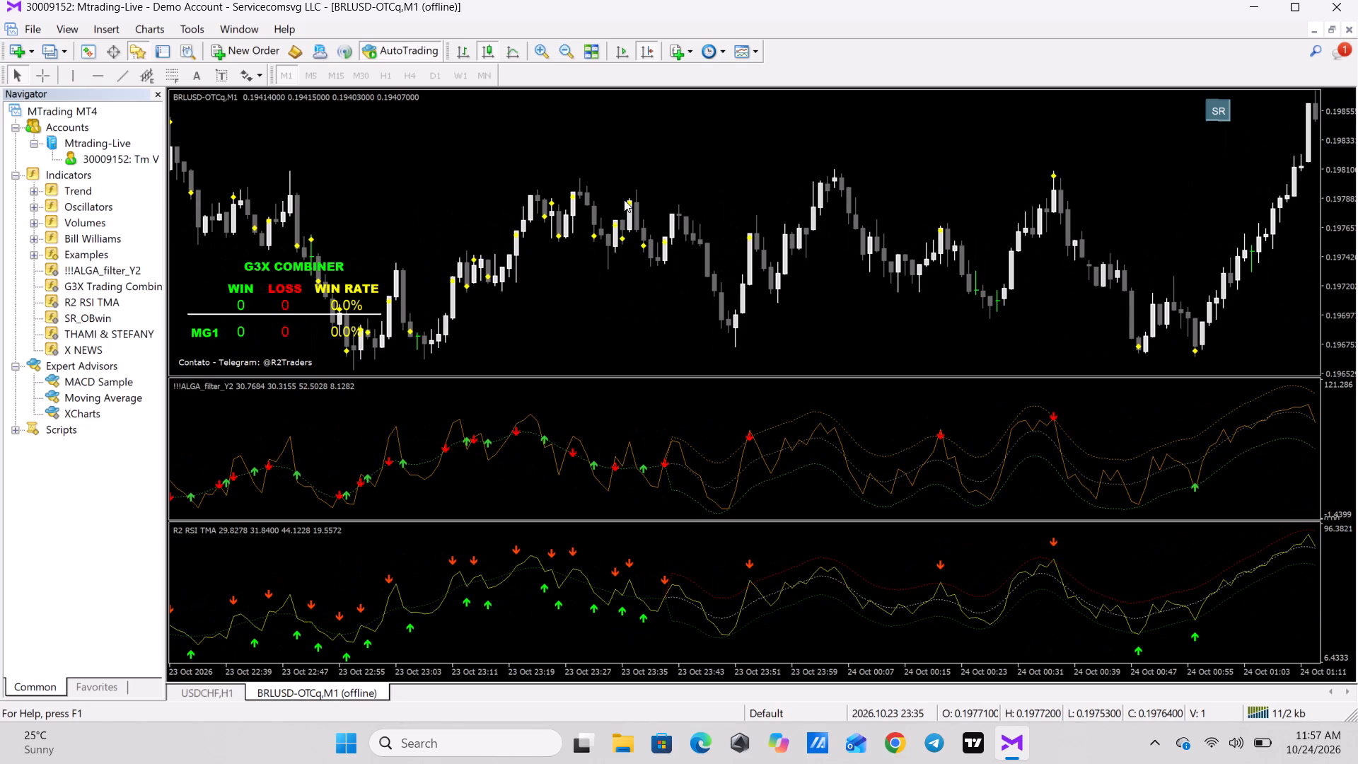
Examine the indicator signals with enlarged candles, from the 23 Oct history forward to the most recent candles.
{"action": "left_click", "coordinate": [633, 424]}
{"action": "key", "text": "plus"}
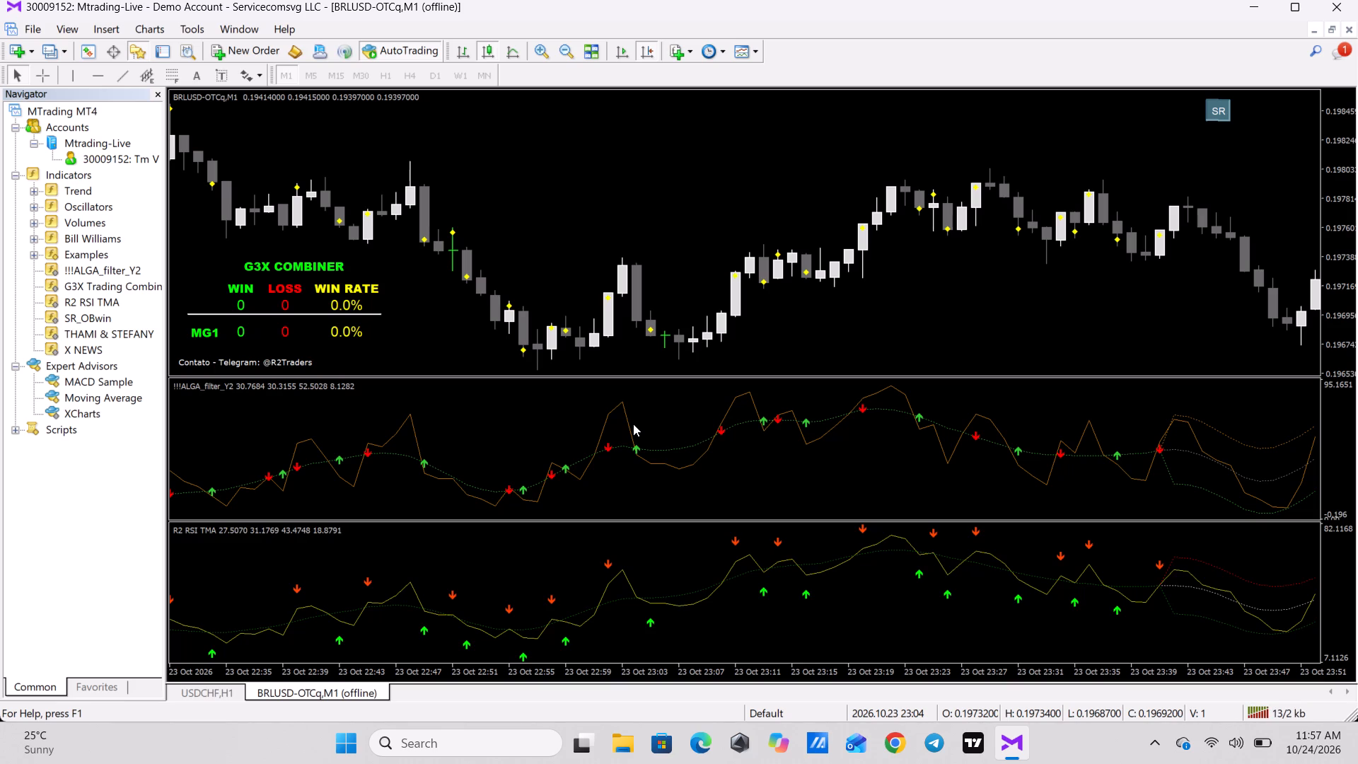
{"action": "key", "text": "Right"}
{"action": "key", "text": "Right"}
{"action": "key", "text": "Right"}
{"action": "key", "text": "Right"}
{"action": "key", "text": "Right"}
{"action": "key", "text": "Right"}
{"action": "key", "text": "Right"}
{"action": "key", "text": "Right"}
{"action": "key", "text": "Right"}
{"action": "key", "text": "Right"}
{"action": "key", "text": "Right"}
{"action": "key", "text": "Right"}
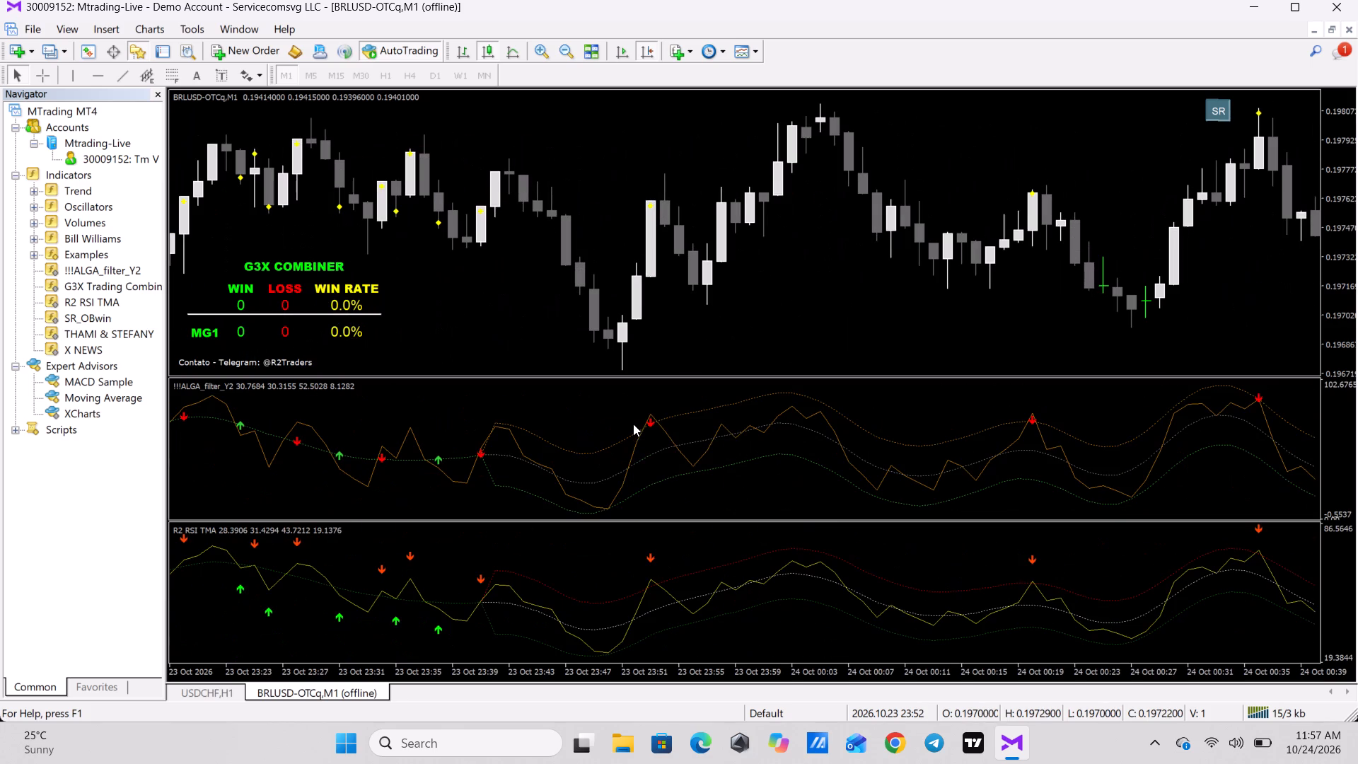
{"action": "key", "text": "Right"}
{"action": "key", "text": "Right"}
{"action": "key", "text": "Right"}
{"action": "key", "text": "Right"}
{"action": "key", "text": "Right"}
{"action": "key", "text": "Right"}
{"action": "key", "text": "Right"}
{"action": "key", "text": "Right"}
{"action": "key", "text": "Right"}
{"action": "key", "text": "Right"}
{"action": "key", "text": "Right"}
{"action": "key", "text": "Right"}
{"action": "key", "text": "Right"}
{"action": "key", "text": "Right"}
{"action": "key", "text": "Right"}
{"action": "key", "text": "Right"}
{"action": "key", "text": "Right"}
{"action": "key", "text": "Right"}
{"action": "key", "text": "Right"}
{"action": "key", "text": "Right"}
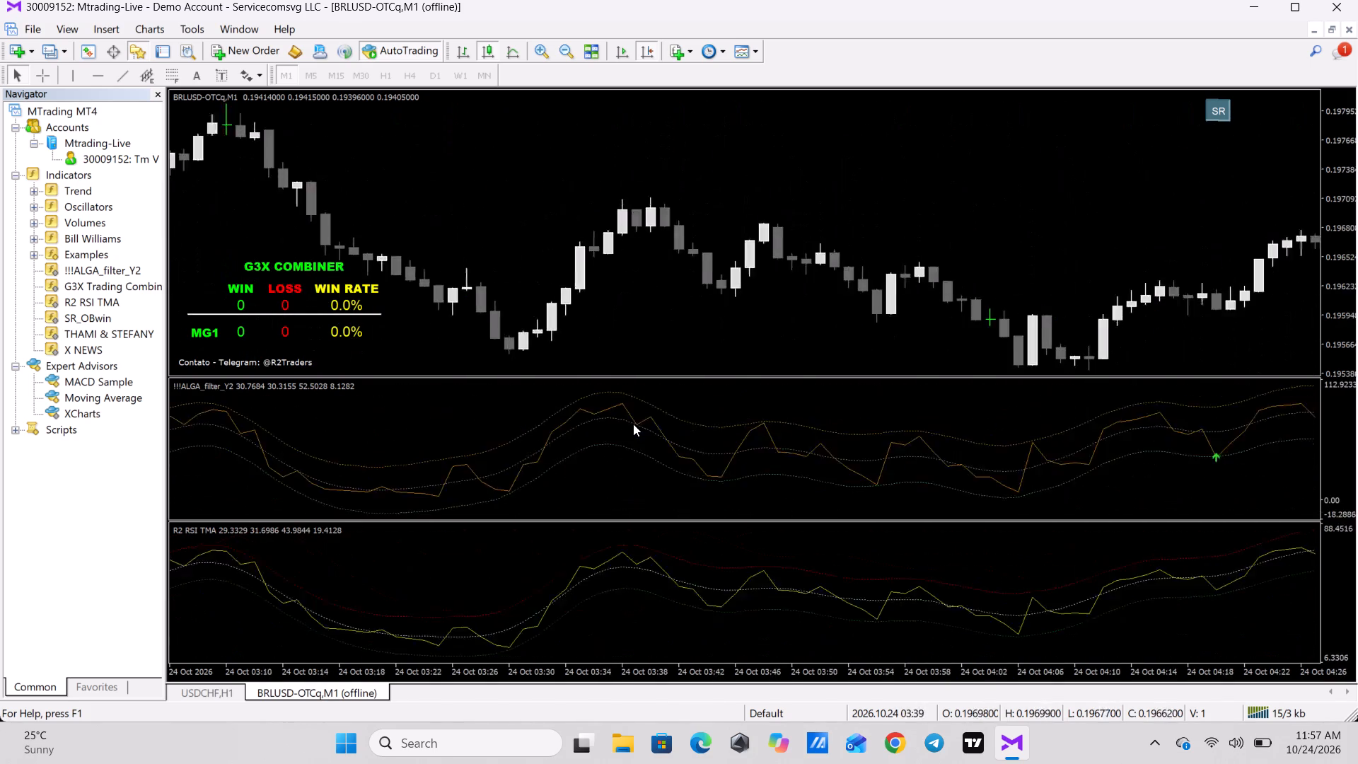
{"action": "key", "text": "Right"}
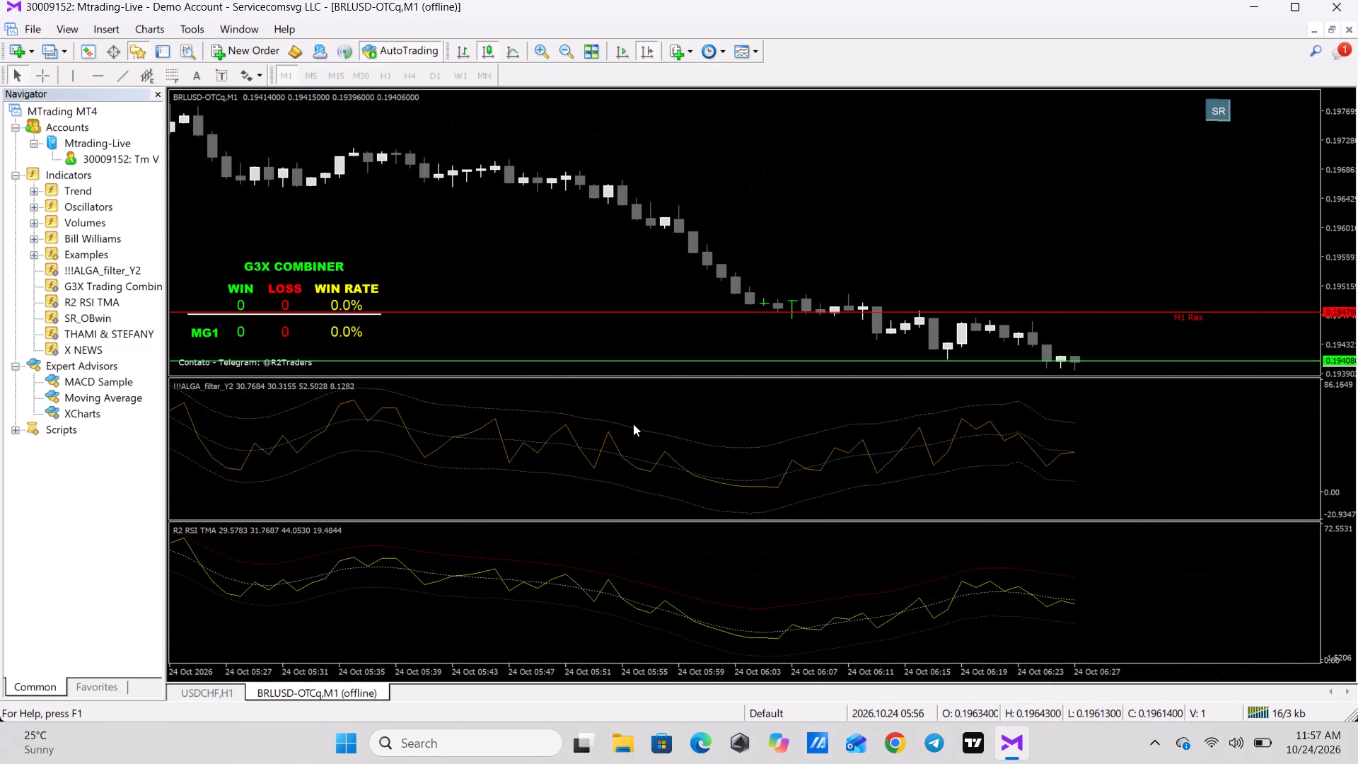
{"action": "key", "text": "Right"}
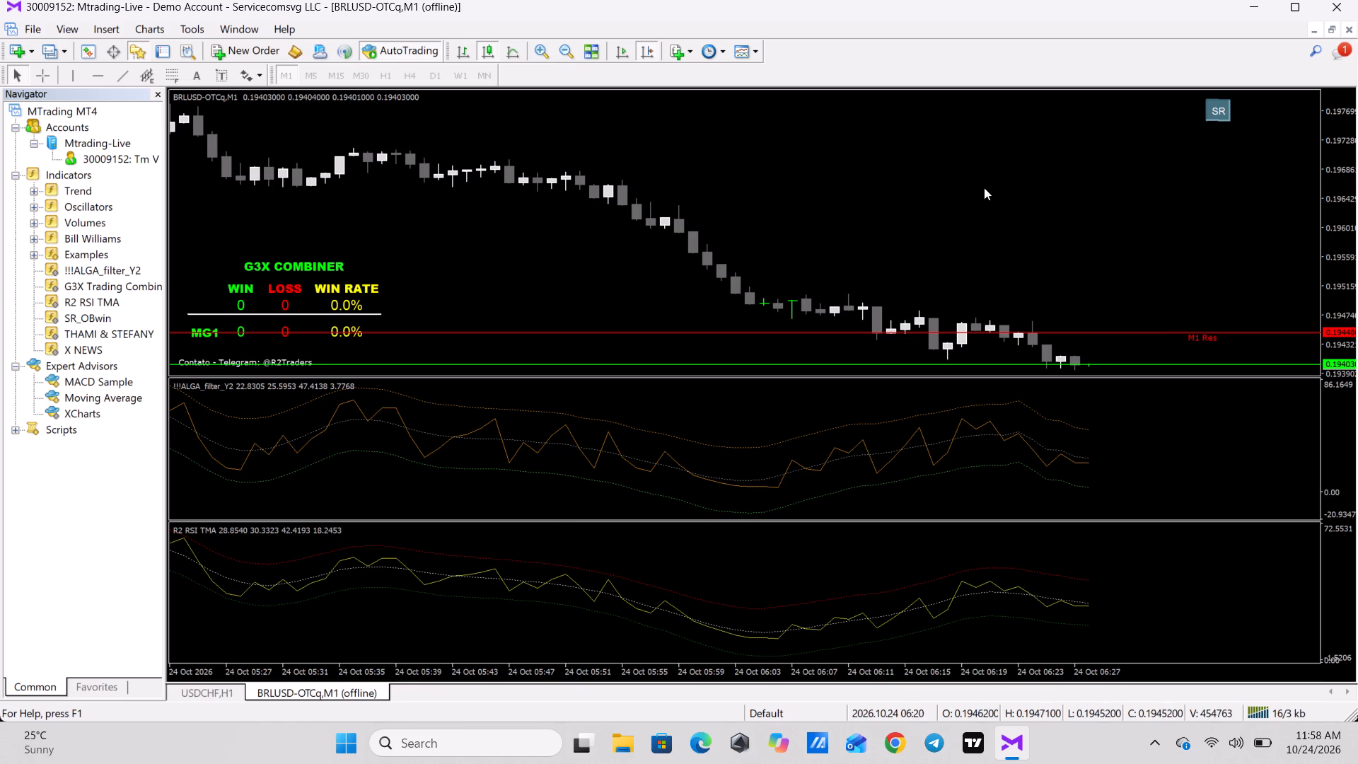
In the BRLUSD-OTCq,M1 chart properties, set the foreground and line graph colours to White.
{"action": "left_click_drag", "start_coordinate": [984, 188], "coordinate": [841, 148]}
{"action": "right_click", "coordinate": [841, 148]}
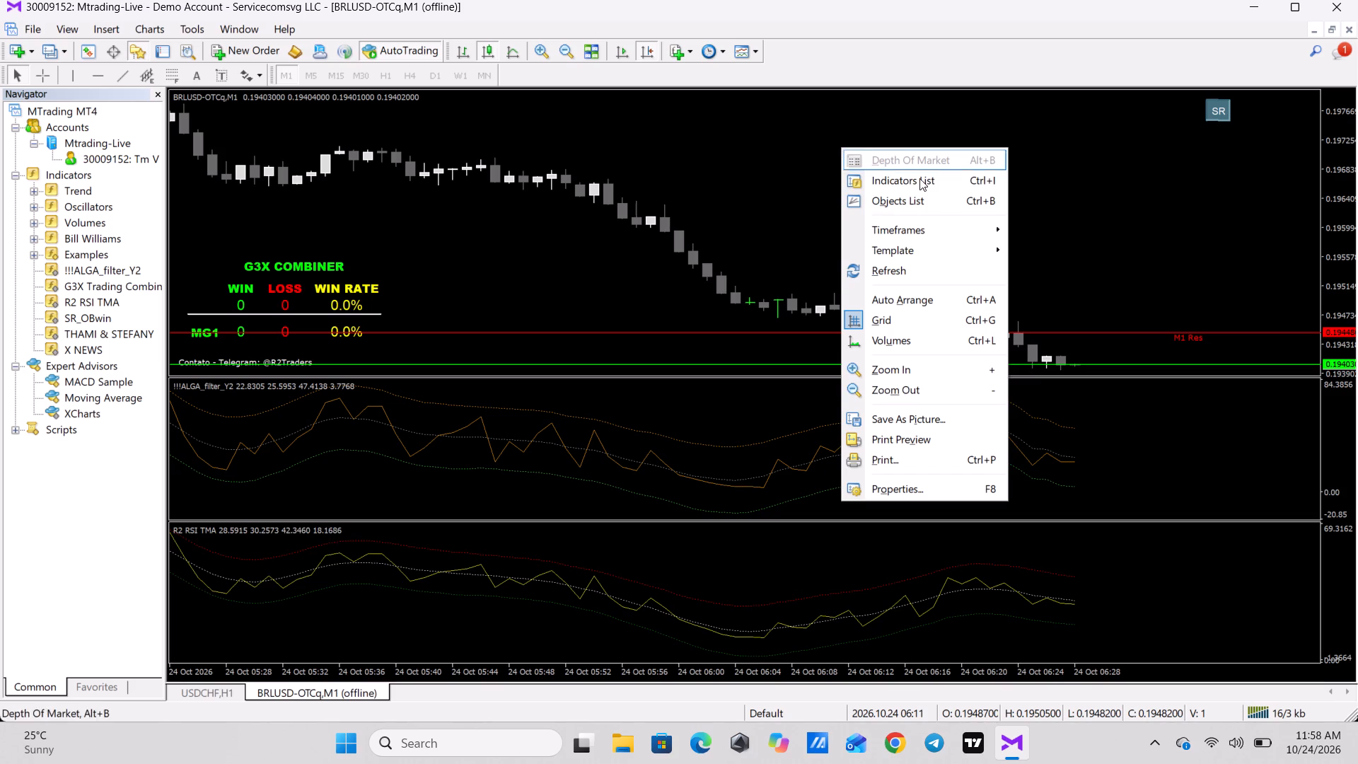
{"action": "left_click", "coordinate": [903, 482]}
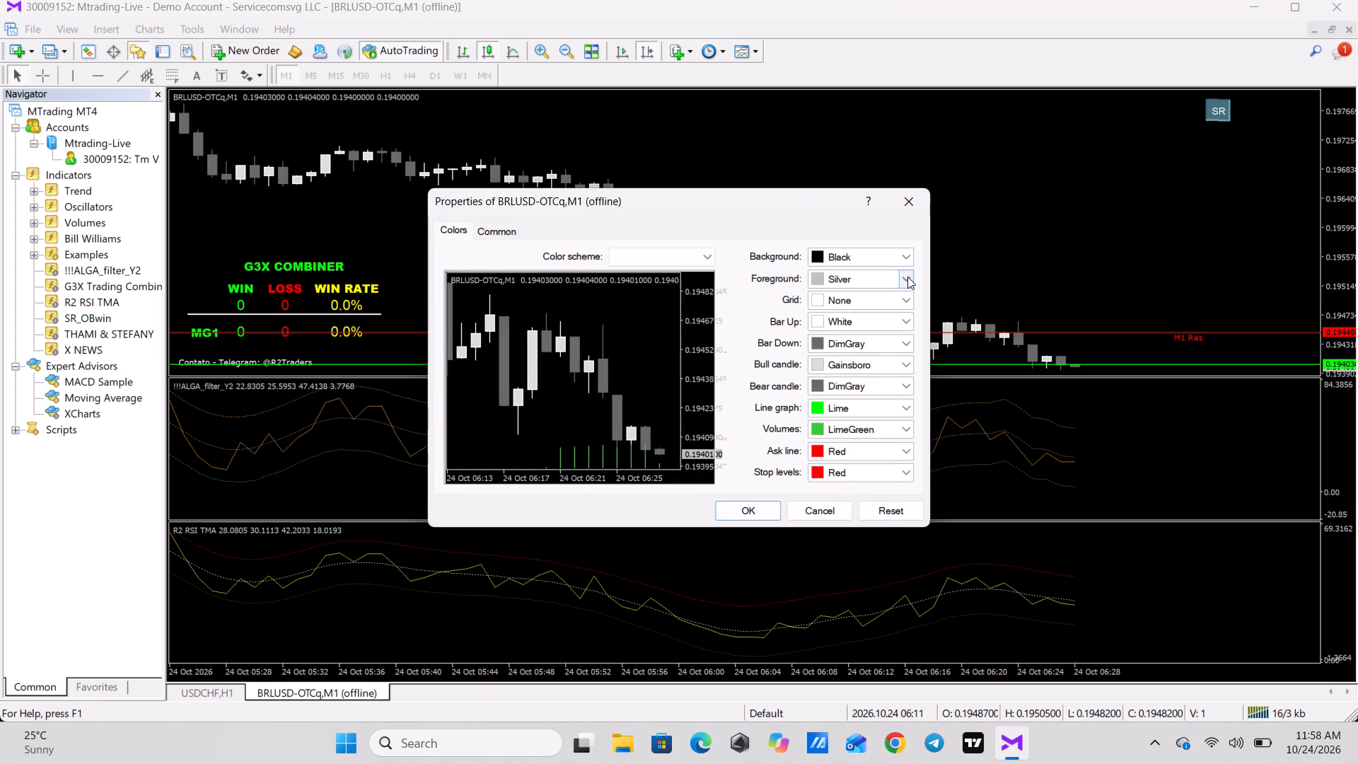
{"action": "left_click", "coordinate": [910, 278]}
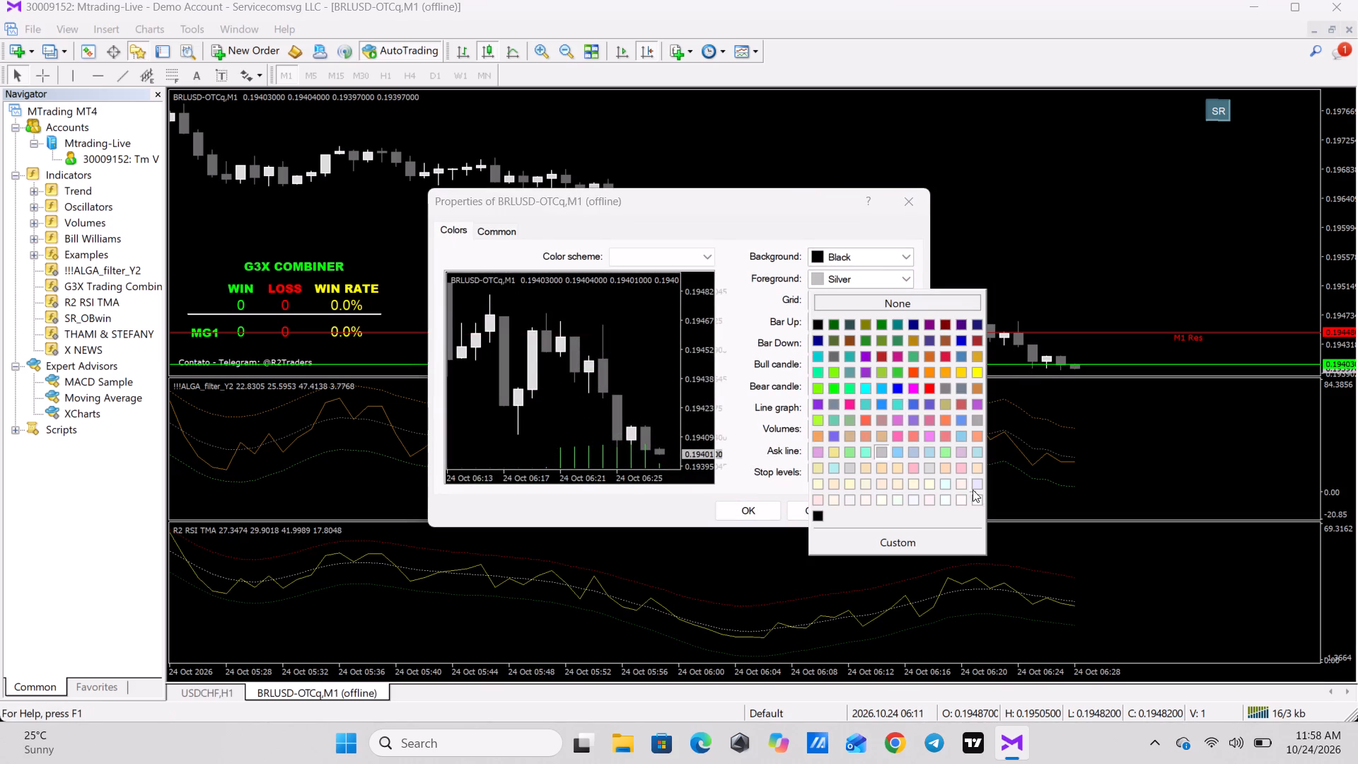
{"action": "left_click", "coordinate": [977, 500]}
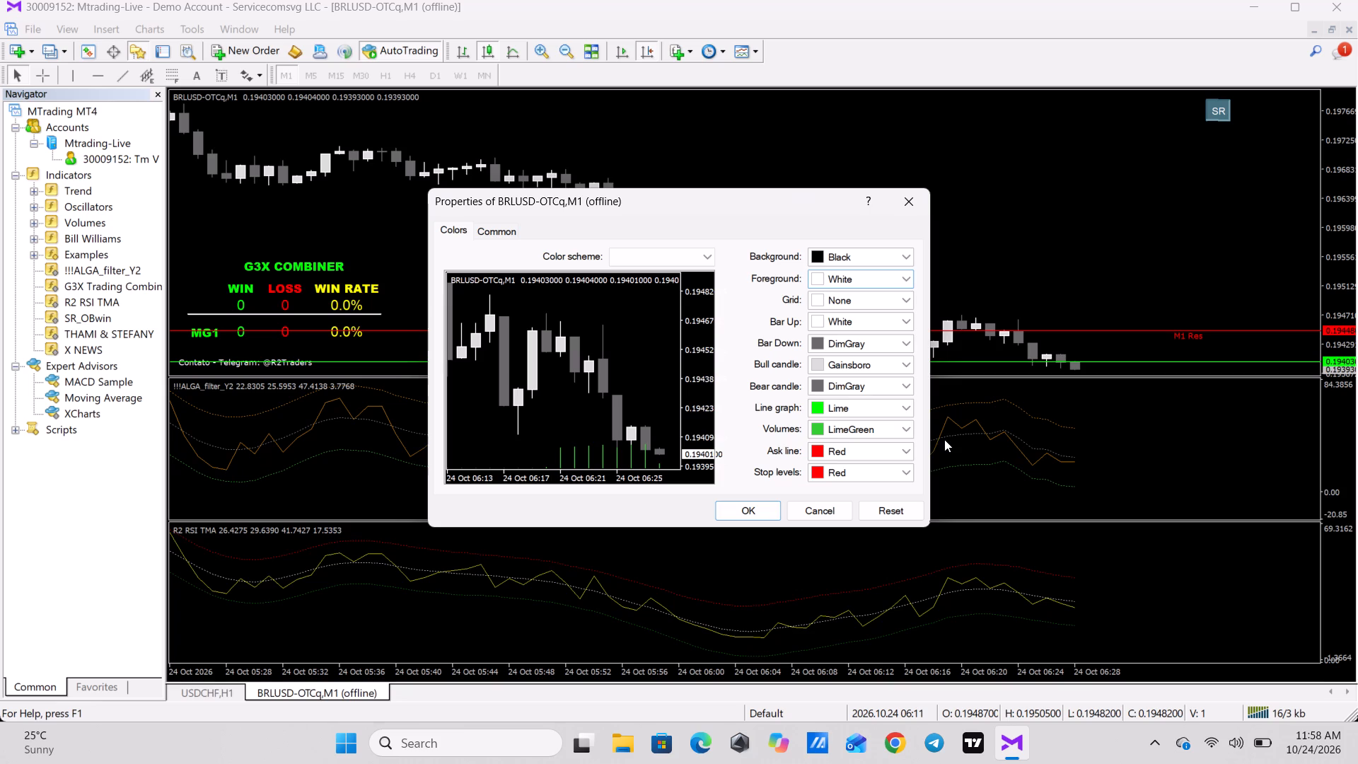
{"action": "left_click", "coordinate": [904, 405]}
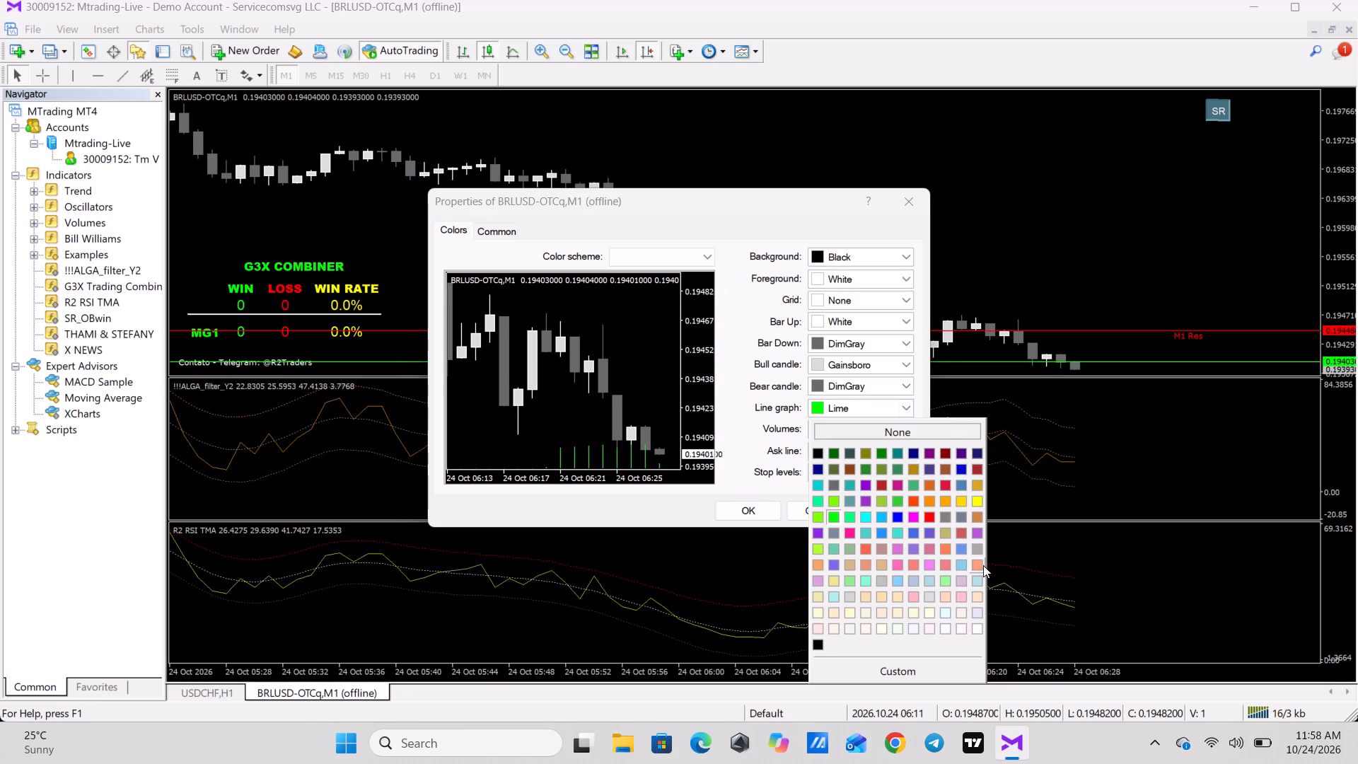
{"action": "left_click", "coordinate": [977, 632]}
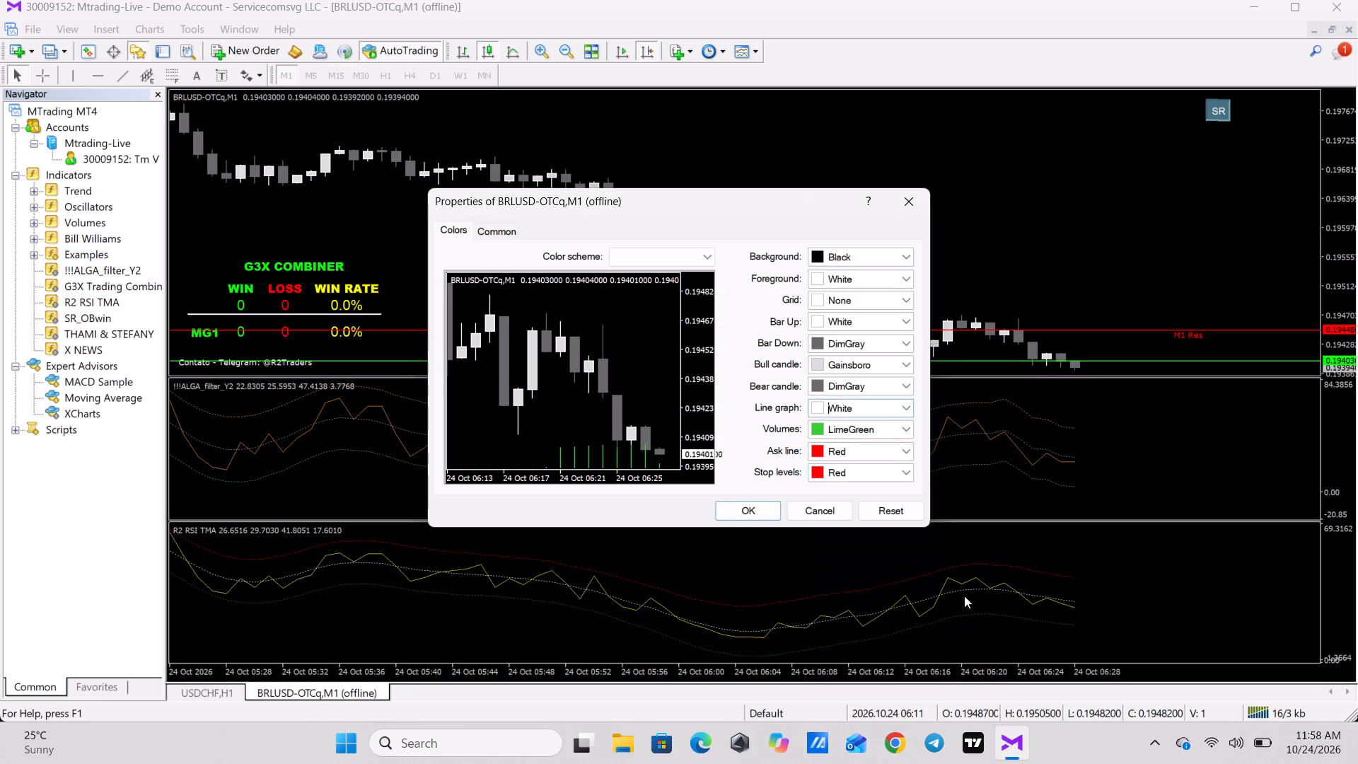
Set the chart's bear candle colour to Red and its bull candle colour to Lime.
{"action": "left_click", "coordinate": [906, 385]}
{"action": "left_click", "coordinate": [928, 494]}
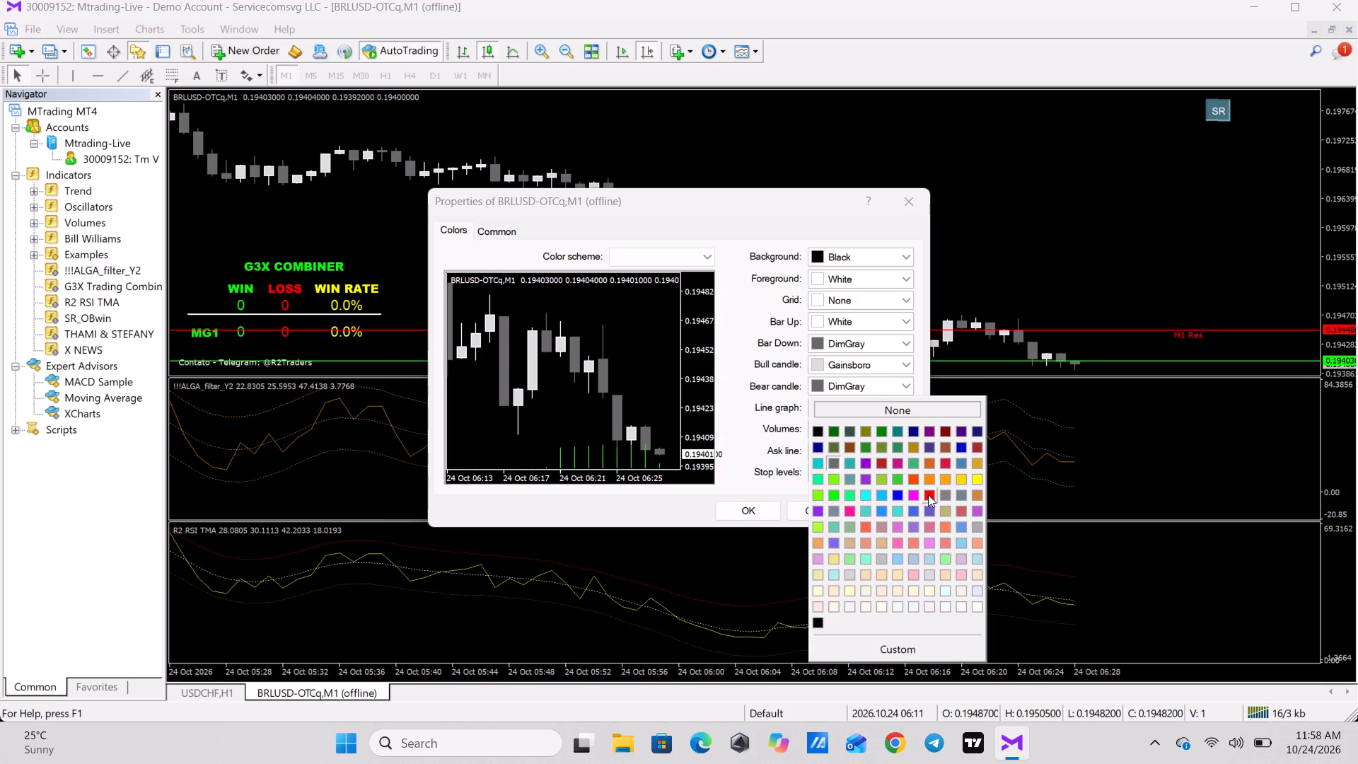
{"action": "left_click", "coordinate": [907, 363]}
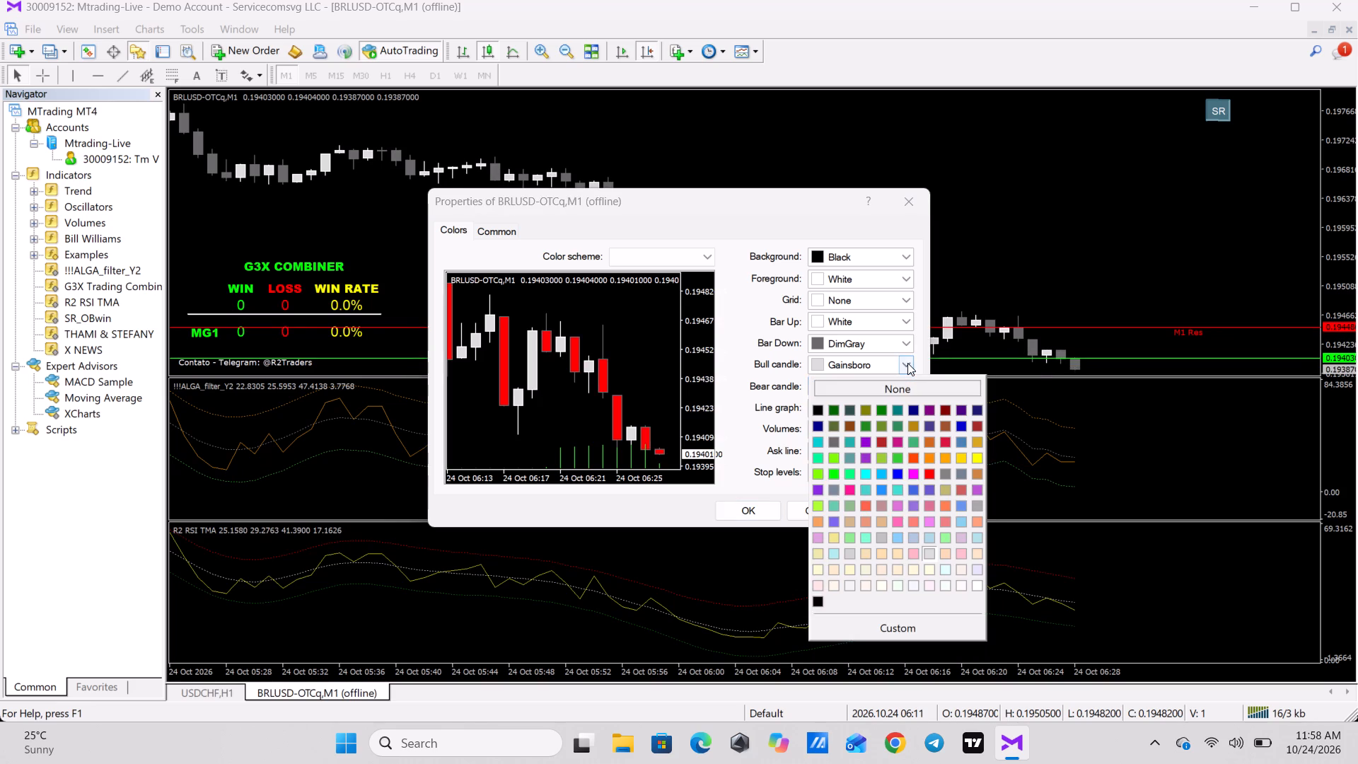
{"action": "left_click", "coordinate": [831, 471]}
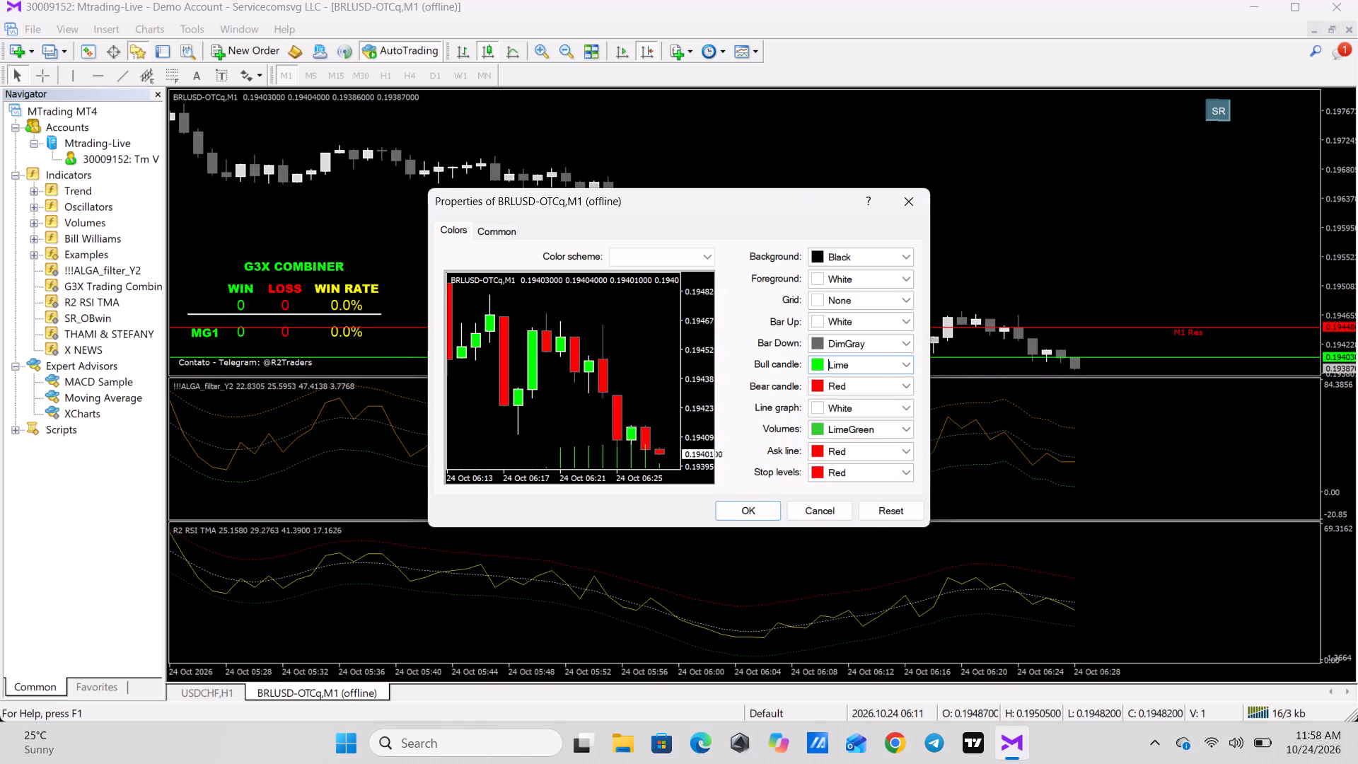
Set the chart's Bar Down colour to Red and Bar Up colour to Lime, and apply the properties.
{"action": "left_click", "coordinate": [906, 345]}
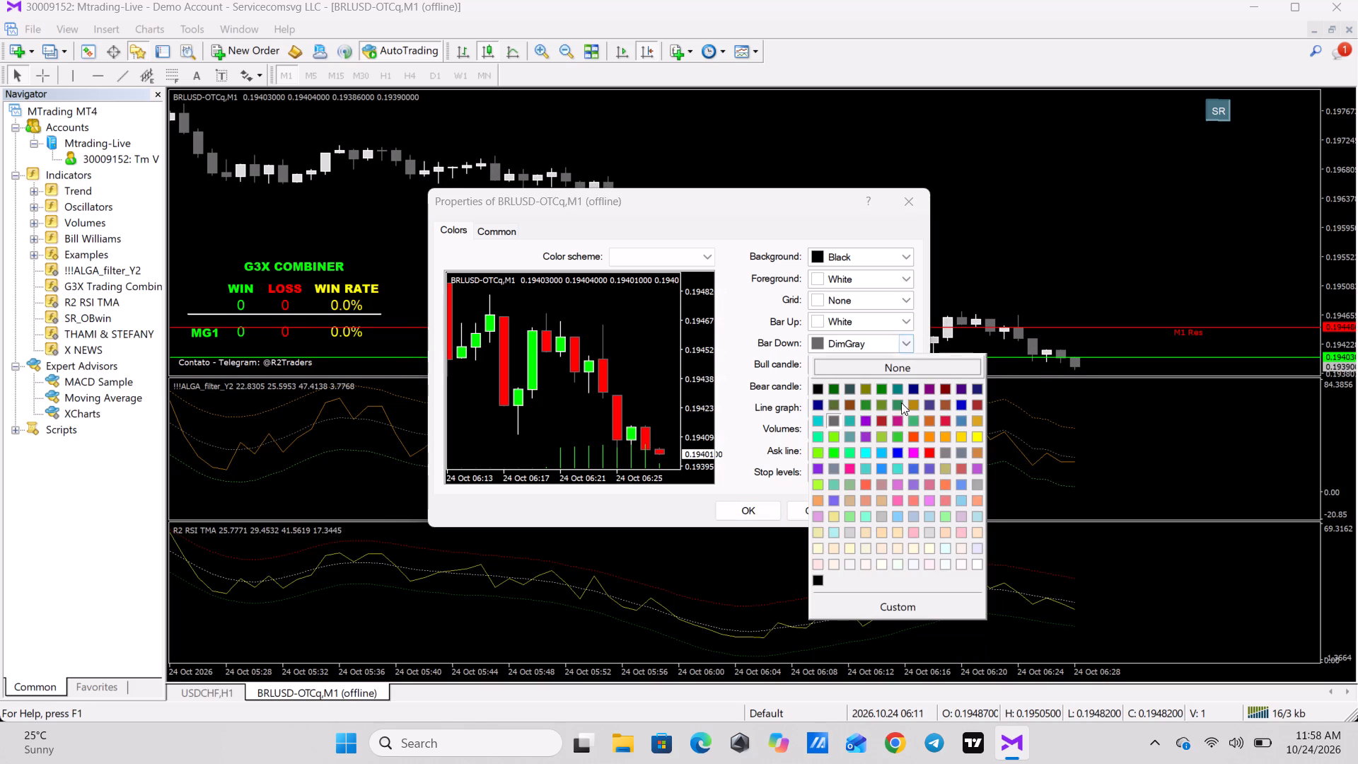
{"action": "left_click", "coordinate": [929, 450]}
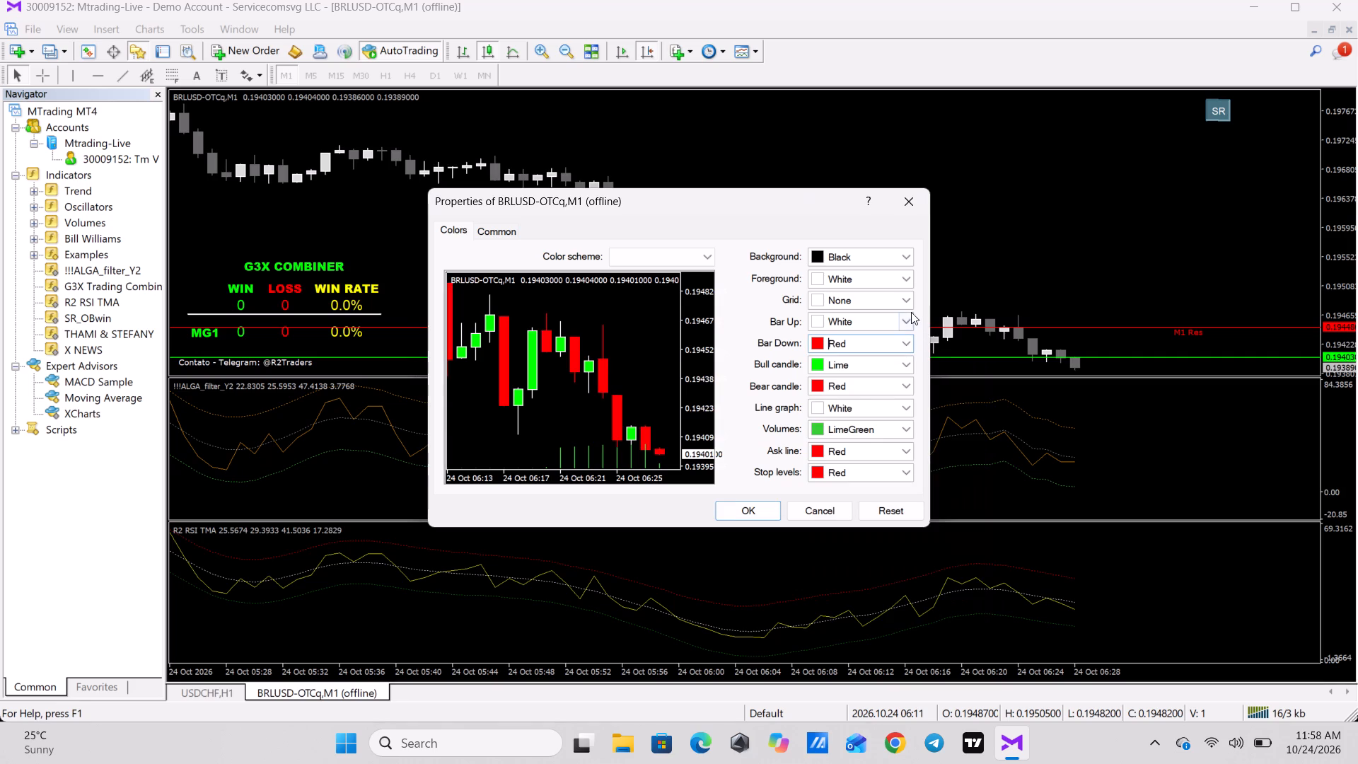
{"action": "left_click", "coordinate": [905, 318]}
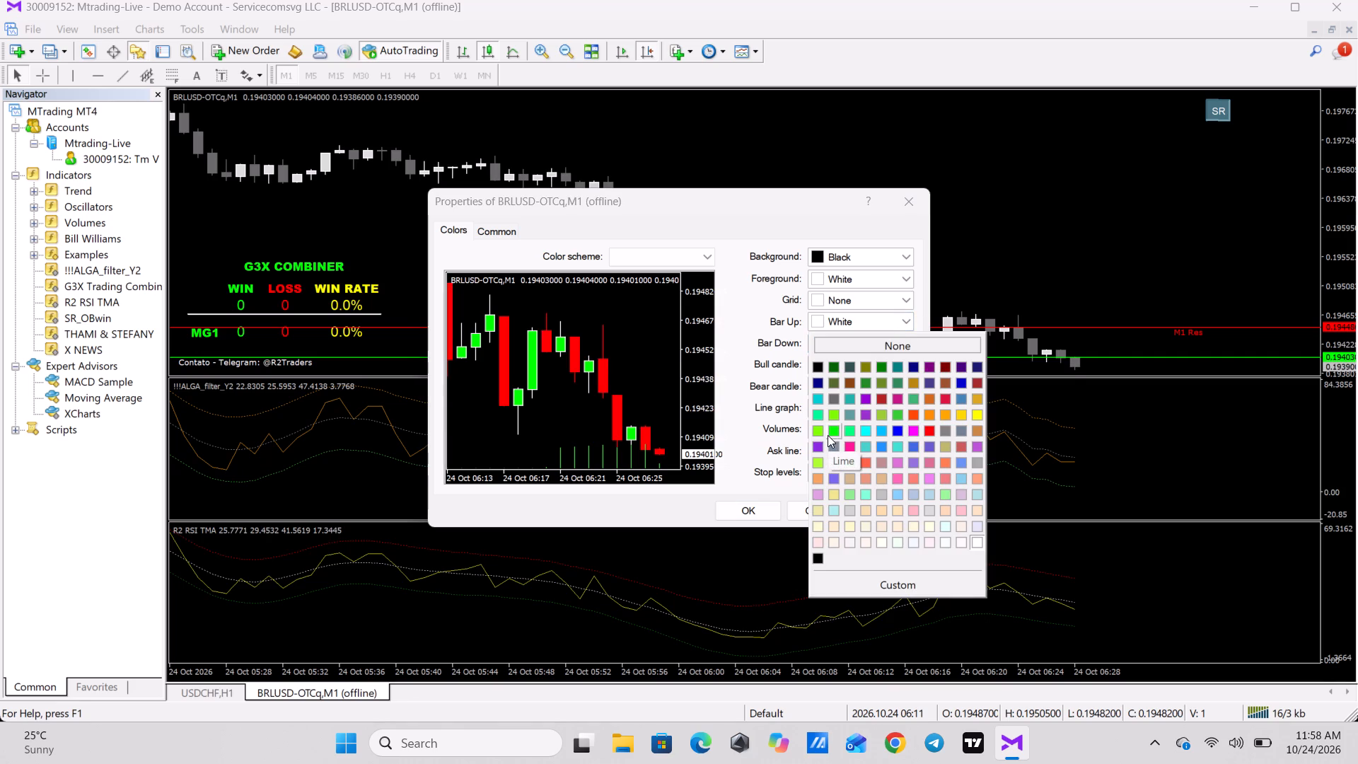
{"action": "left_click", "coordinate": [831, 434]}
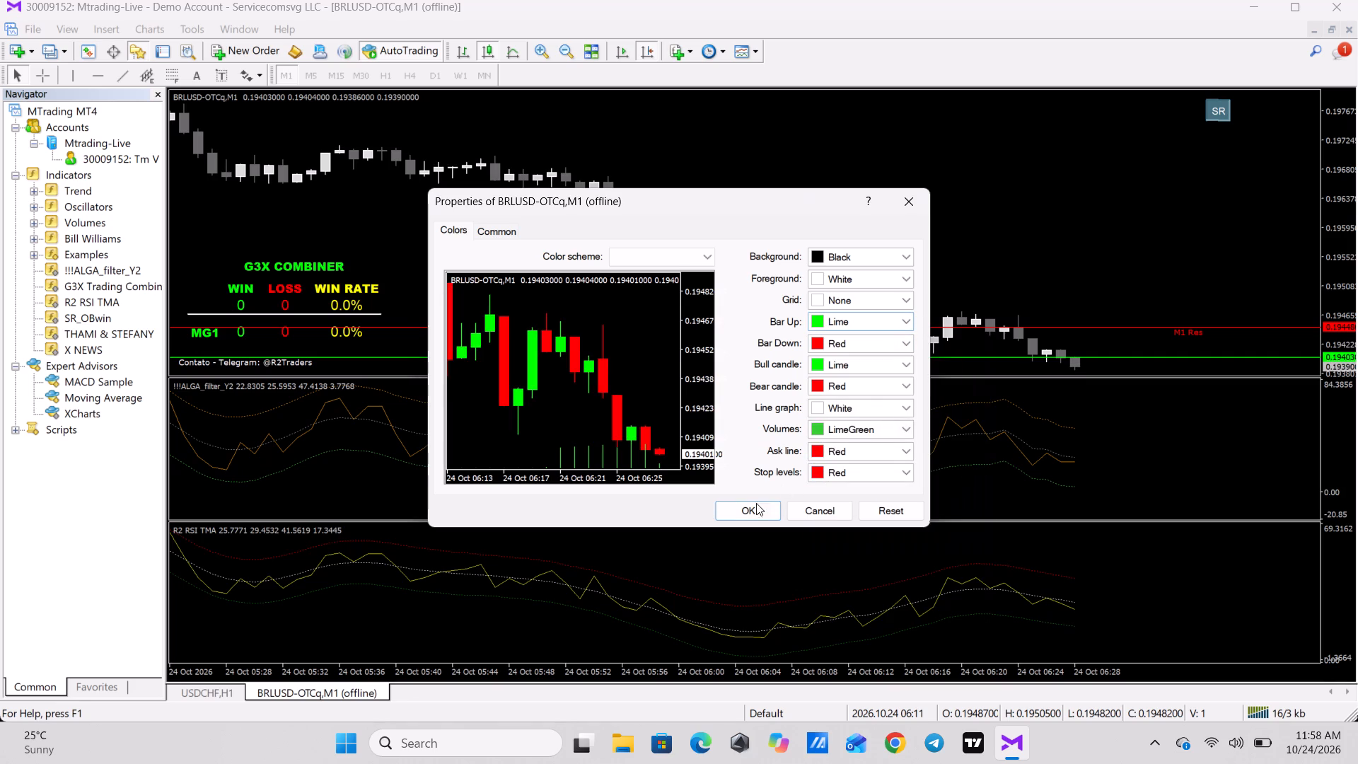
{"action": "left_click", "coordinate": [753, 506]}
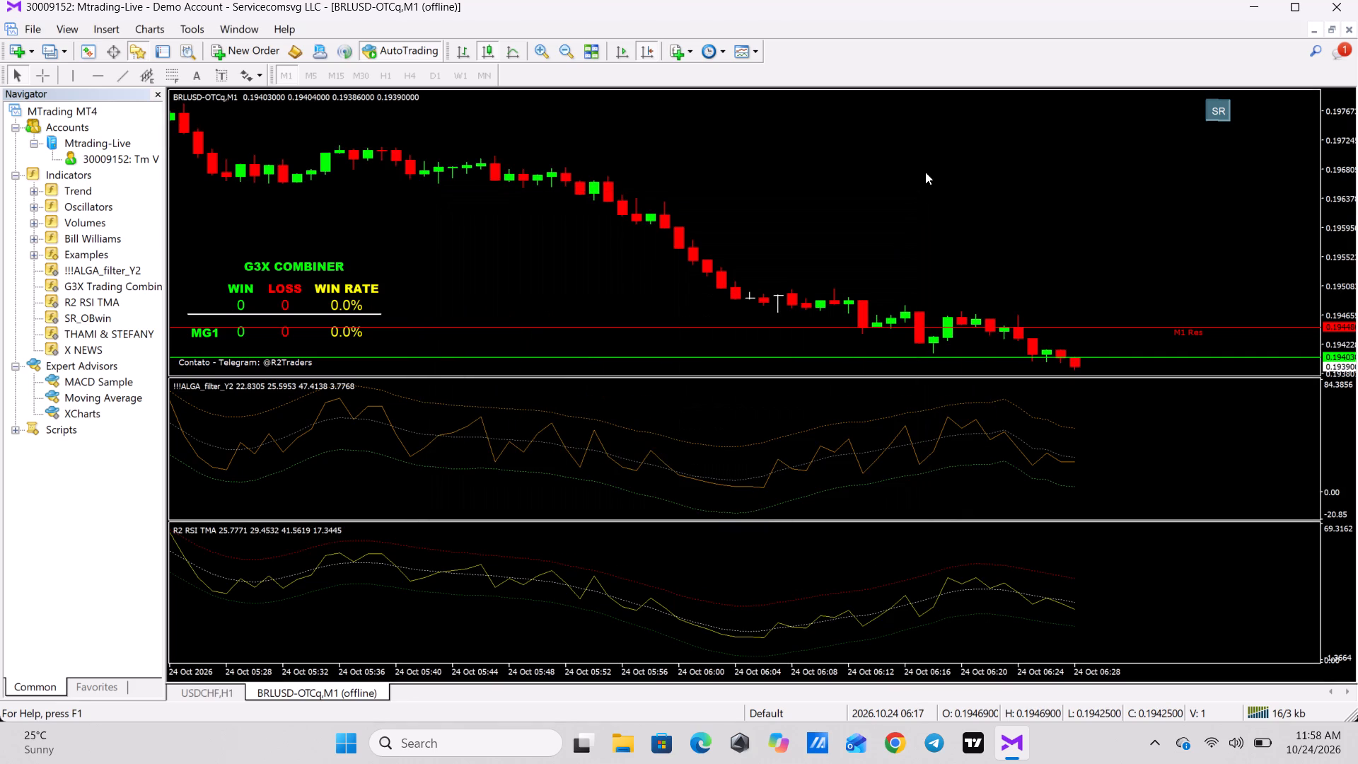
Examine the recoloured candles at the most recent end of the chart, in close and wide views.
{"action": "left_click", "coordinate": [925, 172]}
{"action": "type", "text": "+++++++++"}
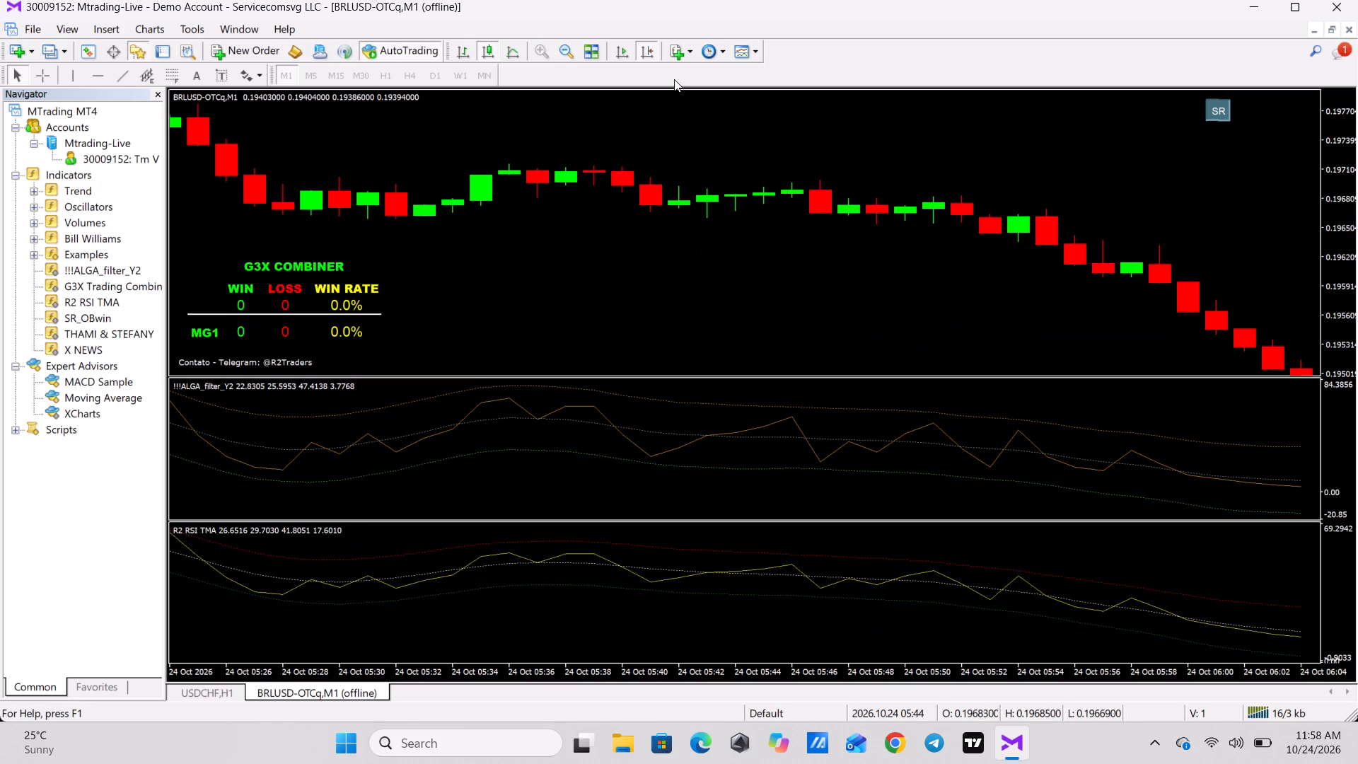
{"action": "left_click", "coordinate": [627, 52]}
{"action": "left_click", "coordinate": [776, 170]}
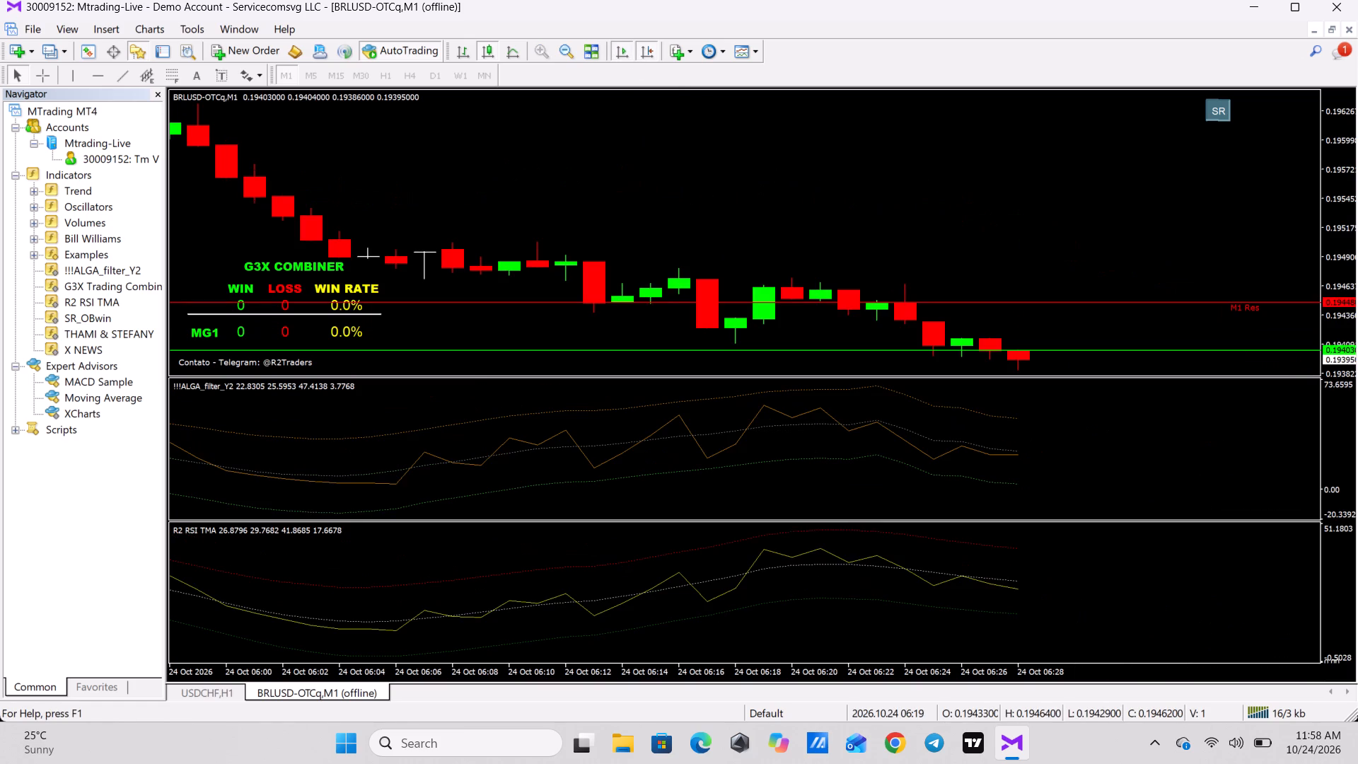
{"action": "type", "text": "++++++"}
{"action": "type", "text": "--"}
{"action": "key", "text": "minus"}
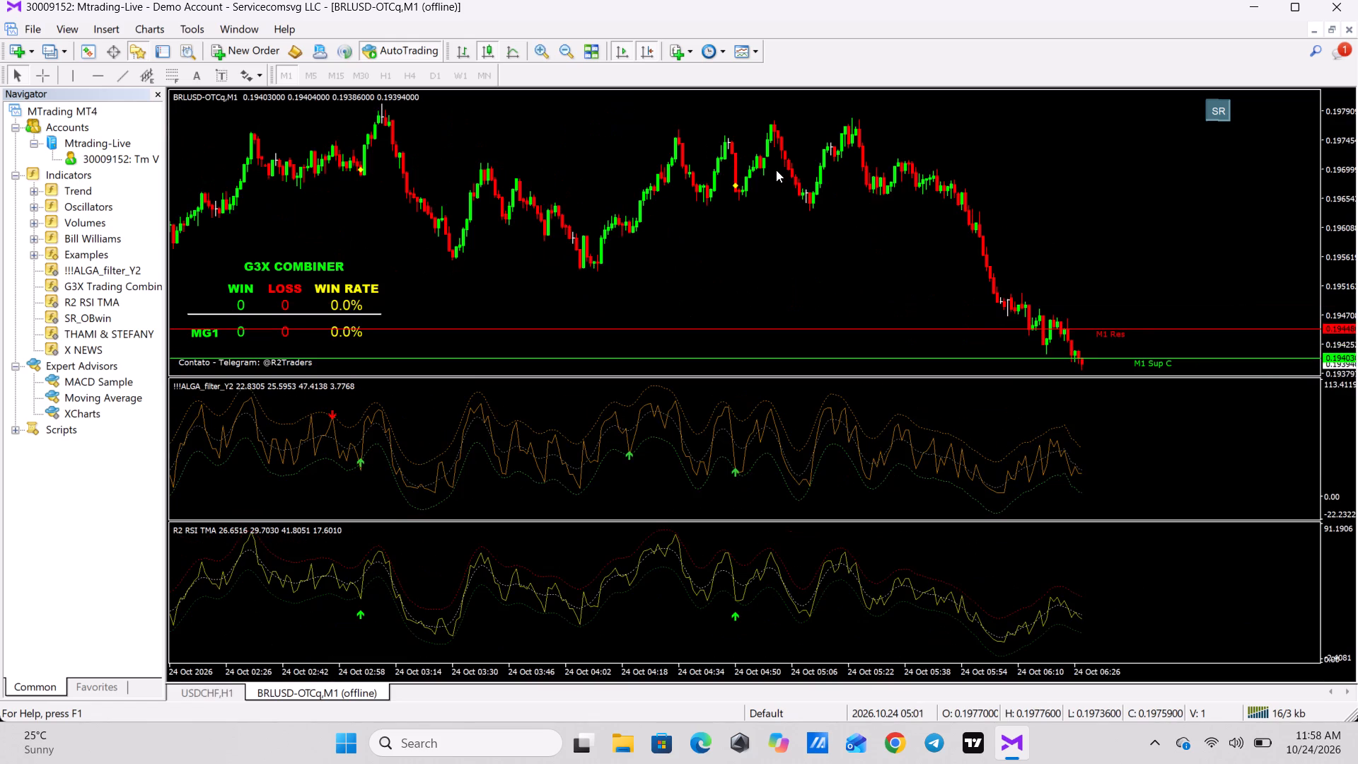
{"action": "type", "text": "++"}
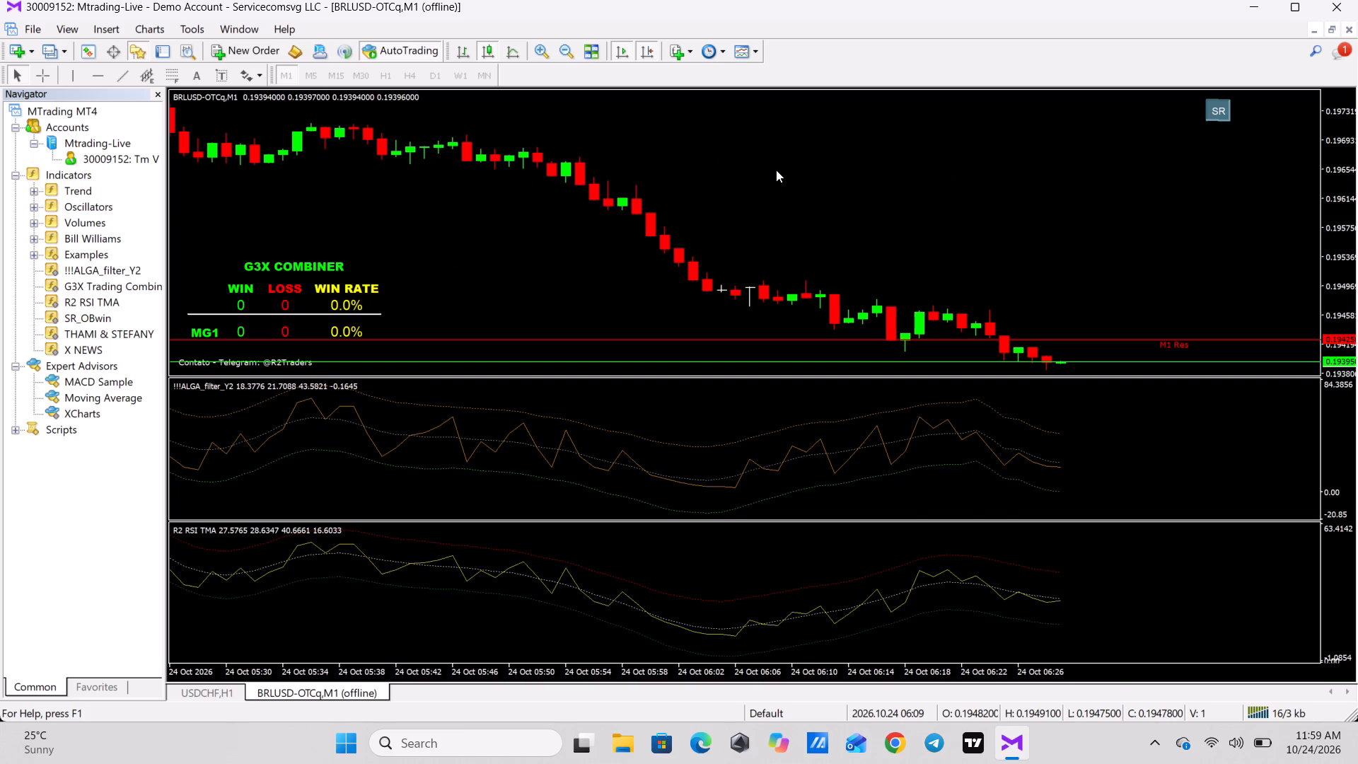
With auto scroll off, examine the enlarged candles and indicator signals back to about 04:30 on 24 Oct.
{"action": "left_click", "coordinate": [627, 59]}
{"action": "left_click", "coordinate": [683, 151]}
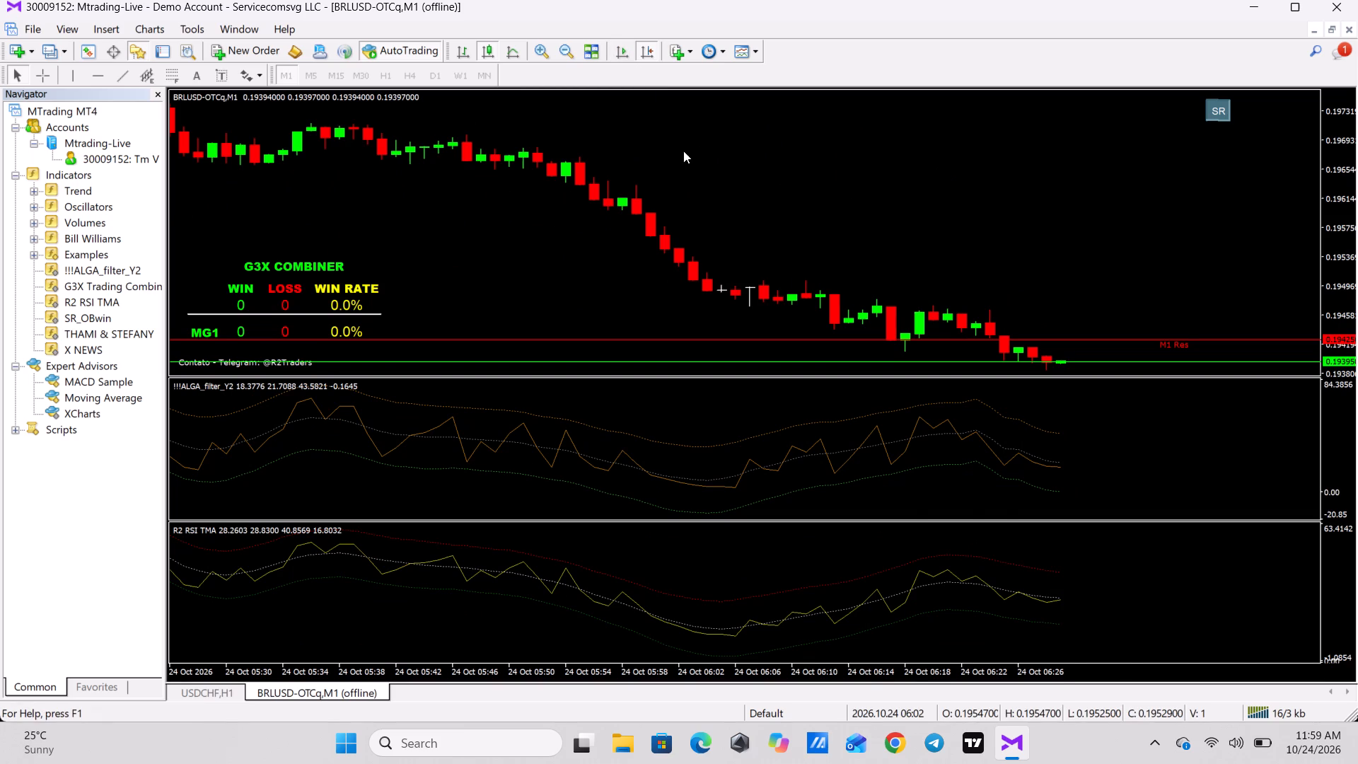
{"action": "type", "text": "++++++"}
{"action": "key", "text": "Left"}
{"action": "key", "text": "Left"}
{"action": "key", "text": "Left"}
{"action": "key", "text": "Left"}
{"action": "key", "text": "Left"}
{"action": "key", "text": "Left"}
{"action": "key", "text": "Left"}
{"action": "key", "text": "Left"}
{"action": "key", "text": "Left"}
{"action": "key", "text": "Left"}
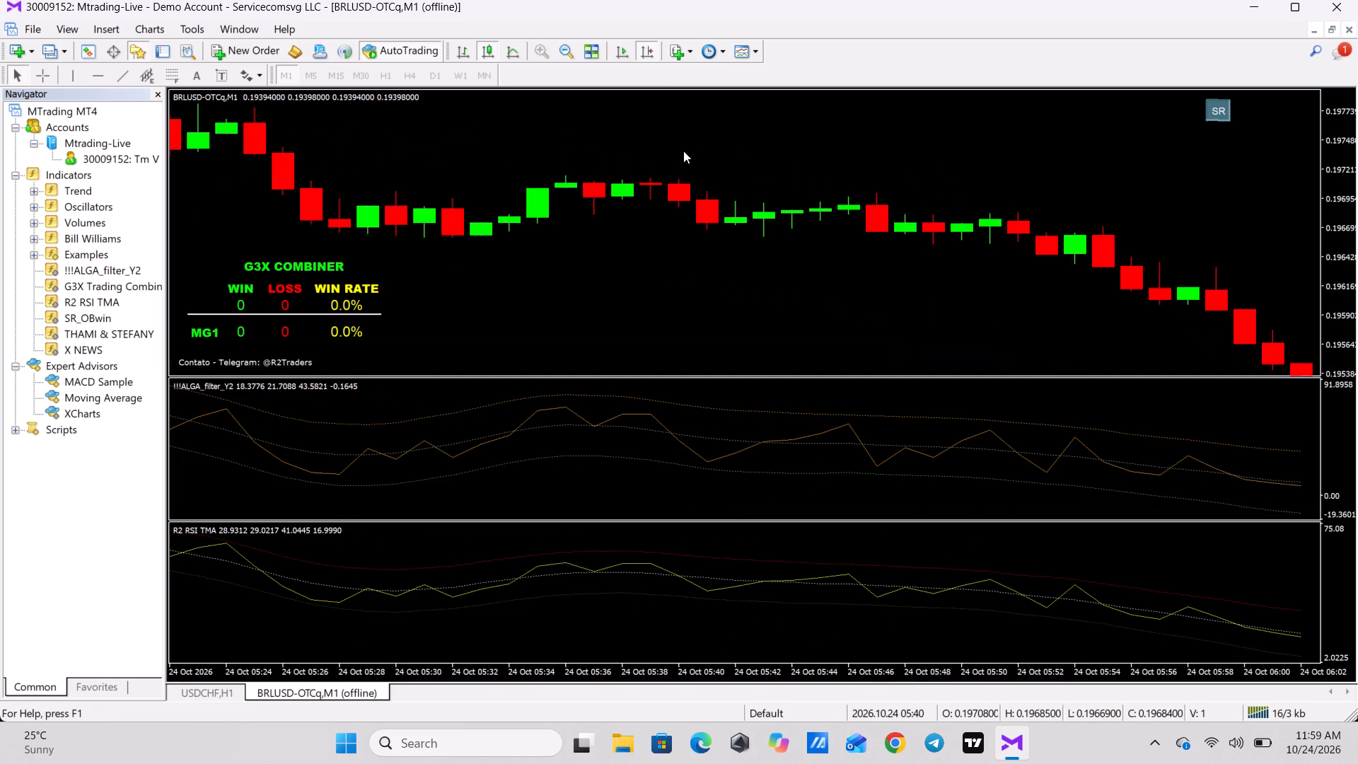
{"action": "key", "text": "Left"}
{"action": "key", "text": "Left"}
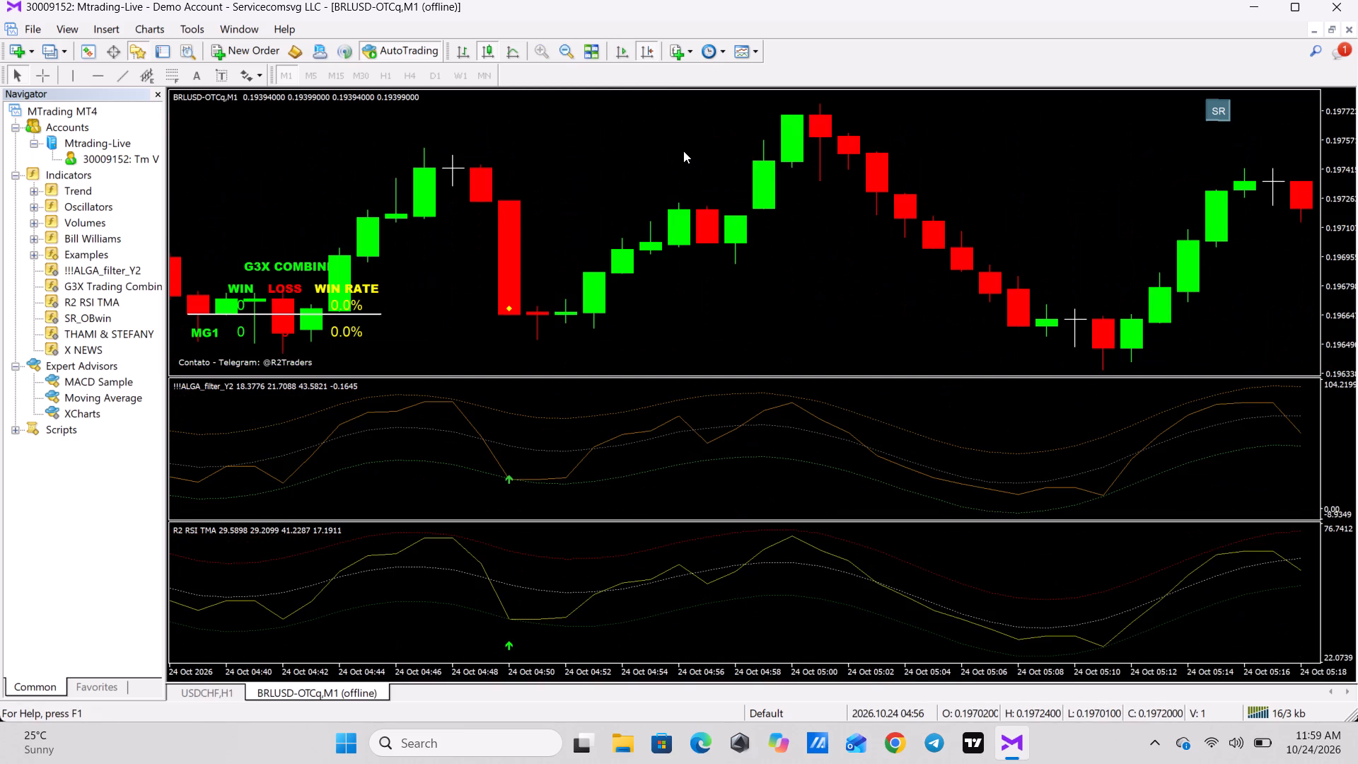
{"action": "key", "text": "Left"}
{"action": "key", "text": "Left"}
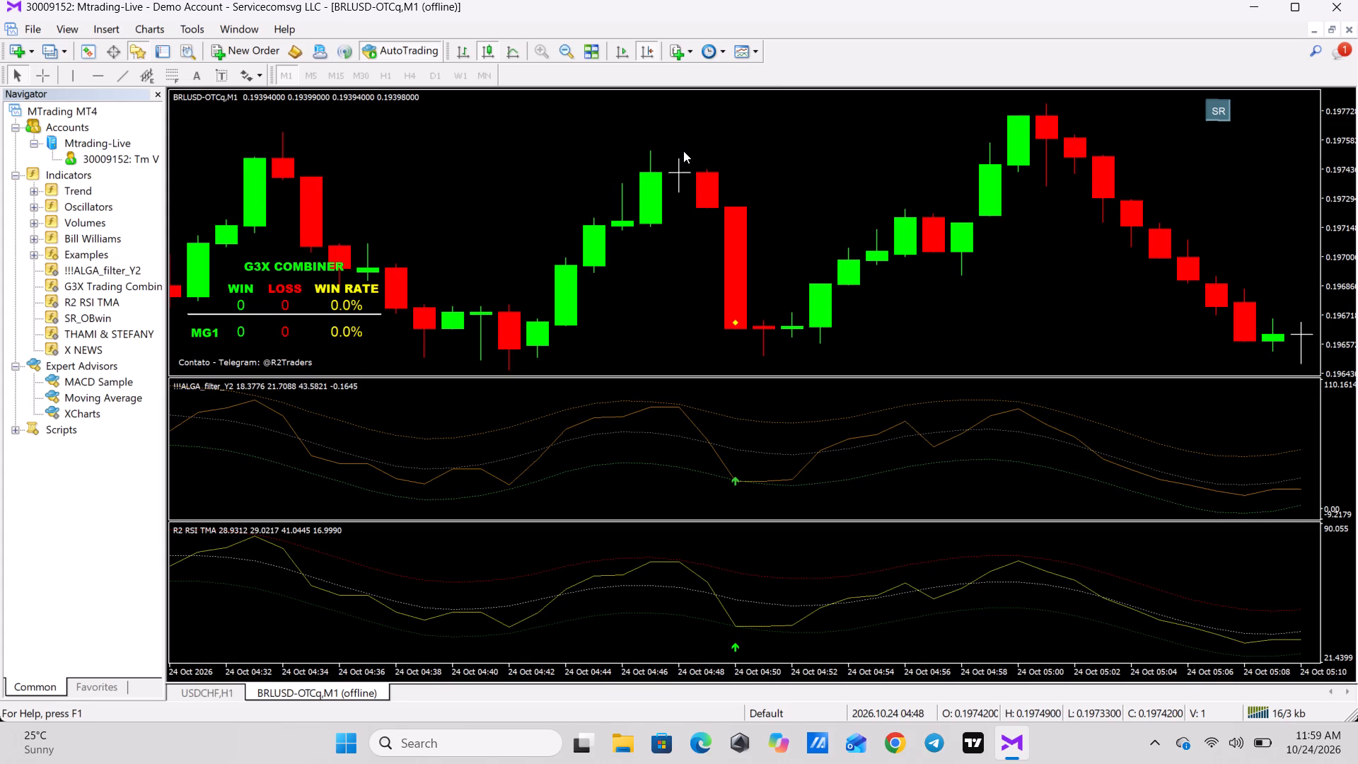
Turn auto scroll on to bring the chart back to the newest candles, and widen the visible range.
{"action": "left_click", "coordinate": [625, 51]}
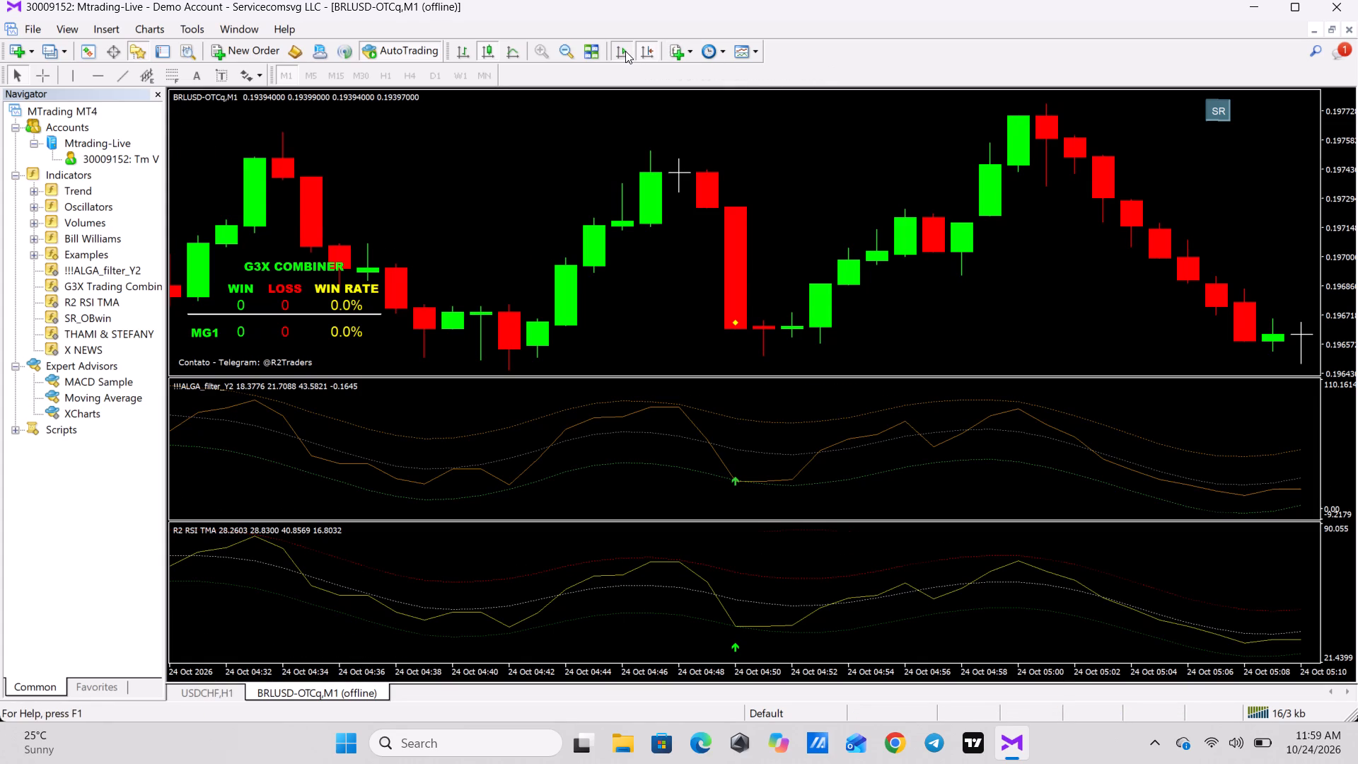
{"action": "left_click", "coordinate": [825, 137]}
{"action": "type", "text": "+++-"}
{"action": "type", "text": "++++++++--"}
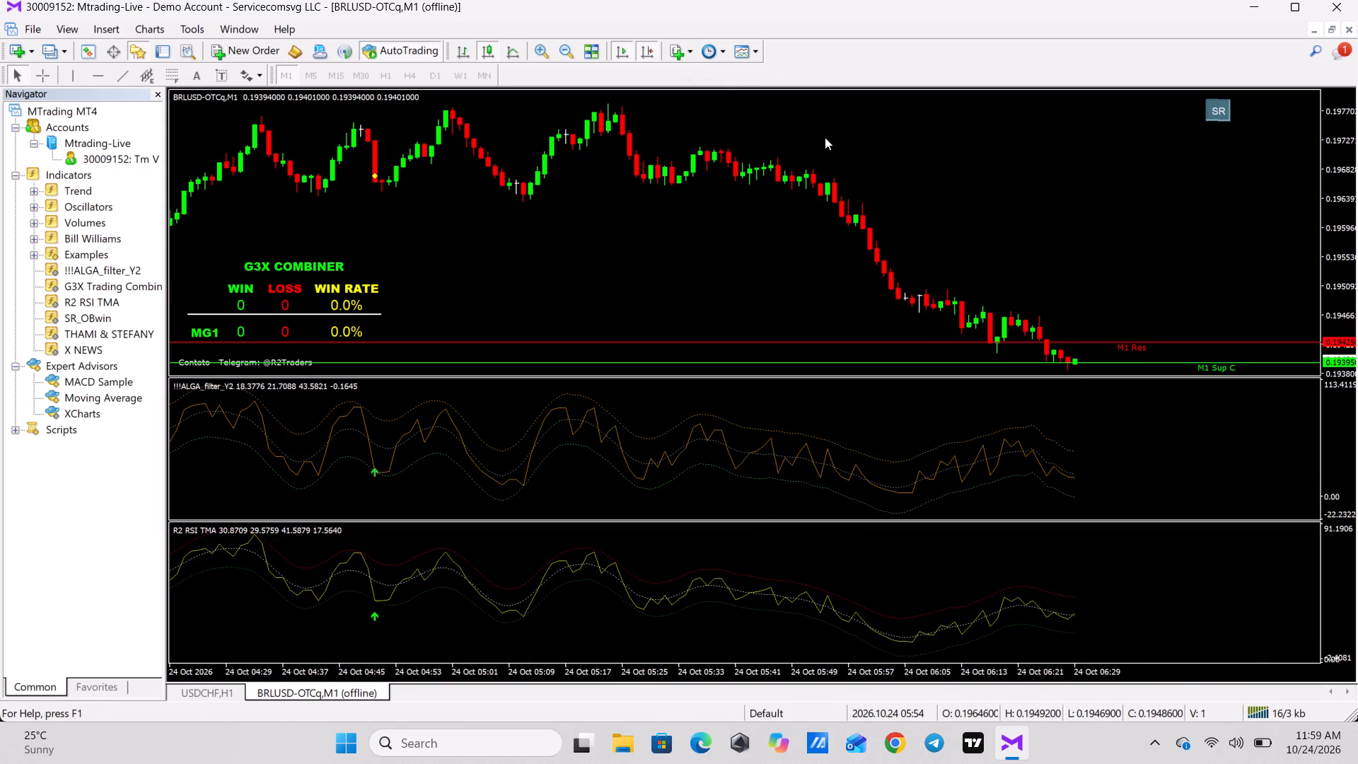
{"action": "key", "text": "minus"}
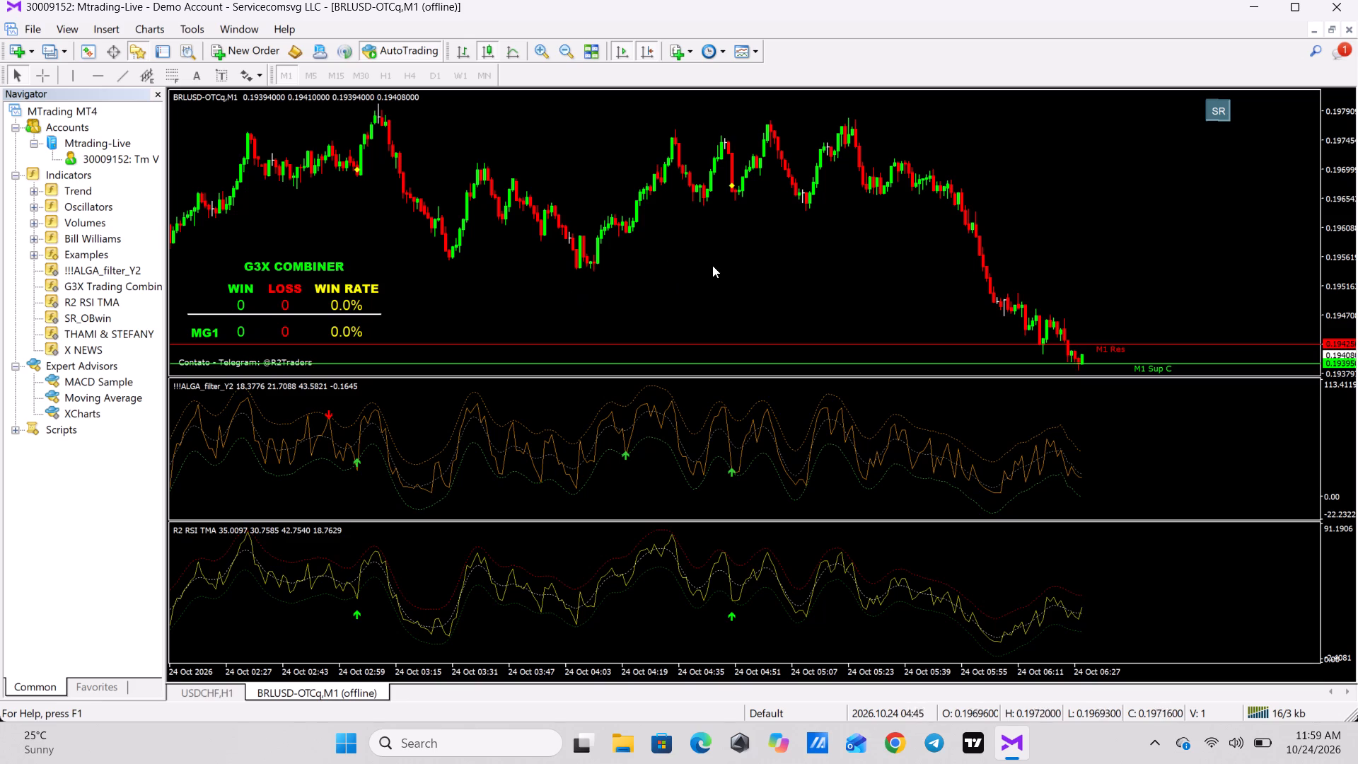
{"action": "left_click", "coordinate": [642, 247]}
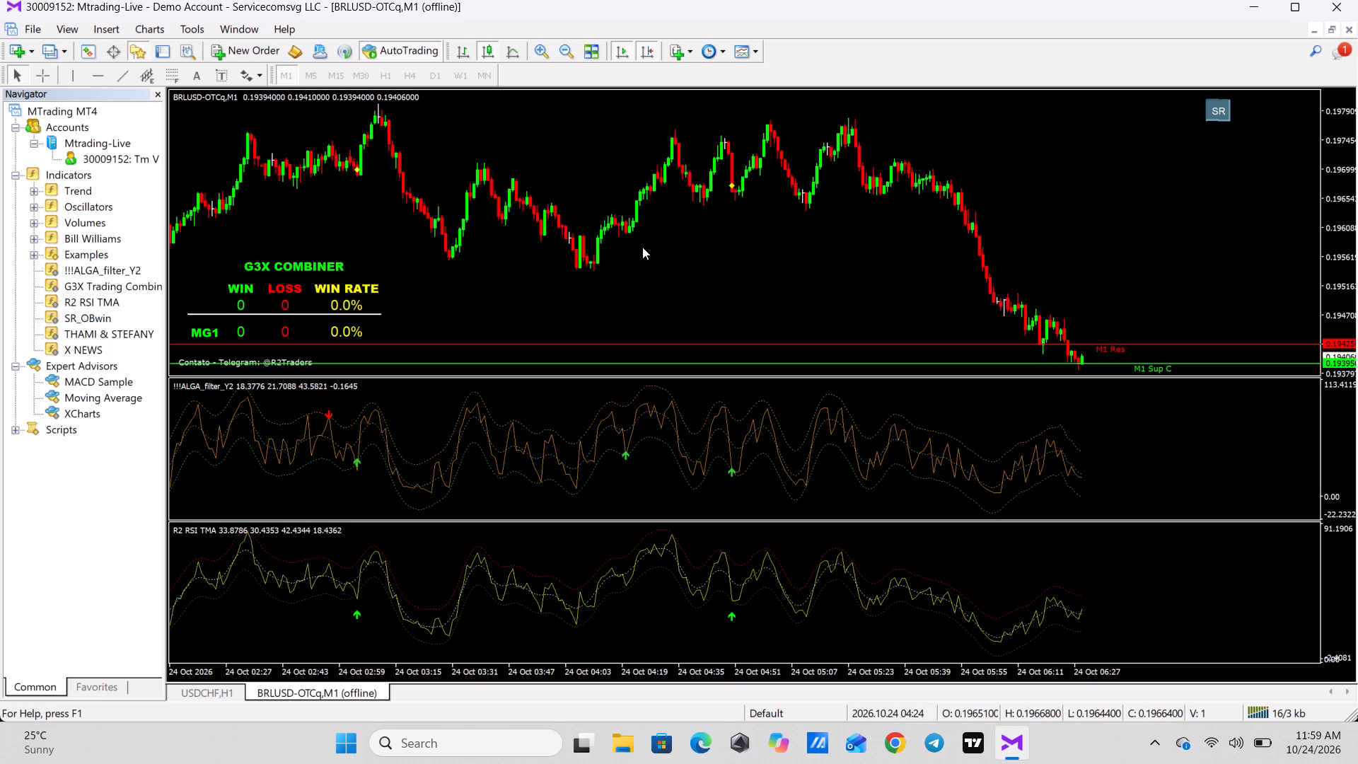
Review the list of indicators applied to the BRLUSD-OTCq,M1 chart.
{"action": "right_click", "coordinate": [410, 283]}
{"action": "left_click", "coordinate": [465, 313]}
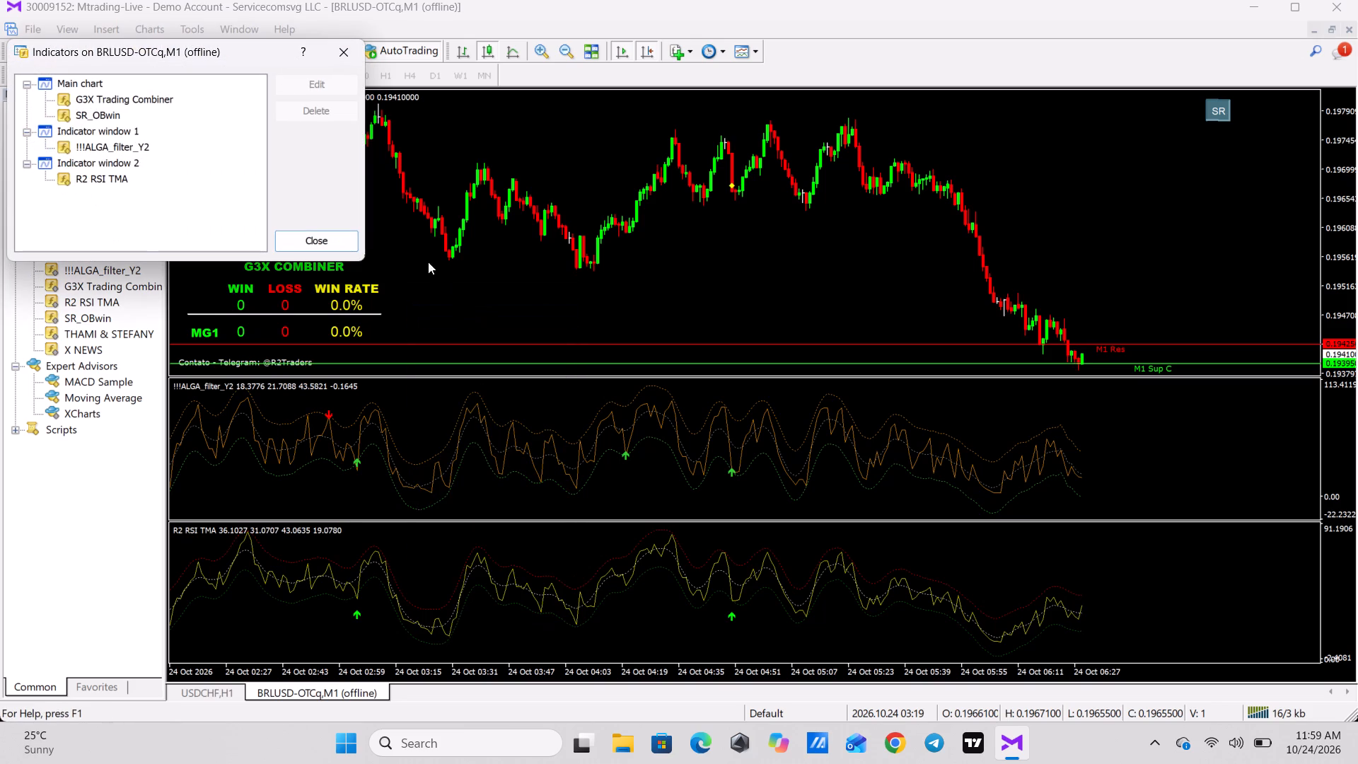
{"action": "left_click", "coordinate": [356, 236]}
{"action": "left_click", "coordinate": [673, 281]}
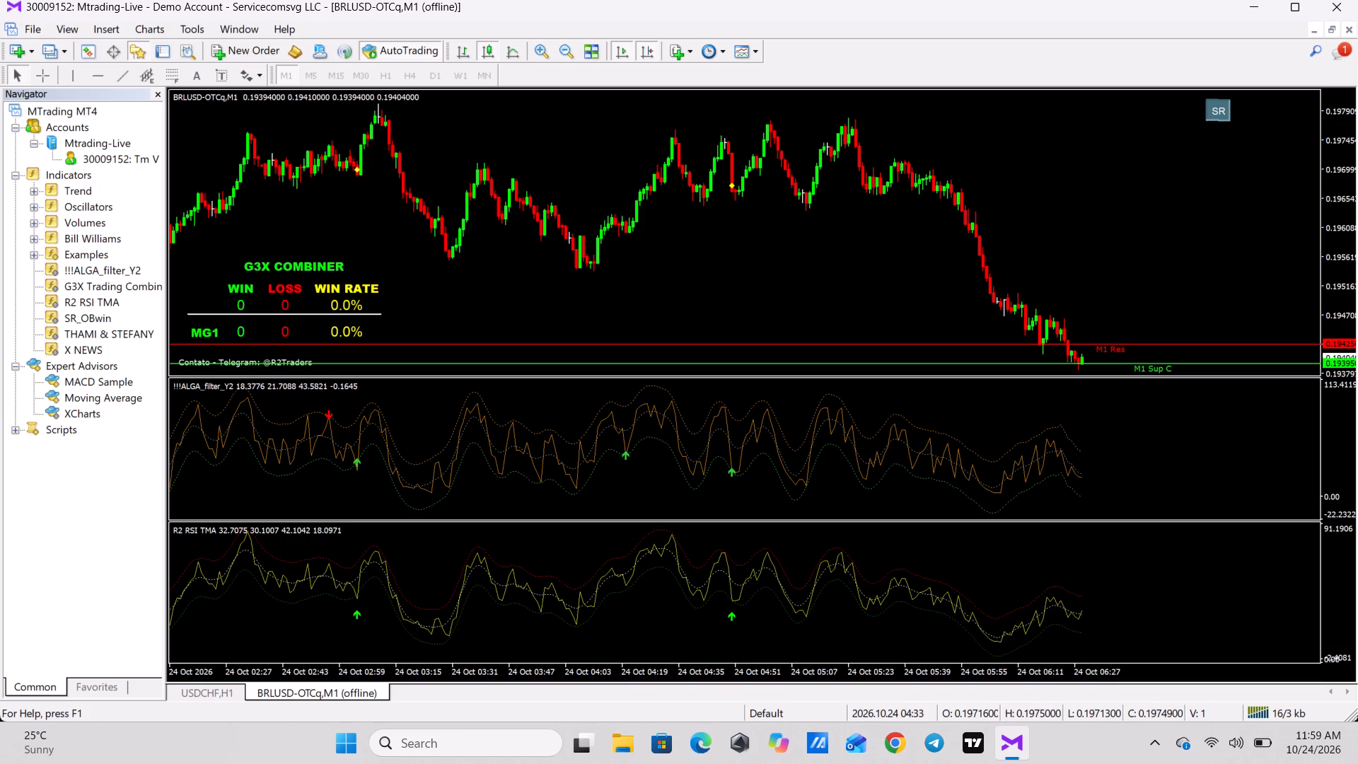
Enlarge the newest candles, hide the Navigator and switch the chart to full-screen view.
{"action": "left_click", "coordinate": [719, 257]}
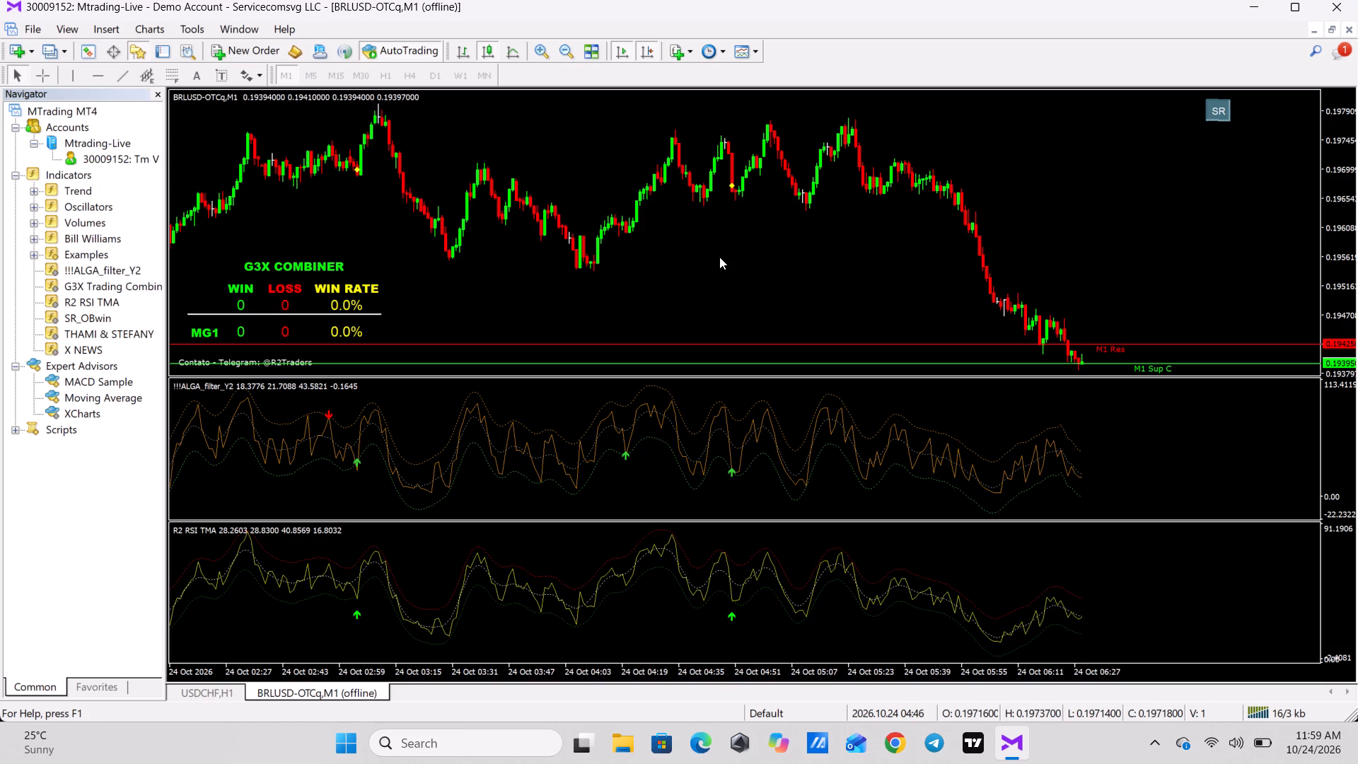
{"action": "type", "text": "++++++++"}
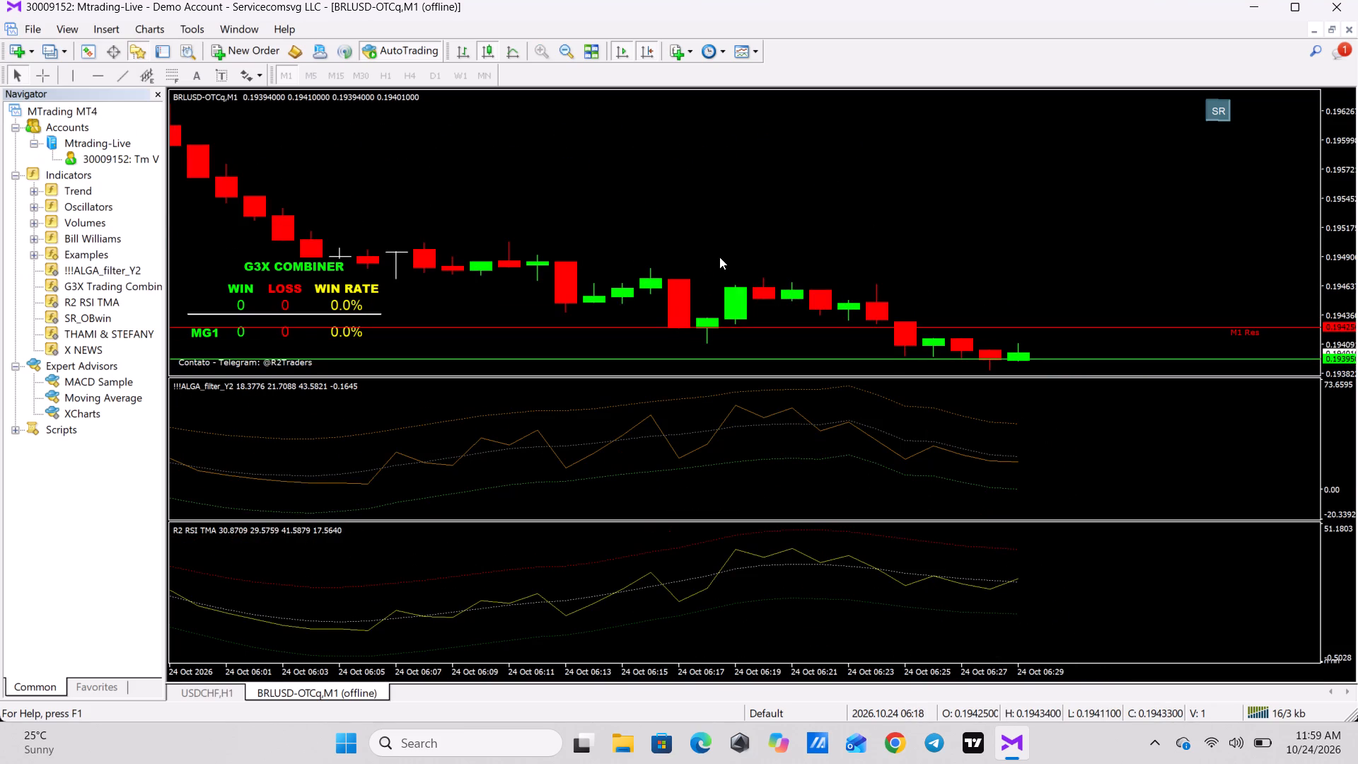
{"action": "type", "text": "+++++++++++"}
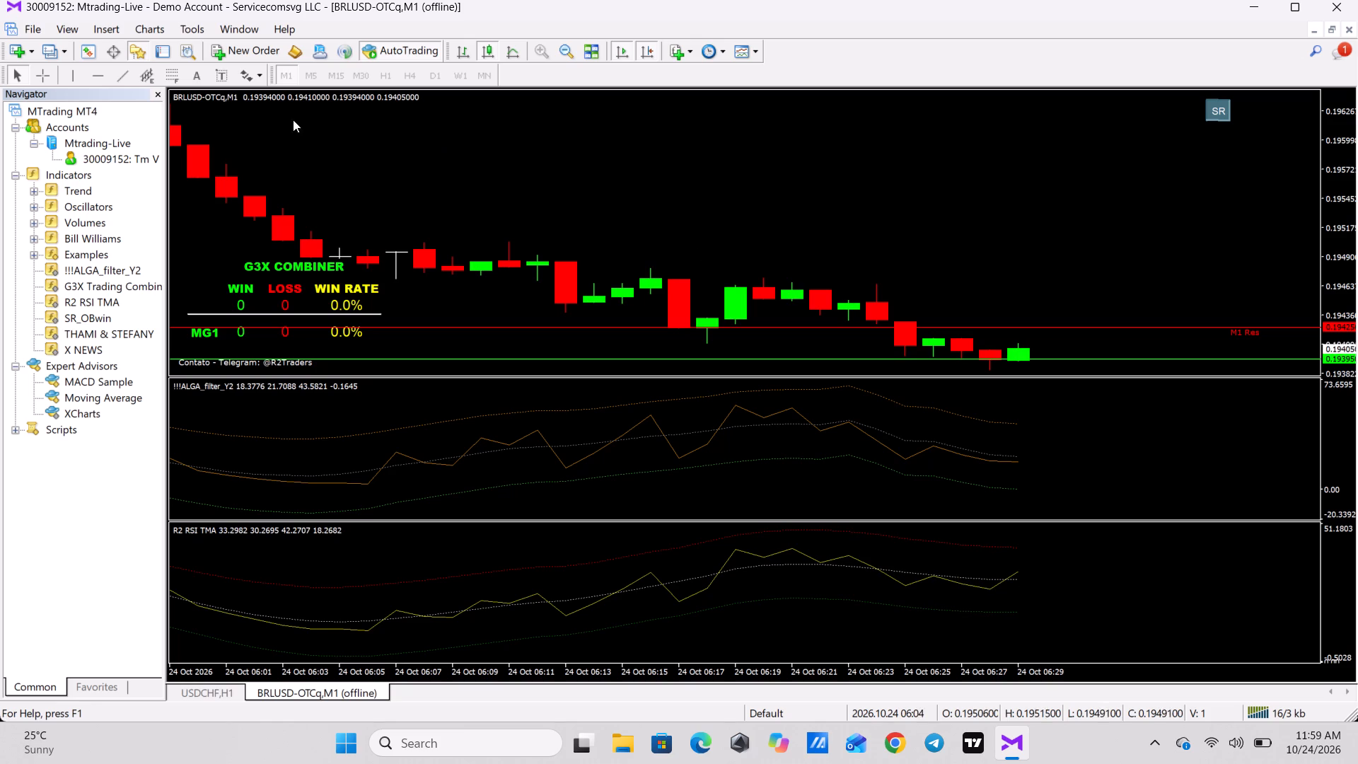
{"action": "left_click", "coordinate": [159, 95]}
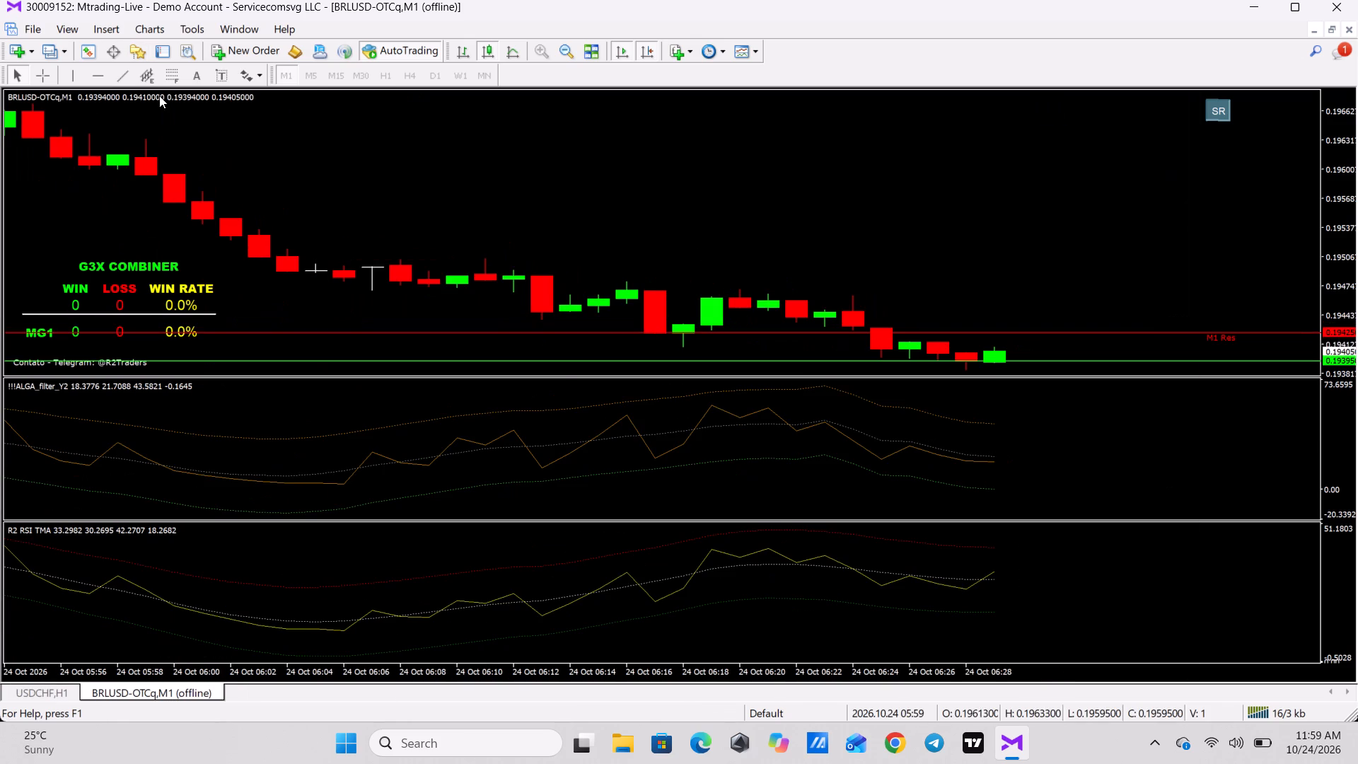
{"action": "left_click", "coordinate": [758, 192]}
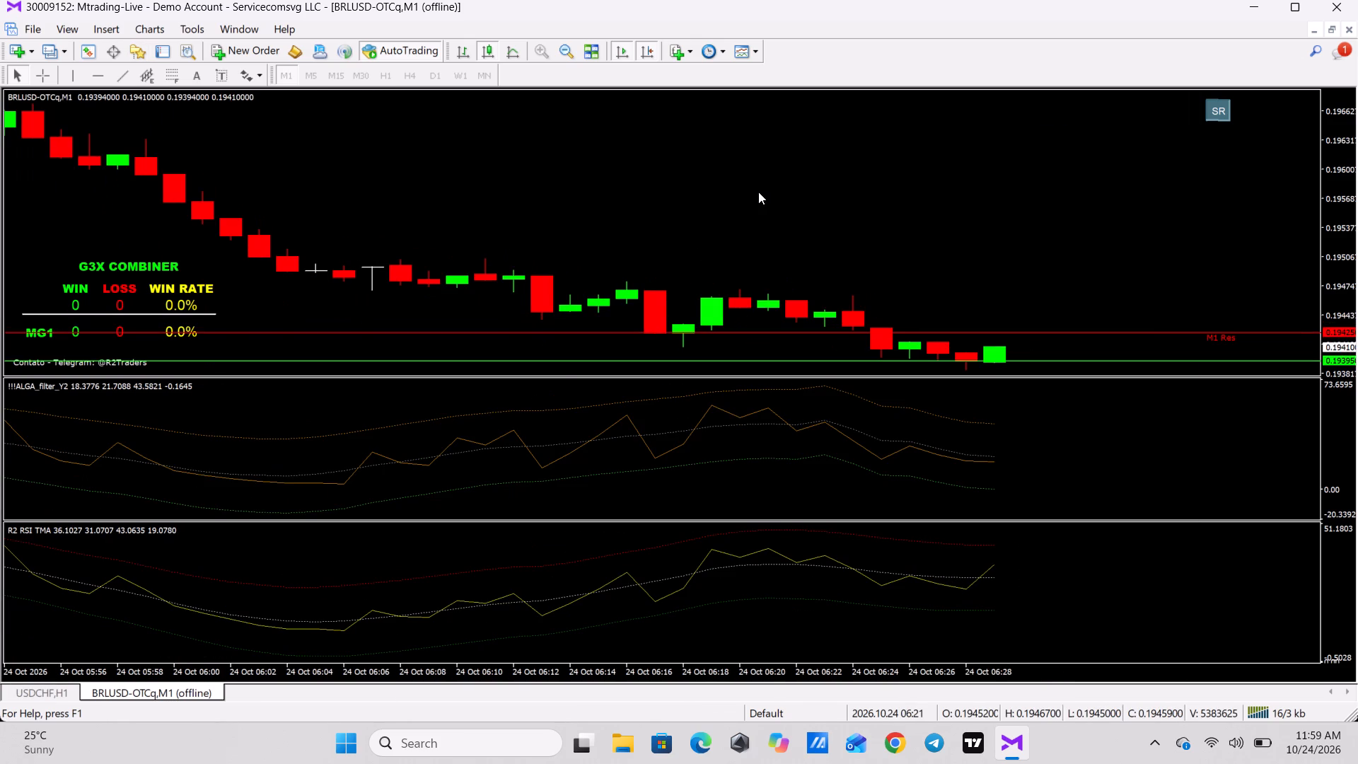
{"action": "key", "text": "F11"}
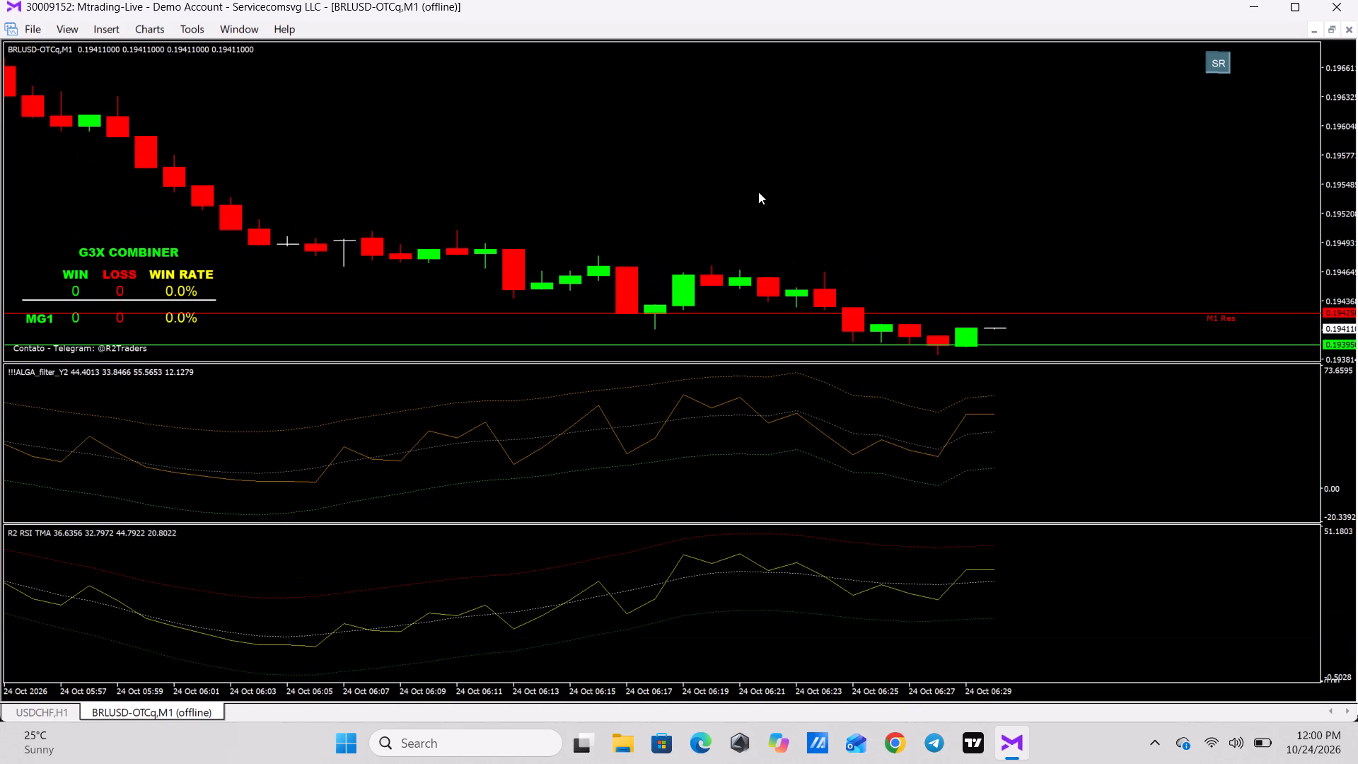
Watch the newest candles against the M1 Res and M1 Sup C levels and the indicator signals, in close and wide views.
{"action": "left_click", "coordinate": [963, 197]}
{"action": "left_click", "coordinate": [963, 197]}
{"action": "left_click_drag", "start_coordinate": [963, 197], "coordinate": [965, 177]}
{"action": "left_click", "coordinate": [1099, 222]}
{"action": "type", "text": "---"}
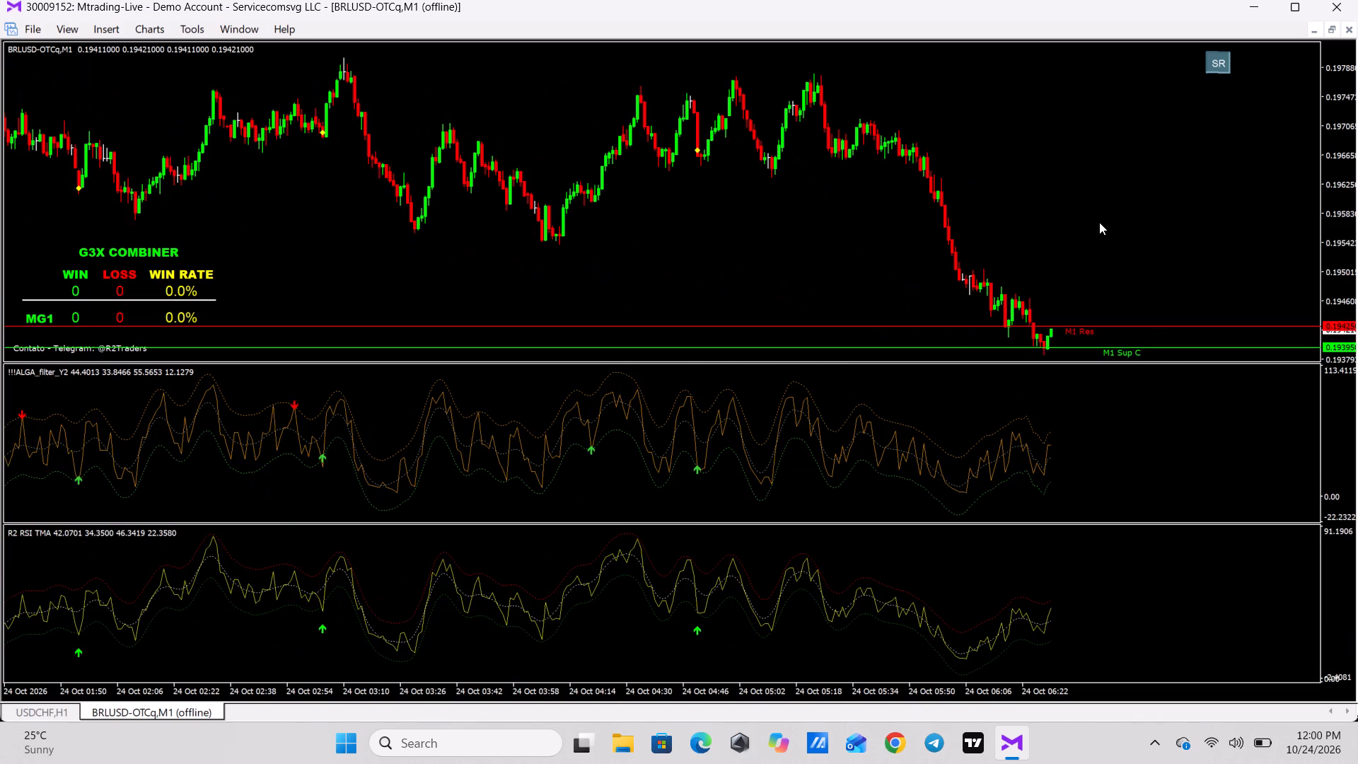
{"action": "key", "text": "plus"}
{"action": "key", "text": "plus"}
{"action": "key", "text": "plus"}
{"action": "key", "text": "plus"}
{"action": "key", "text": "plus"}
{"action": "key", "text": "plus"}
{"action": "key", "text": "plus"}
{"action": "key", "text": "plus"}
{"action": "key", "text": "plus"}
{"action": "key", "text": "plus"}
{"action": "key", "text": "plus"}
{"action": "key", "text": "plus"}
{"action": "key", "text": "plus"}
{"action": "key", "text": "plus"}
{"action": "key", "text": "plus"}
{"action": "key", "text": "plus"}
{"action": "key", "text": "plus"}
{"action": "key", "text": "plus"}
{"action": "key", "text": "plus"}
{"action": "key", "text": "plus"}
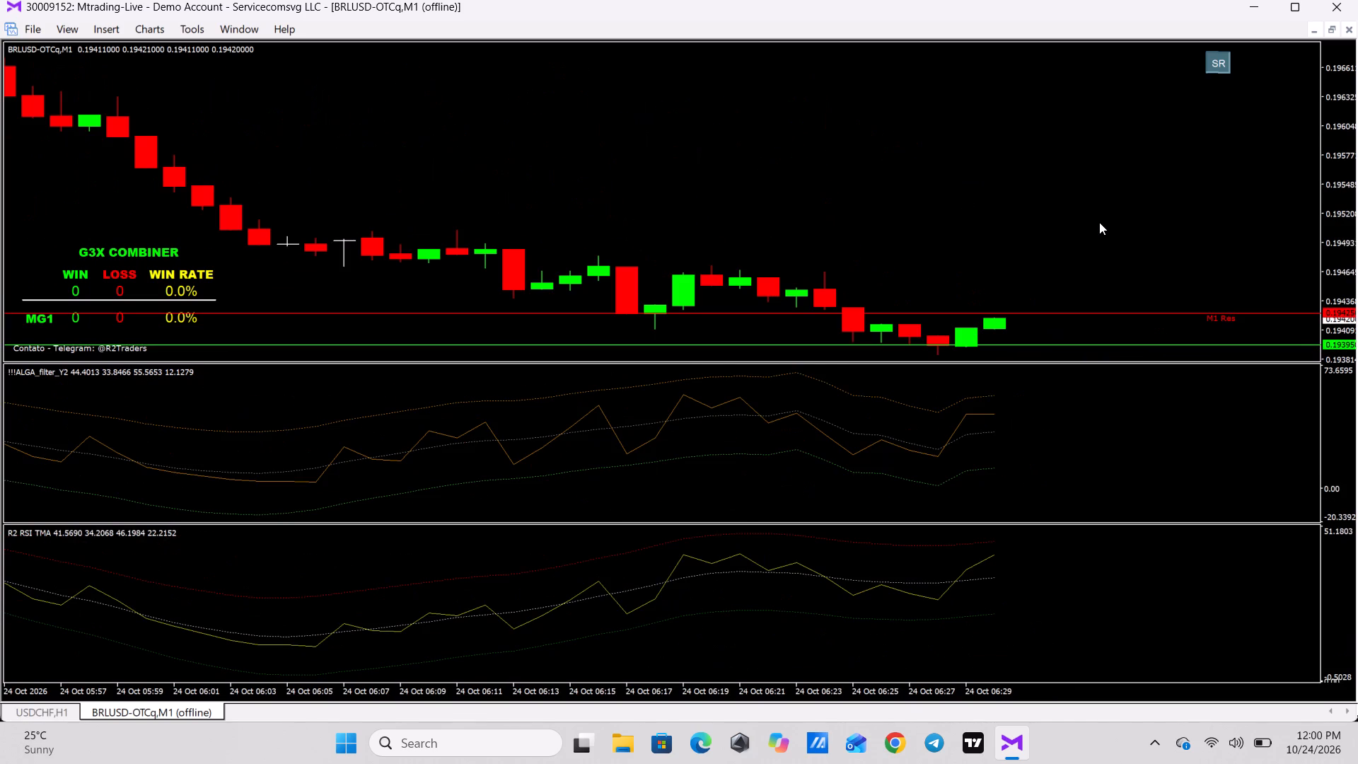
{"action": "type", "text": "++++"}
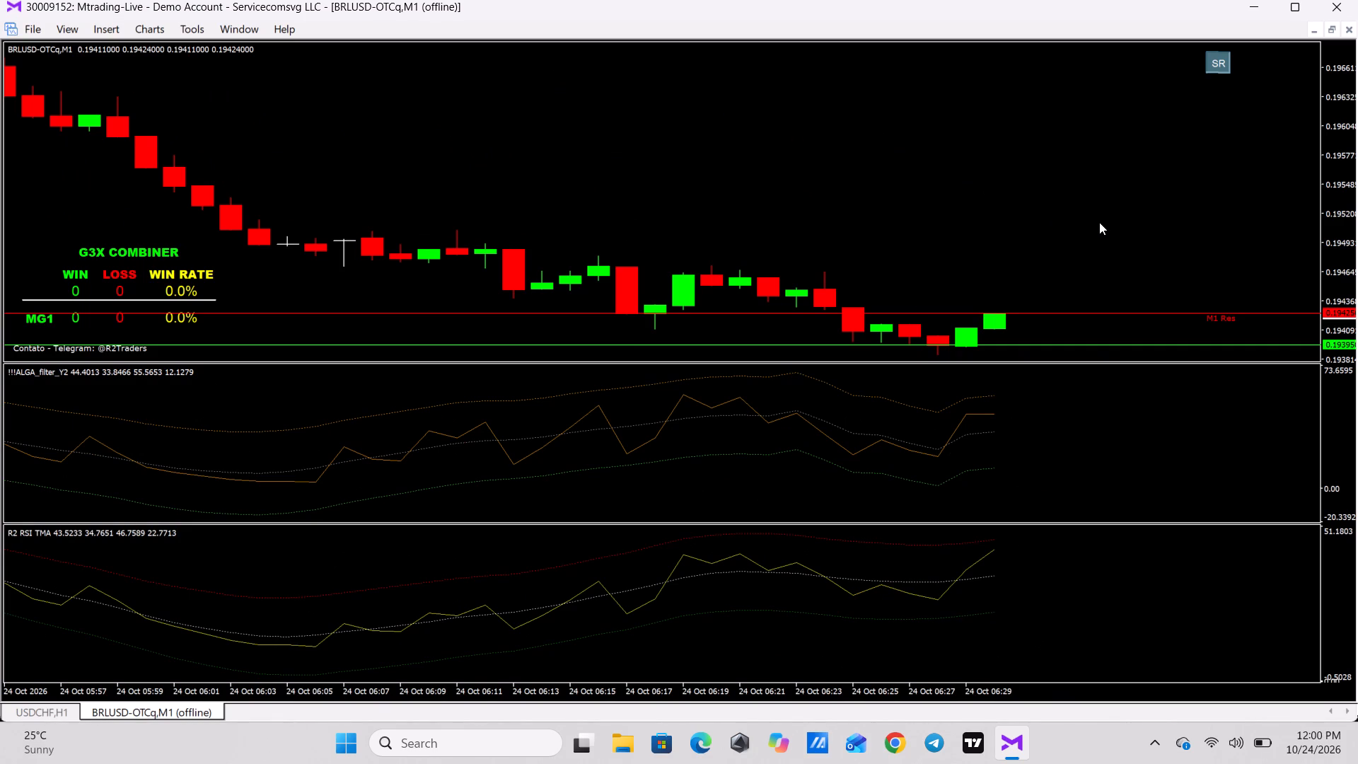
{"action": "type", "text": "++++++++"}
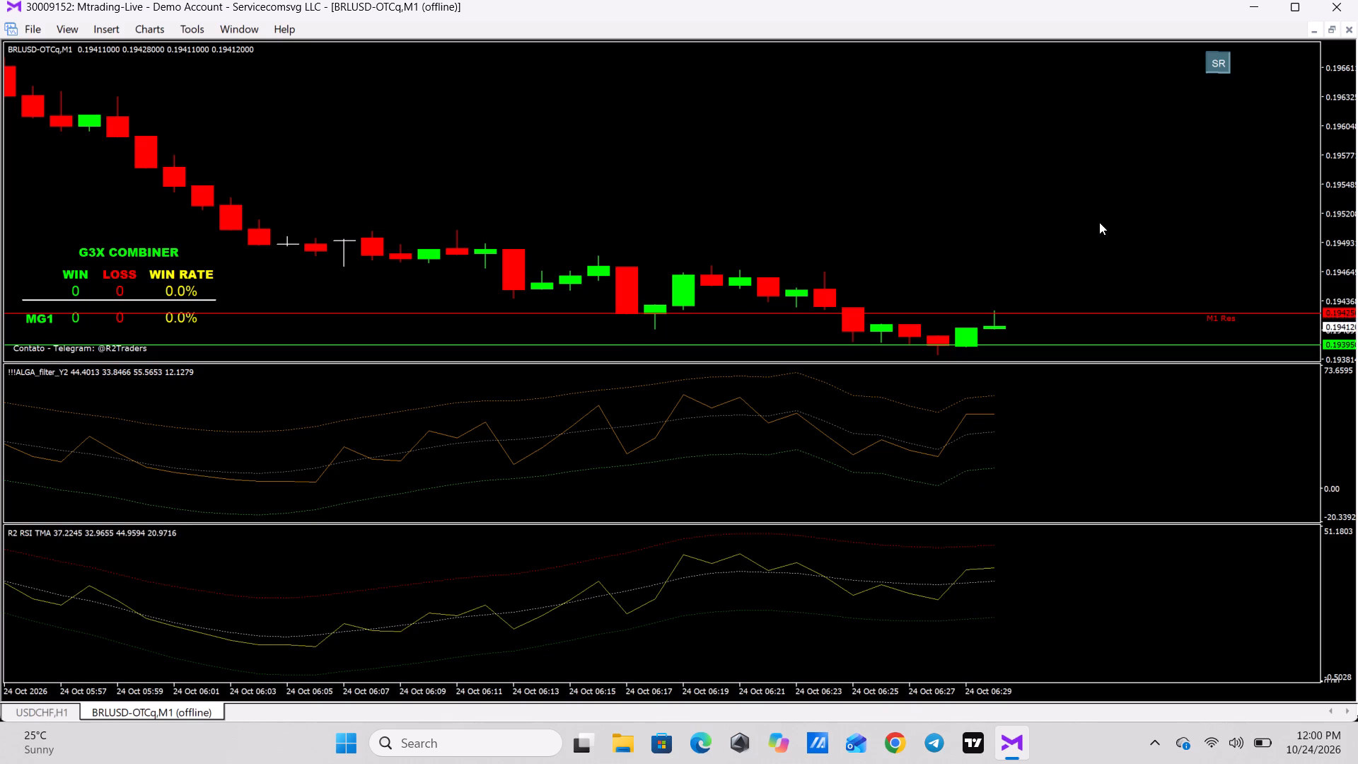
{"action": "triple_click", "coordinate": [1099, 222]}
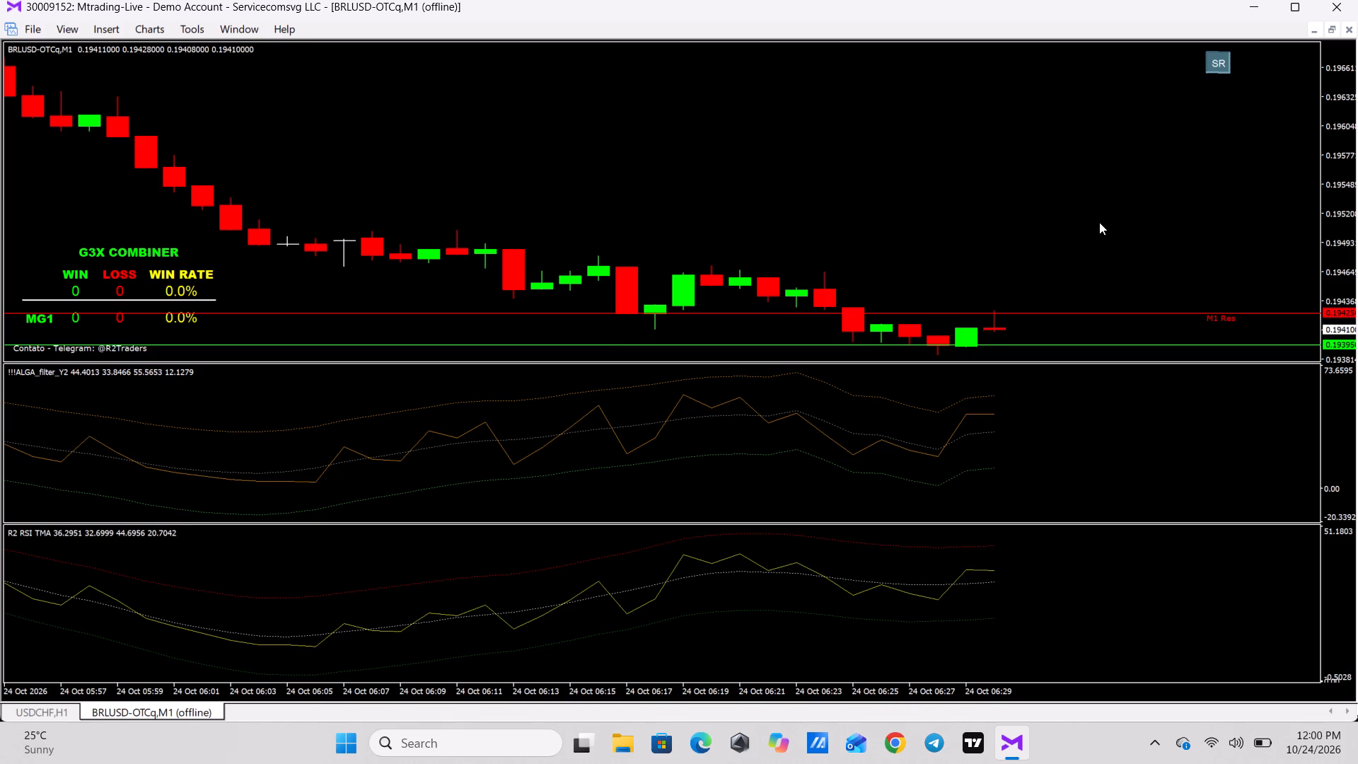
{"action": "type", "text": "+++++++++++"}
{"action": "type", "text": "--"}
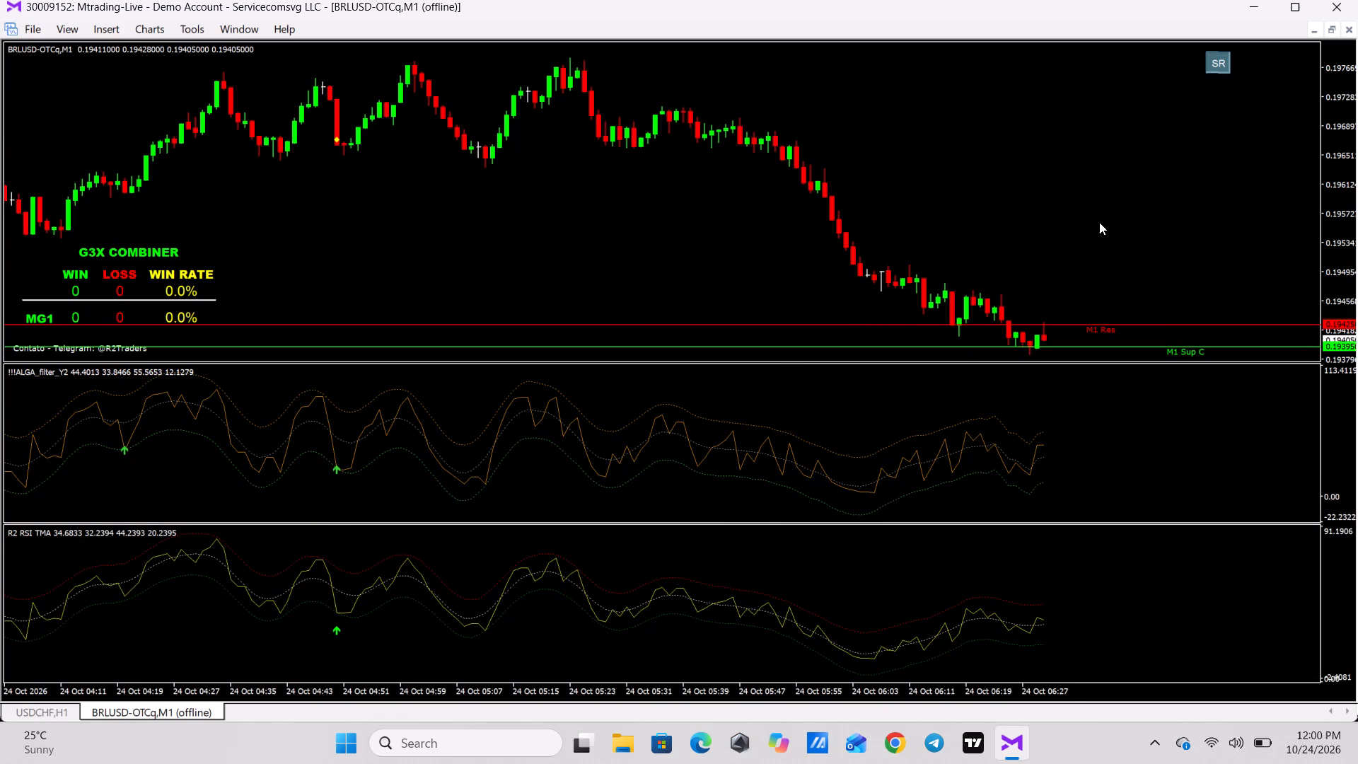
{"action": "key", "text": "plus"}
{"action": "key", "text": "plus"}
{"action": "key", "text": "plus"}
{"action": "key", "text": "plus"}
{"action": "key", "text": "plus"}
{"action": "key", "text": "plus"}
{"action": "key", "text": "plus"}
{"action": "key", "text": "plus"}
{"action": "key", "text": "plus"}
{"action": "key", "text": "plus"}
{"action": "key", "text": "plus"}
{"action": "key", "text": "plus"}
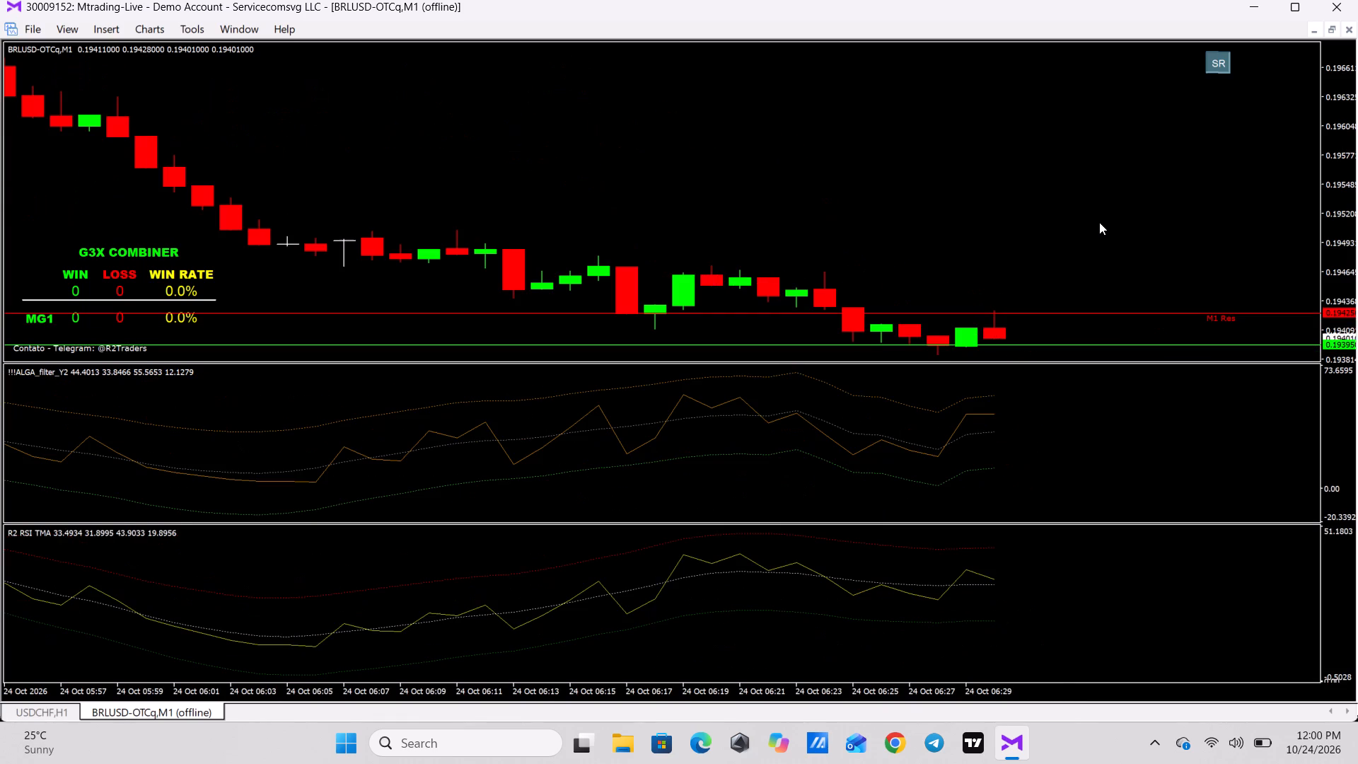
{"action": "type", "text": "++++"}
{"action": "type", "text": "+++++--"}
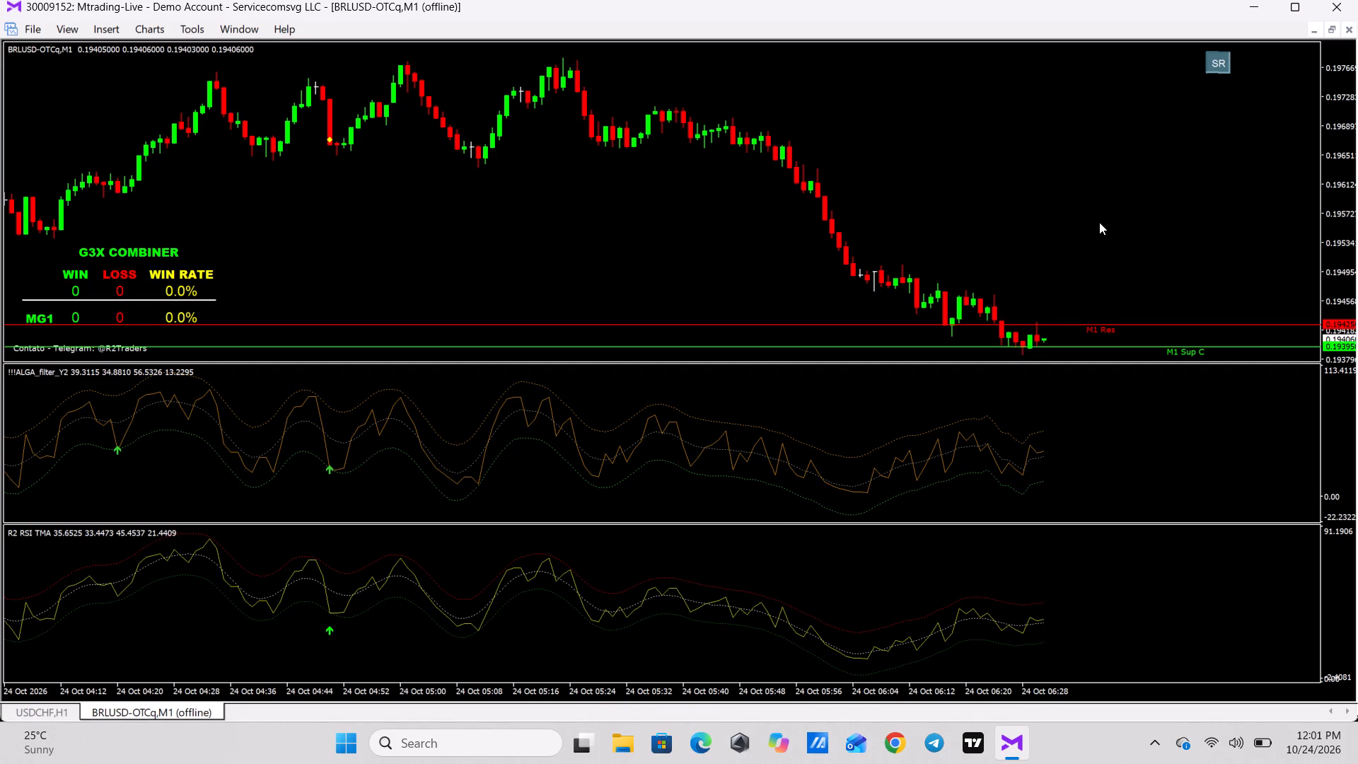
{"action": "right_click", "coordinate": [1099, 222]}
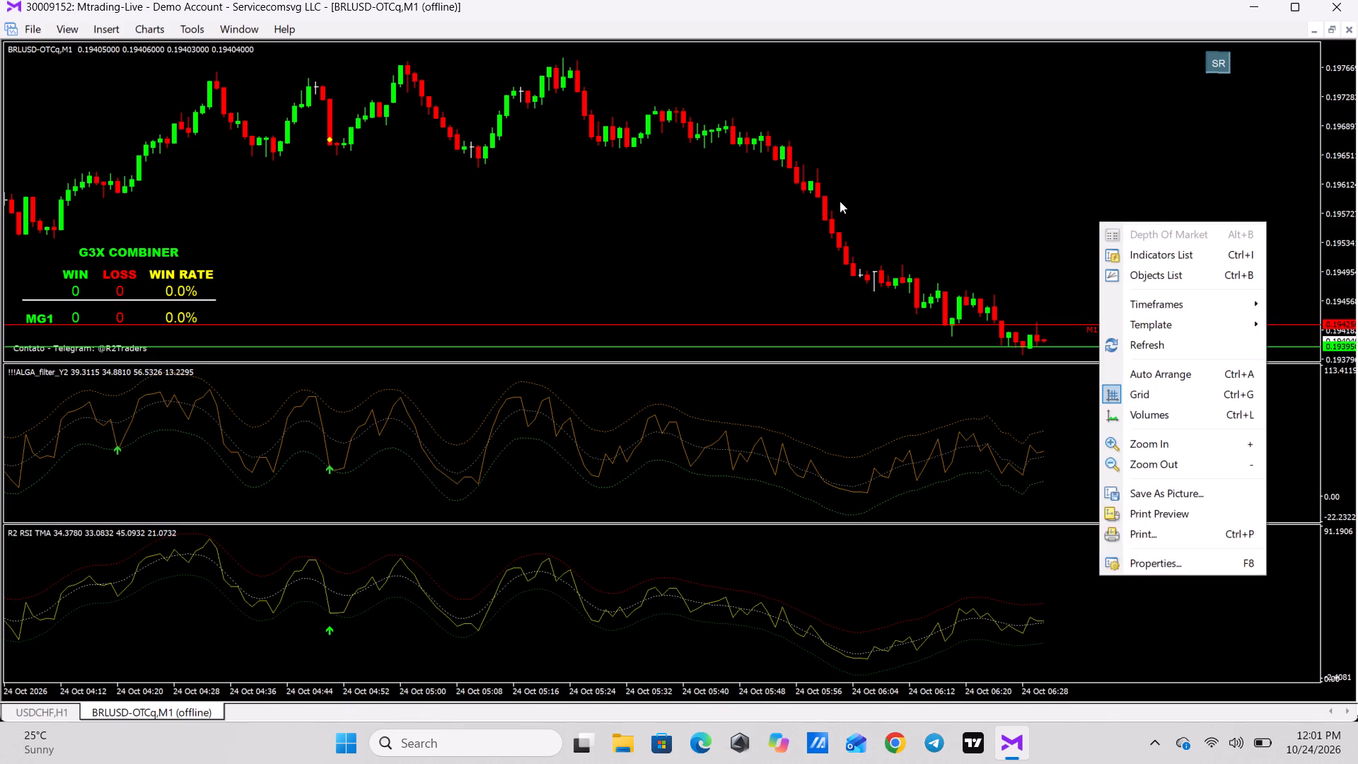
{"action": "left_click", "coordinate": [986, 162]}
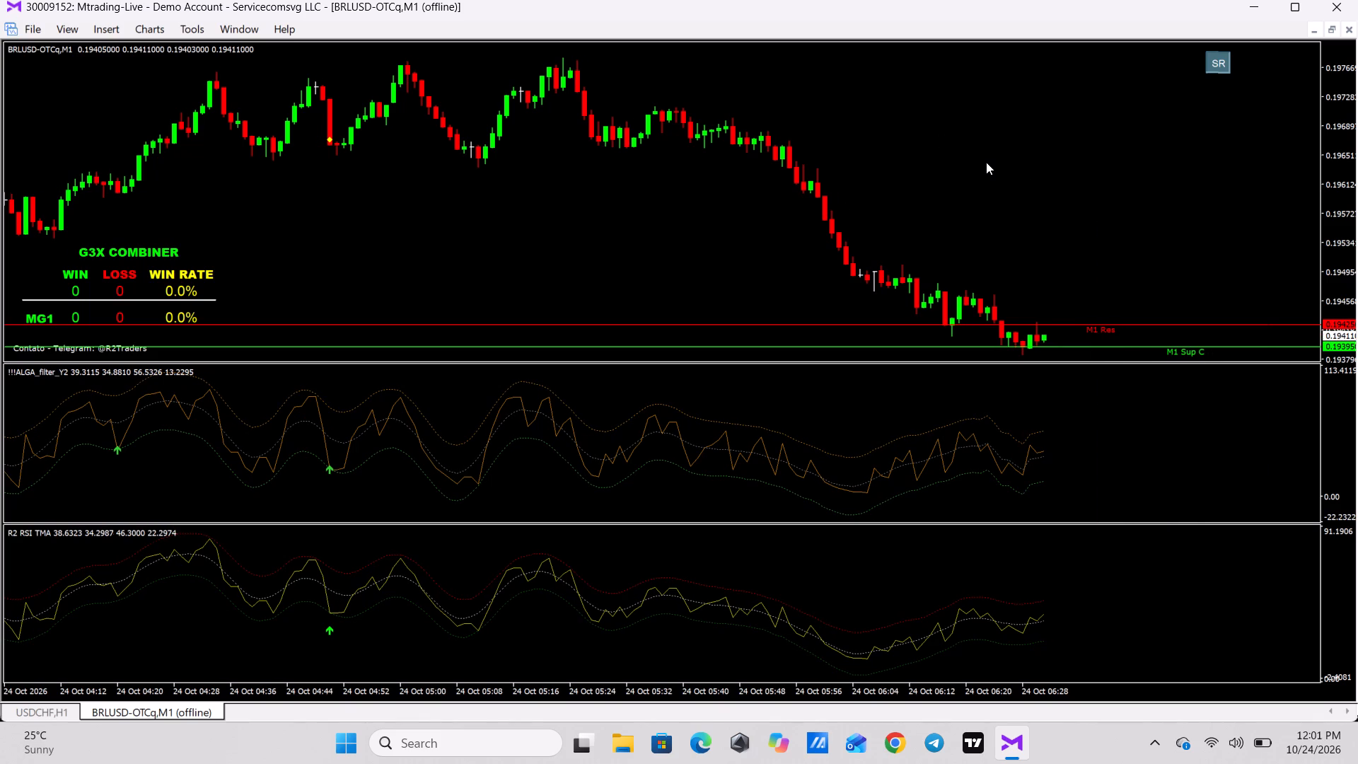
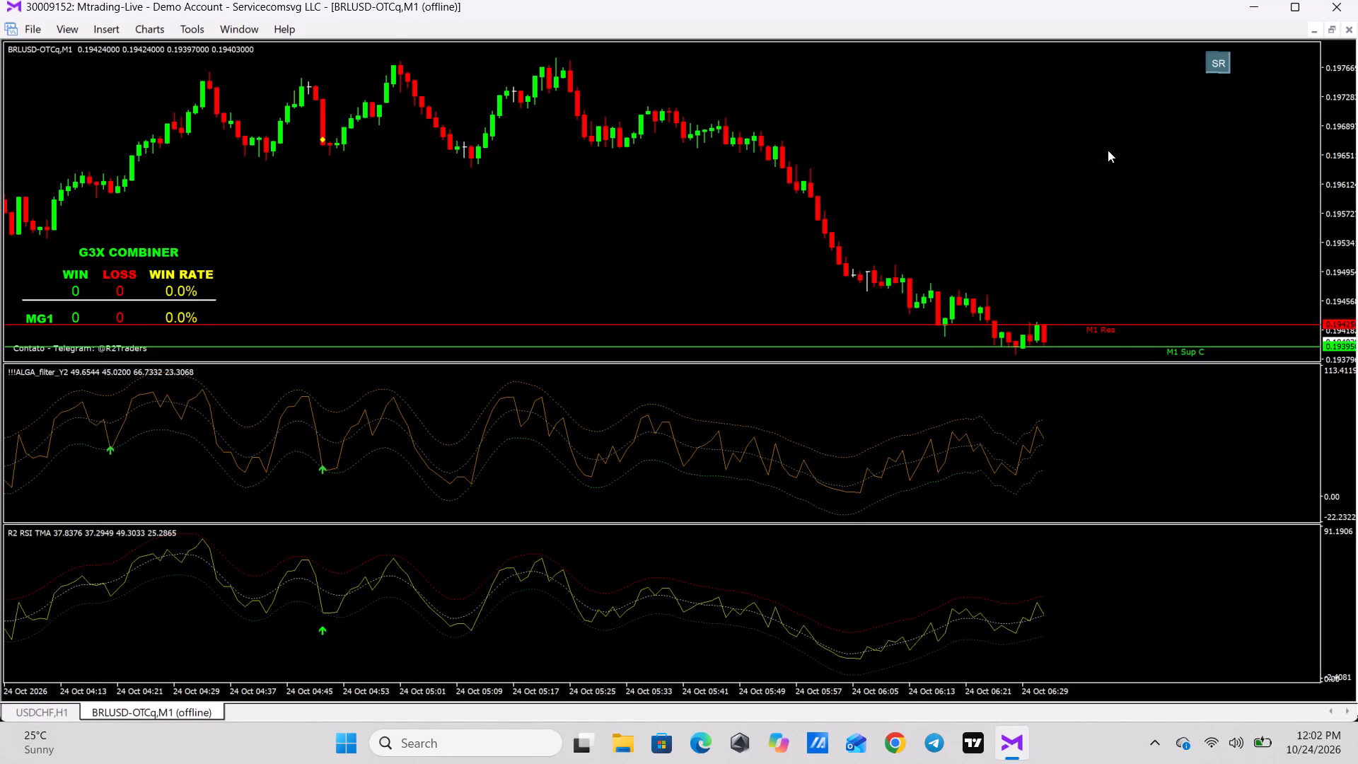
Open the G3X Trading Combiner's input settings from the chart's indicator list and show the options for Tipo de Fechamento do Trade.
{"action": "right_click", "coordinate": [1108, 150]}
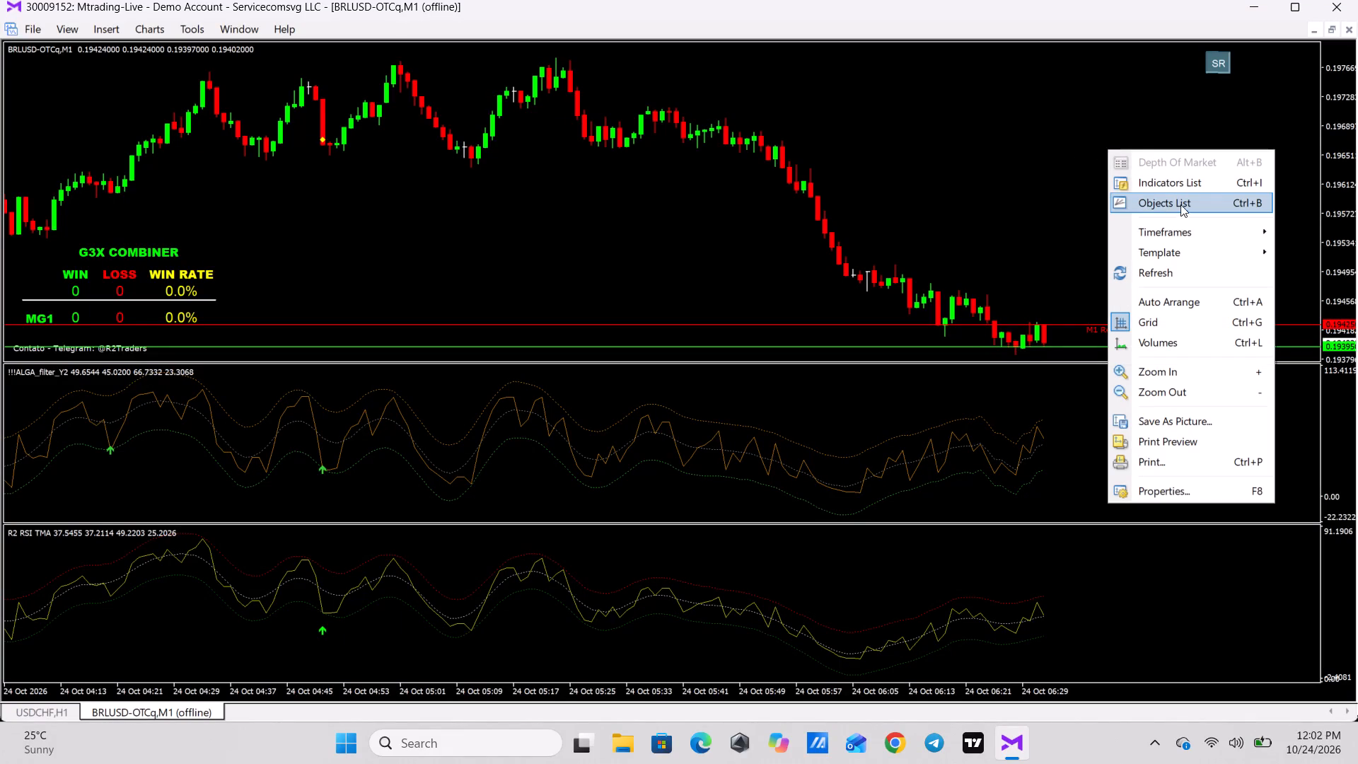
{"action": "left_click", "coordinate": [1151, 181]}
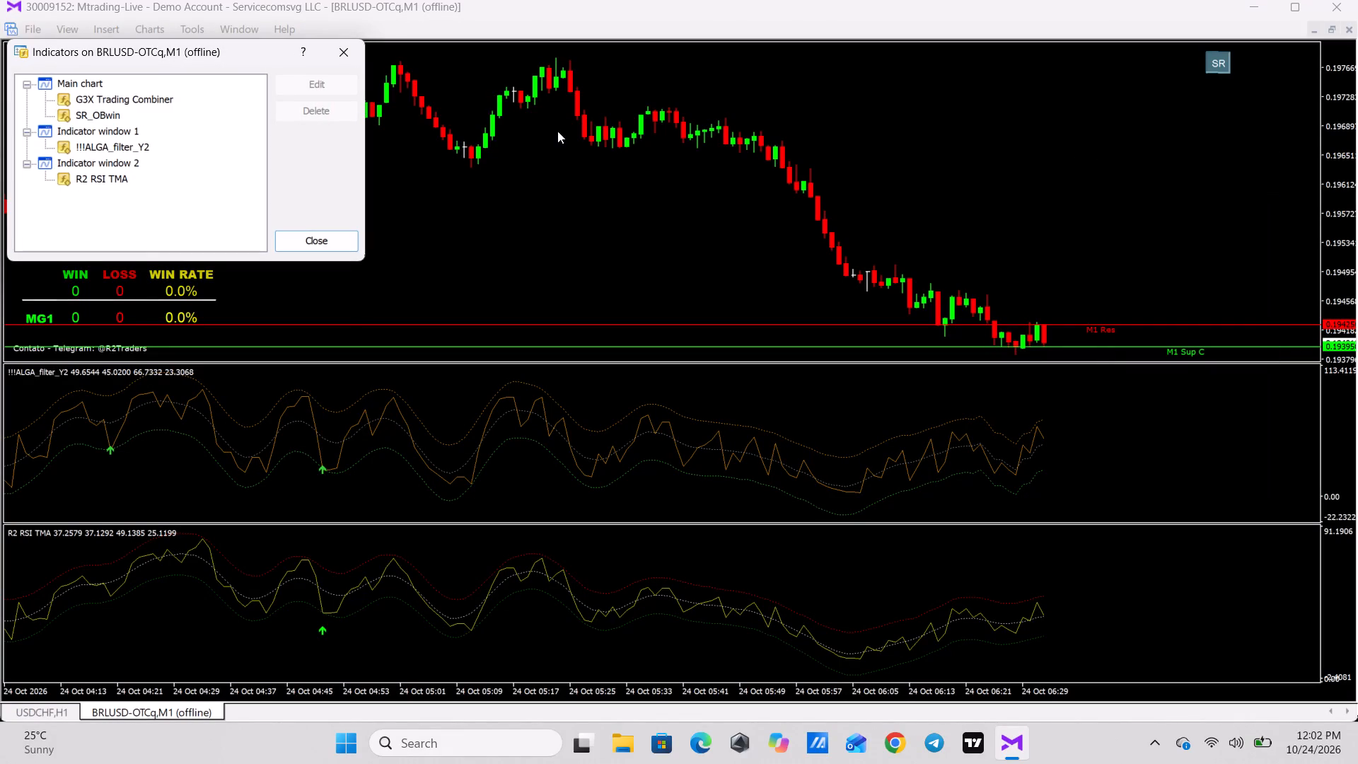
{"action": "double_click", "coordinate": [165, 95]}
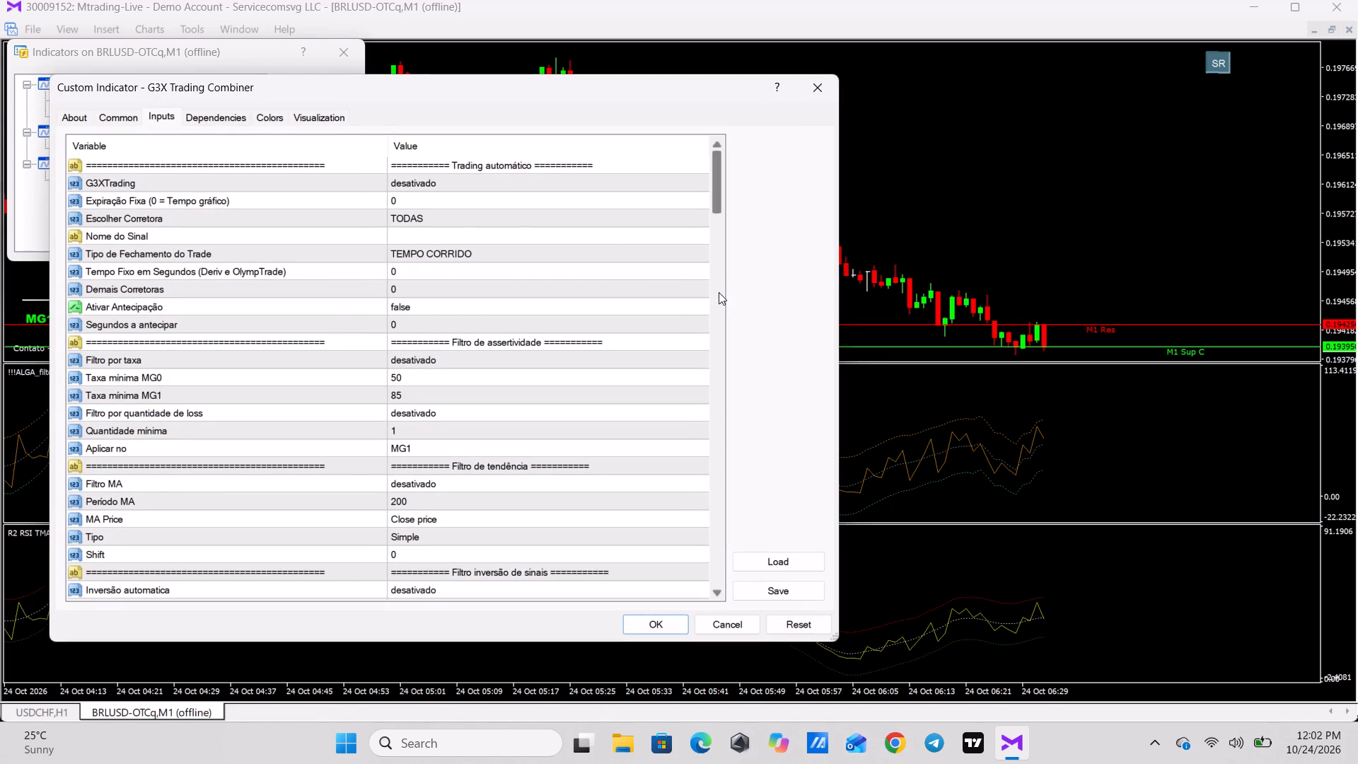
{"action": "triple_click", "coordinate": [644, 256]}
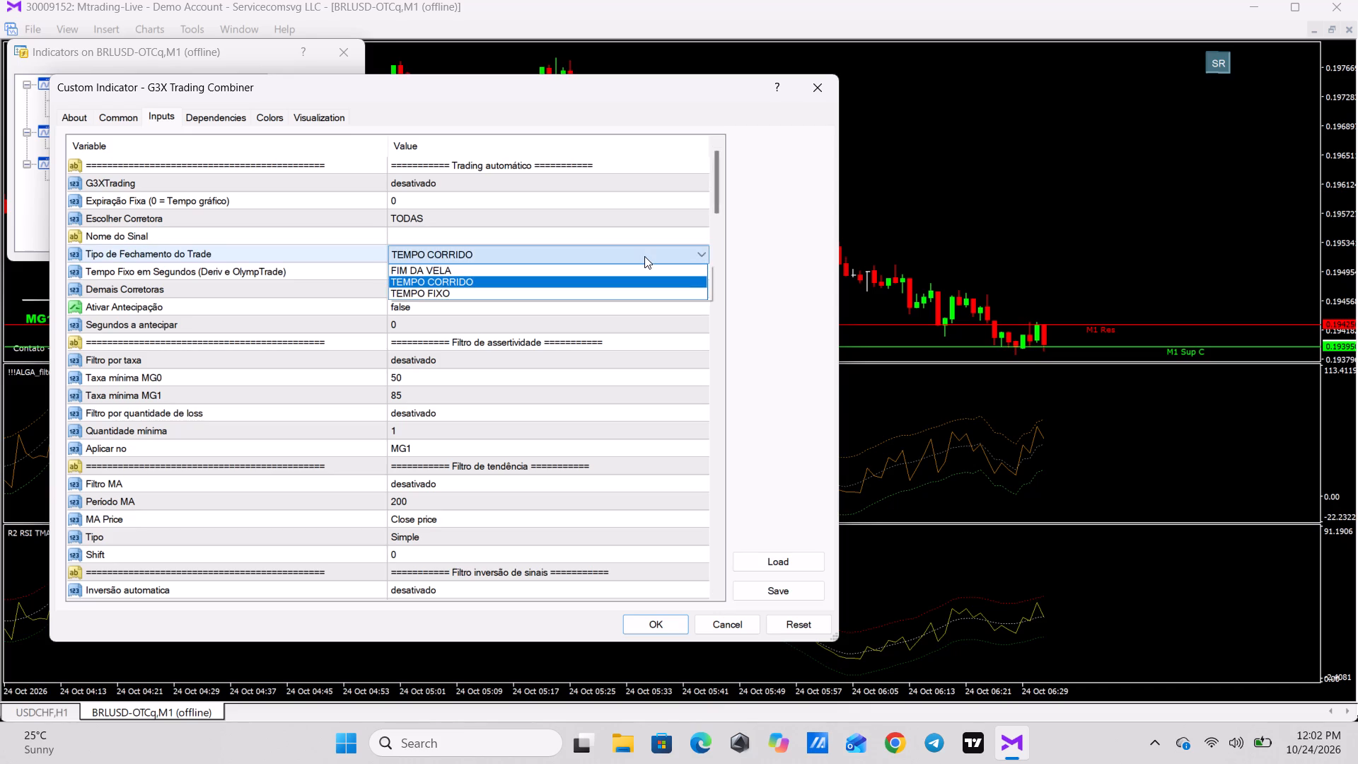
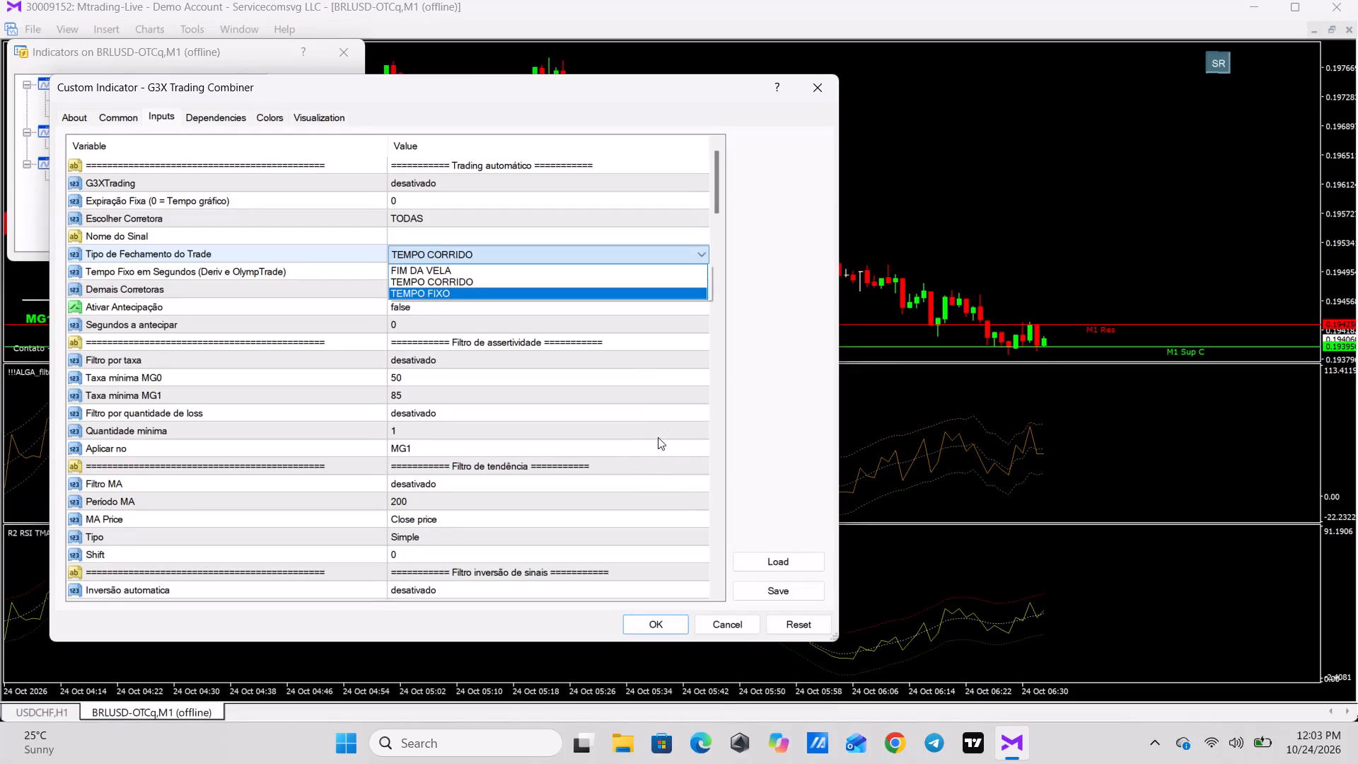
Dismiss the G3X Trading Combiner's input settings without applying any choice for Tipo de Fechamento do Trade.
{"action": "left_click_drag", "start_coordinate": [716, 631], "coordinate": [724, 625]}
{"action": "left_click", "coordinate": [724, 625]}
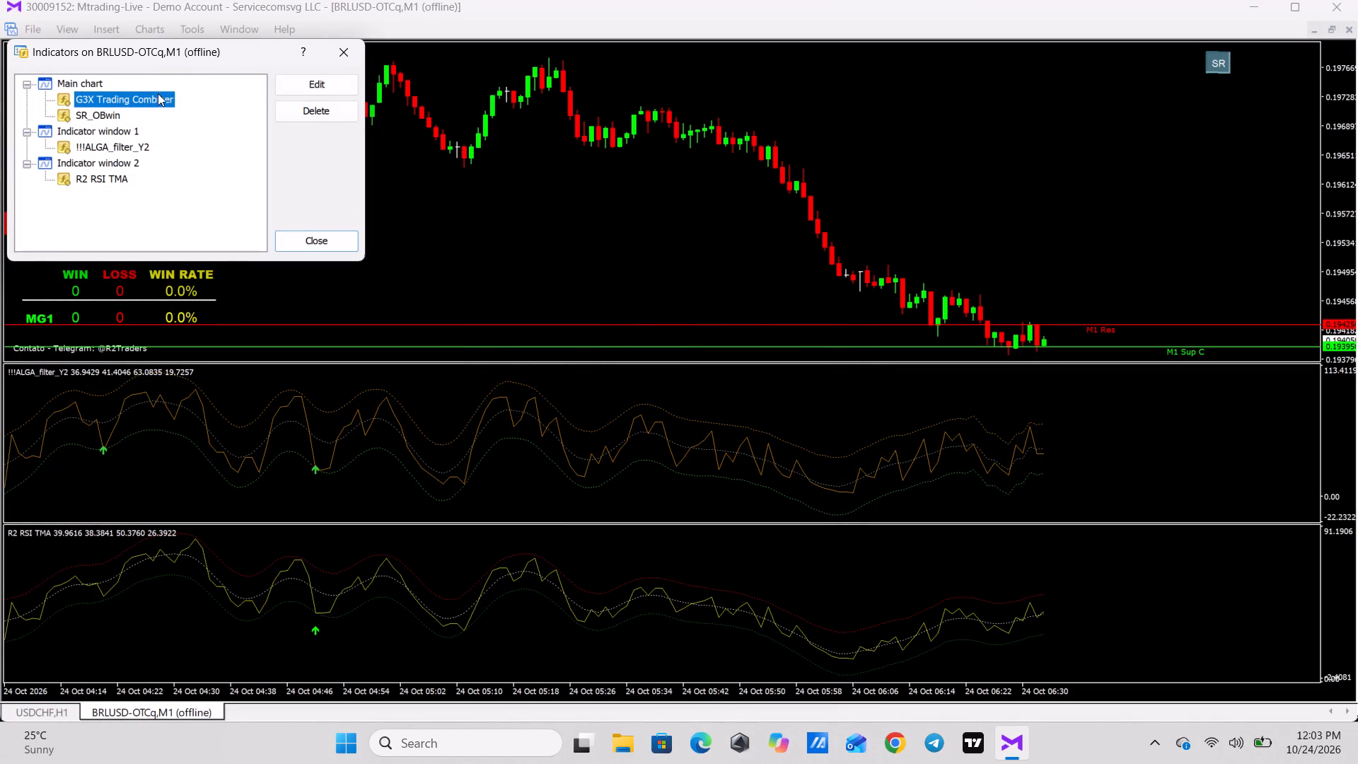
Reopen the G3X Trading Combiner's inputs and review the strategy, backtest, schedule and filter sections back up to Trading automático.
{"action": "triple_click", "coordinate": [157, 94]}
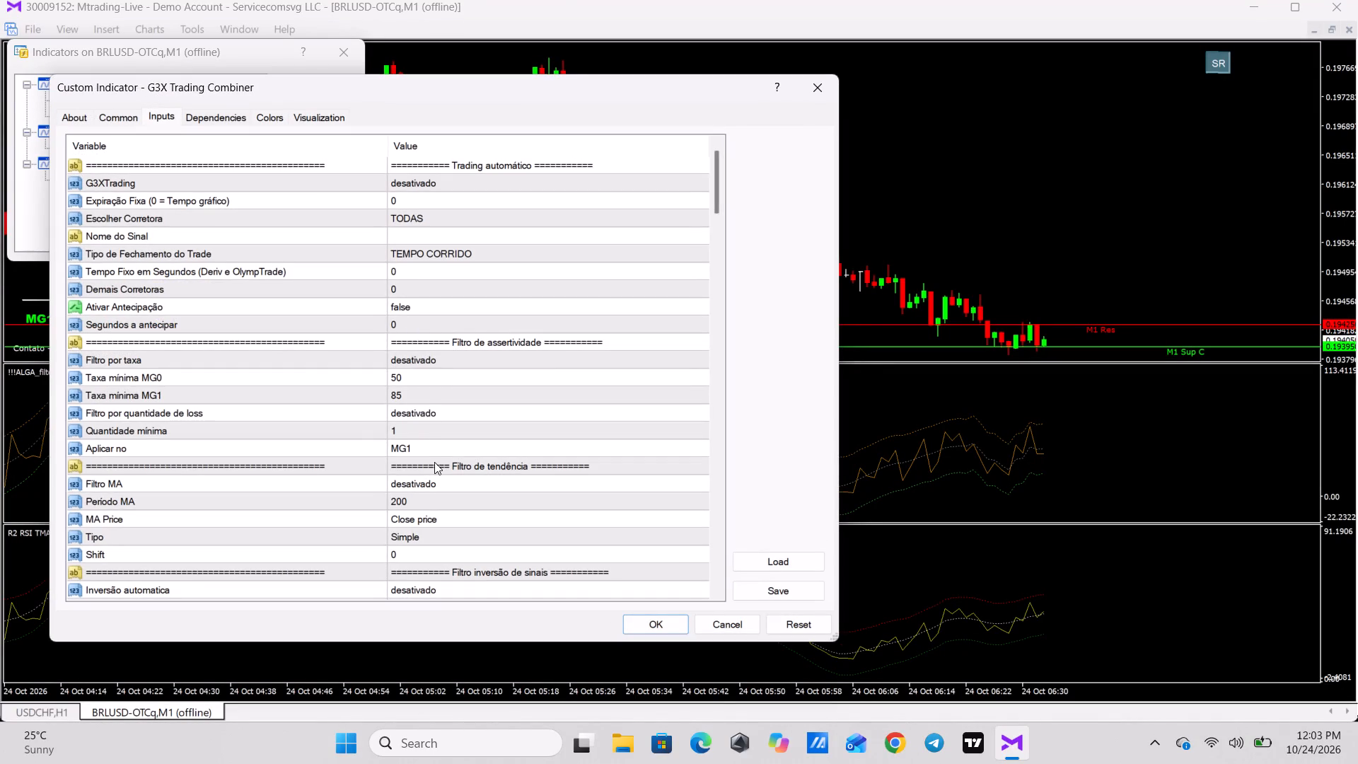
{"action": "scroll", "coordinate": [434, 462], "scroll_direction": "down", "scroll_amount": 5}
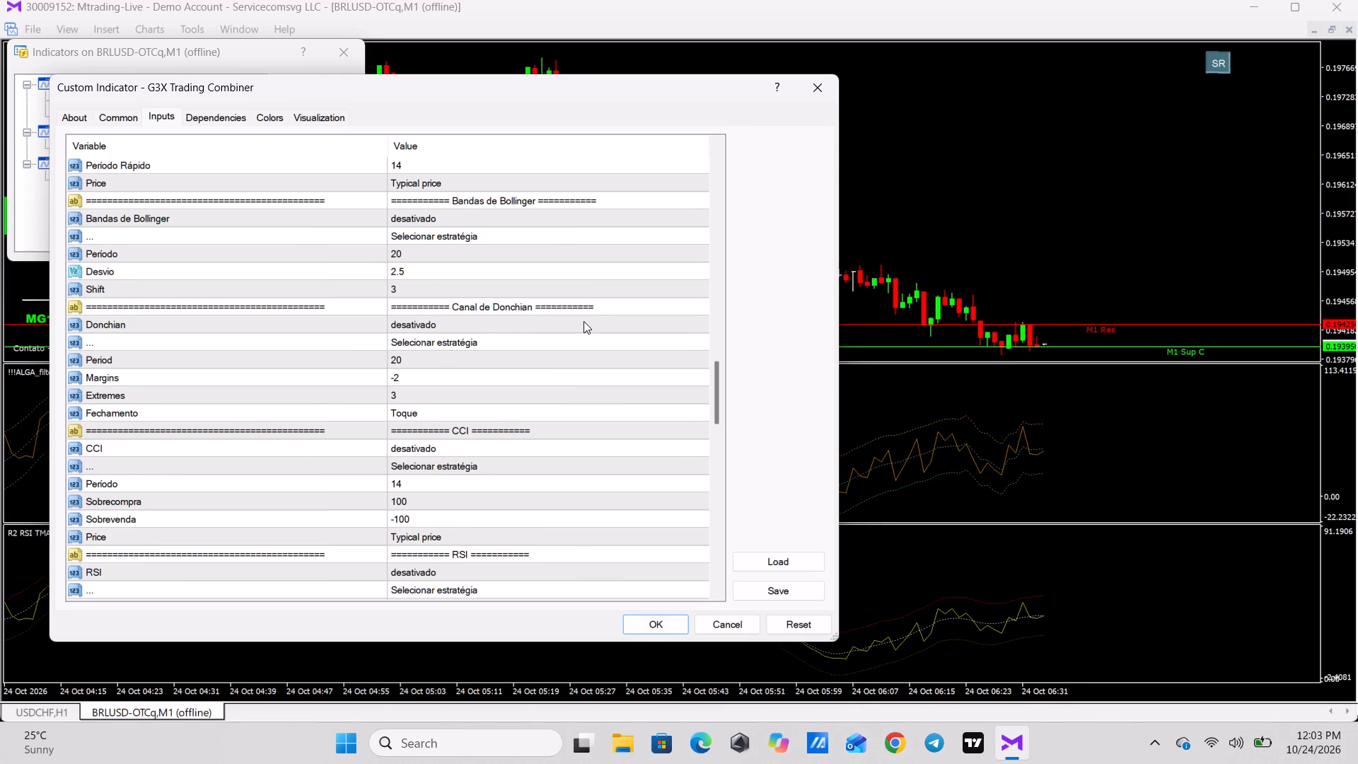
{"action": "scroll", "coordinate": [584, 321], "scroll_direction": "up", "scroll_amount": 4}
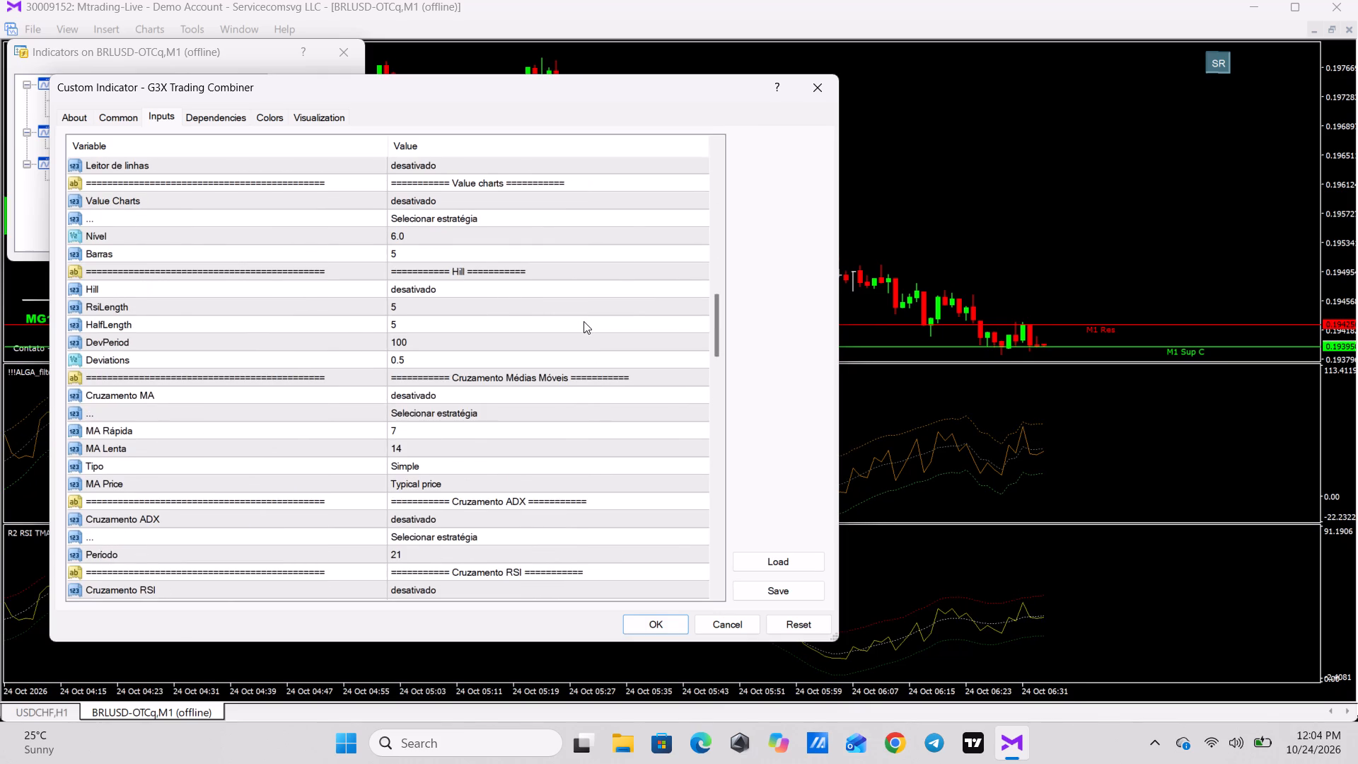
{"action": "scroll", "coordinate": [584, 321], "scroll_direction": "up", "scroll_amount": 2}
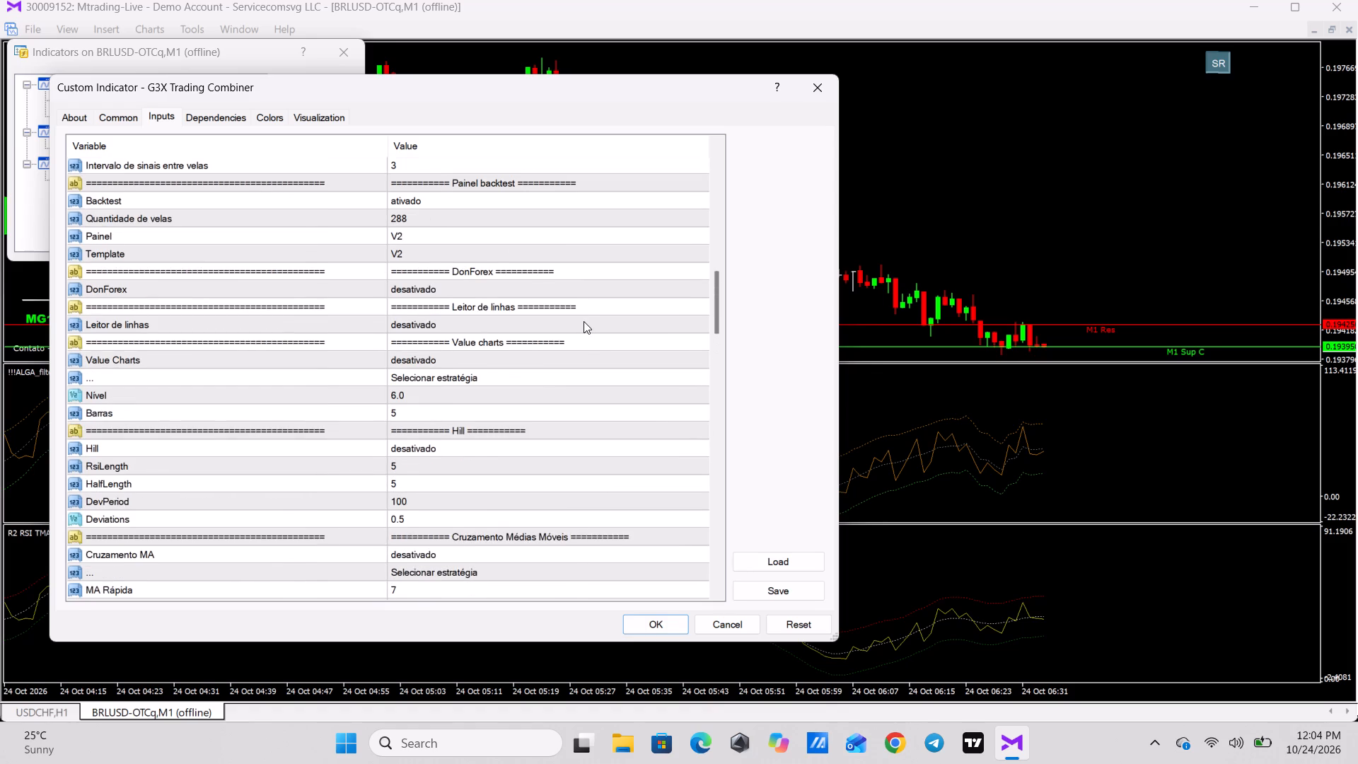
{"action": "scroll", "coordinate": [584, 321], "scroll_direction": "up", "scroll_amount": 3}
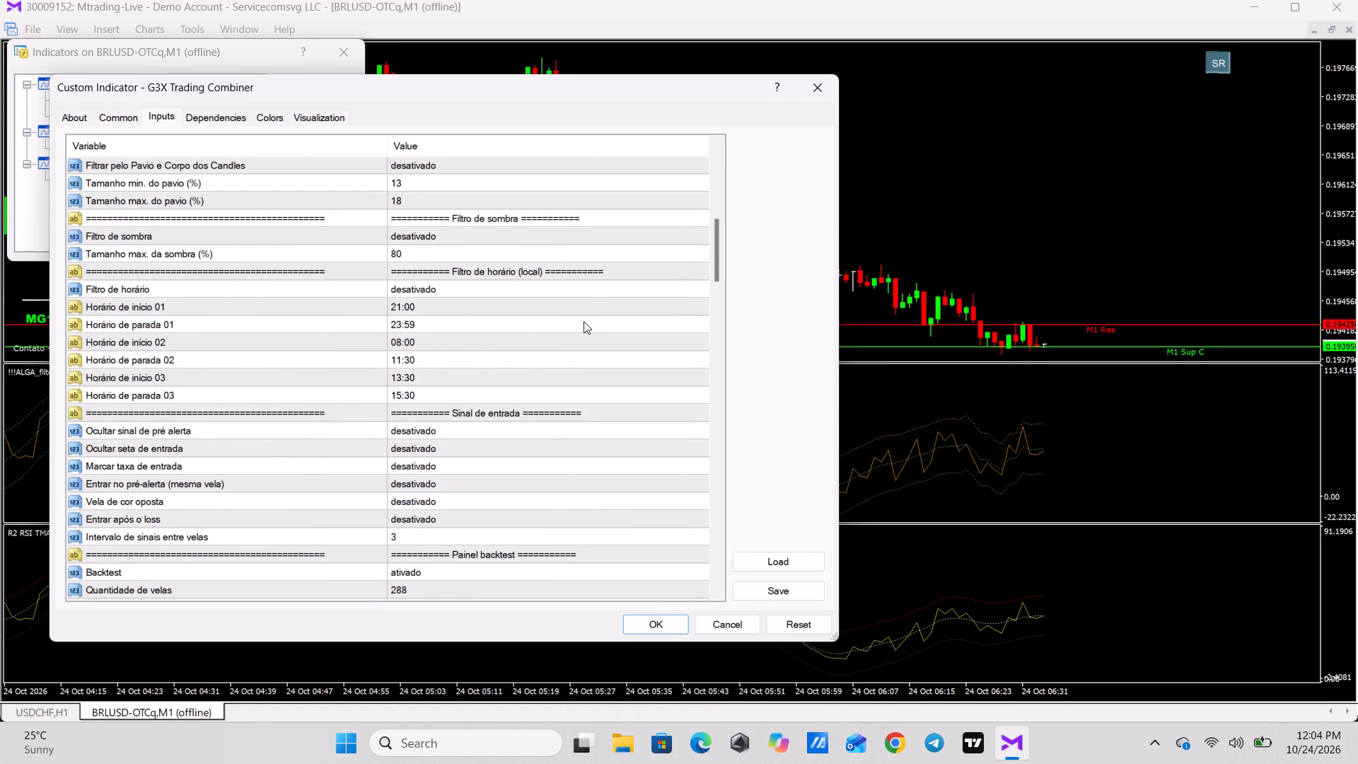
{"action": "scroll", "coordinate": [584, 321], "scroll_direction": "up", "scroll_amount": 4}
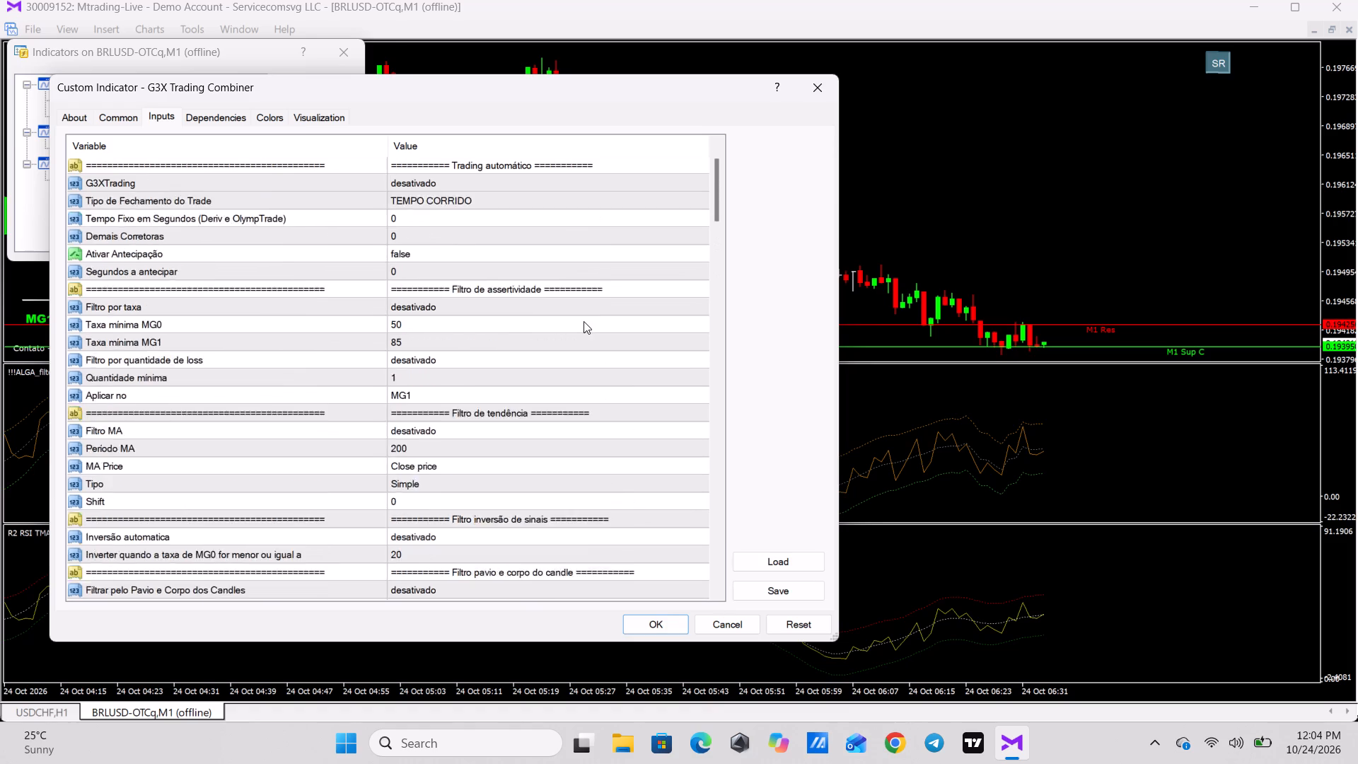
{"action": "scroll", "coordinate": [584, 321], "scroll_direction": "up", "scroll_amount": 1}
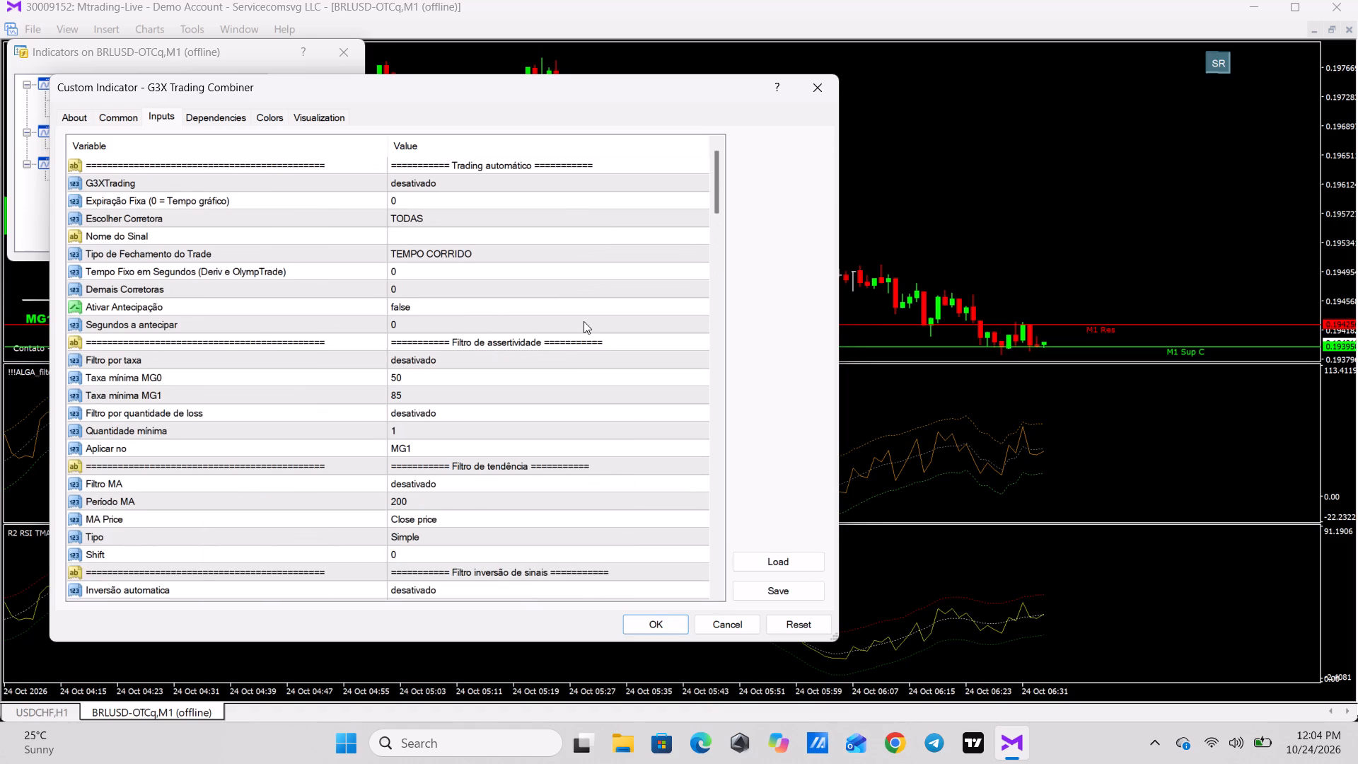
{"action": "scroll", "coordinate": [584, 321], "scroll_direction": "up", "scroll_amount": 3}
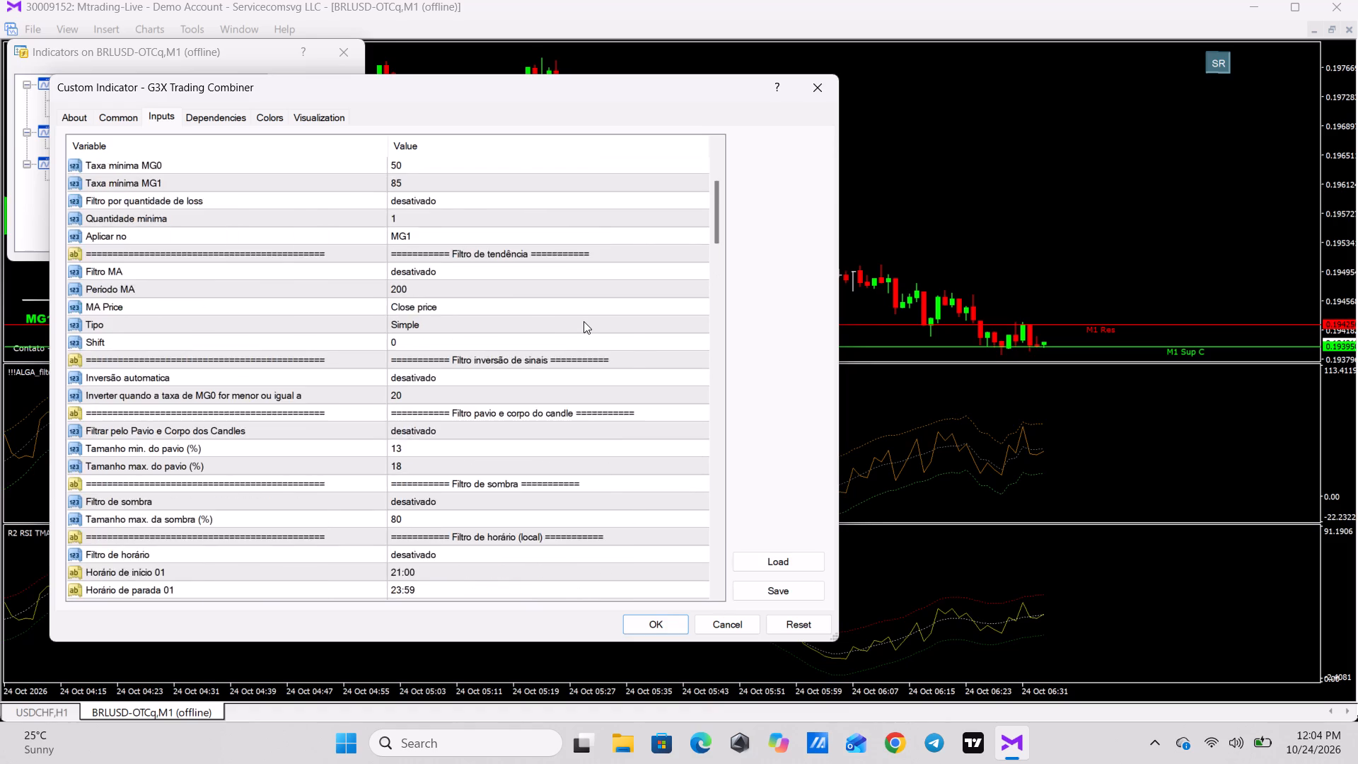
{"action": "scroll", "coordinate": [584, 321], "scroll_direction": "up", "scroll_amount": 1}
Examine the G3X Trading Combiner's inputs from the filters through the built-in strategies and Indicadores externos down to Alertas and Configuração Geral.
{"action": "scroll", "coordinate": [584, 321], "scroll_direction": "down", "scroll_amount": 6}
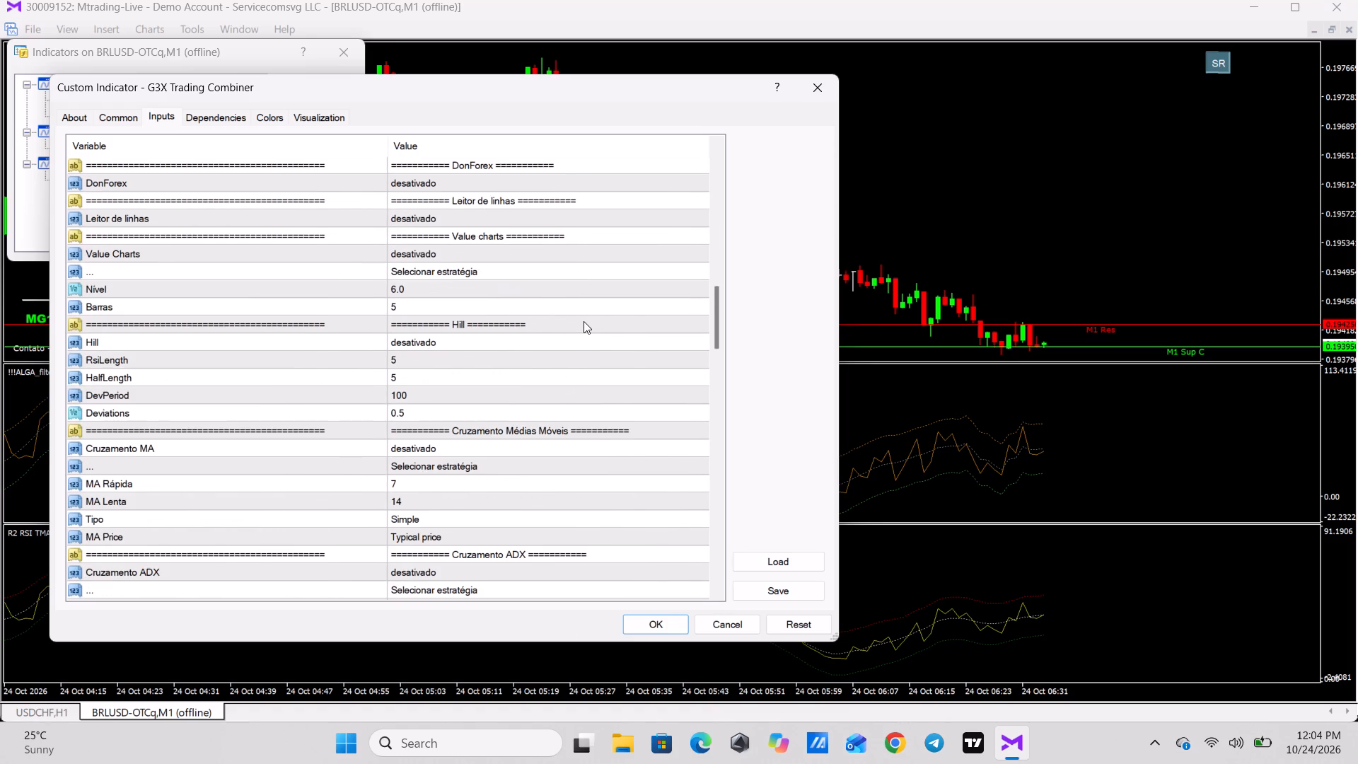
{"action": "scroll", "coordinate": [584, 321], "scroll_direction": "down", "scroll_amount": 2}
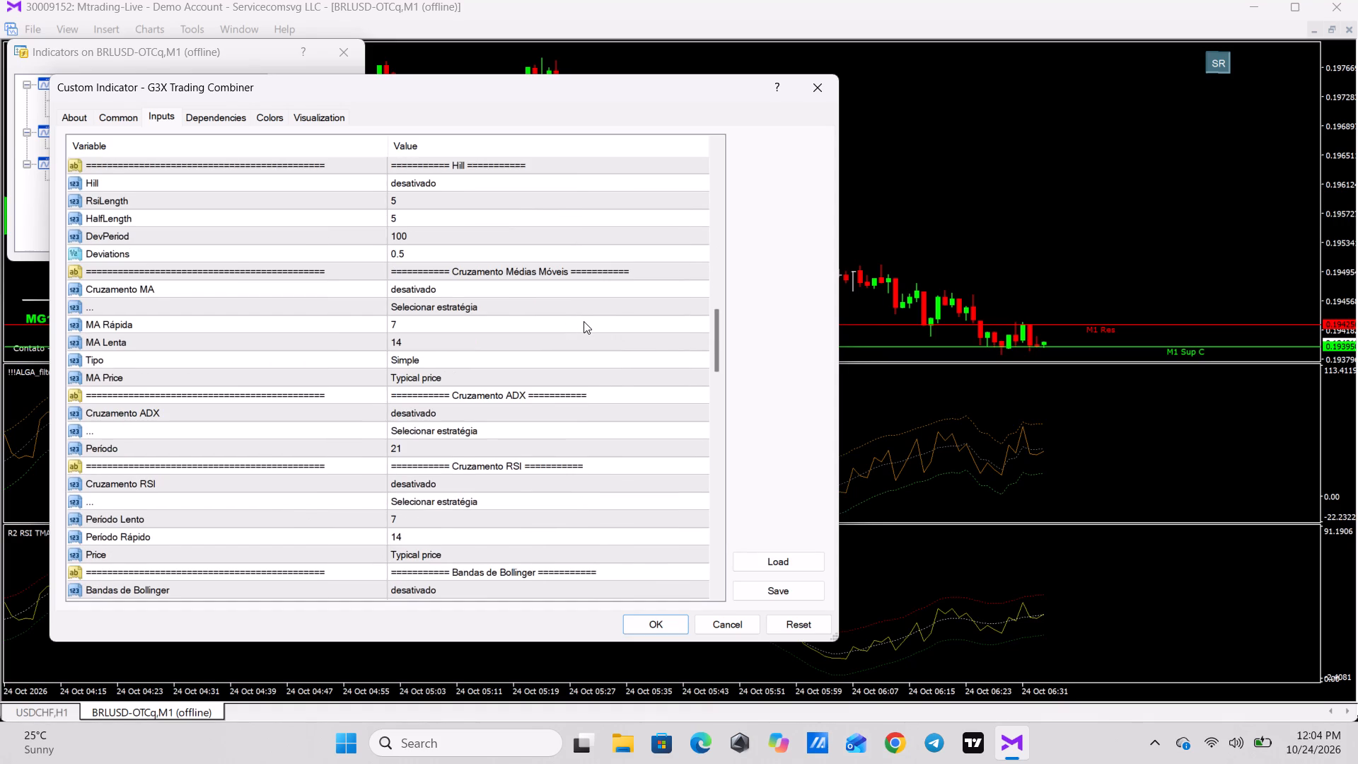
{"action": "scroll", "coordinate": [584, 321], "scroll_direction": "down", "scroll_amount": 2}
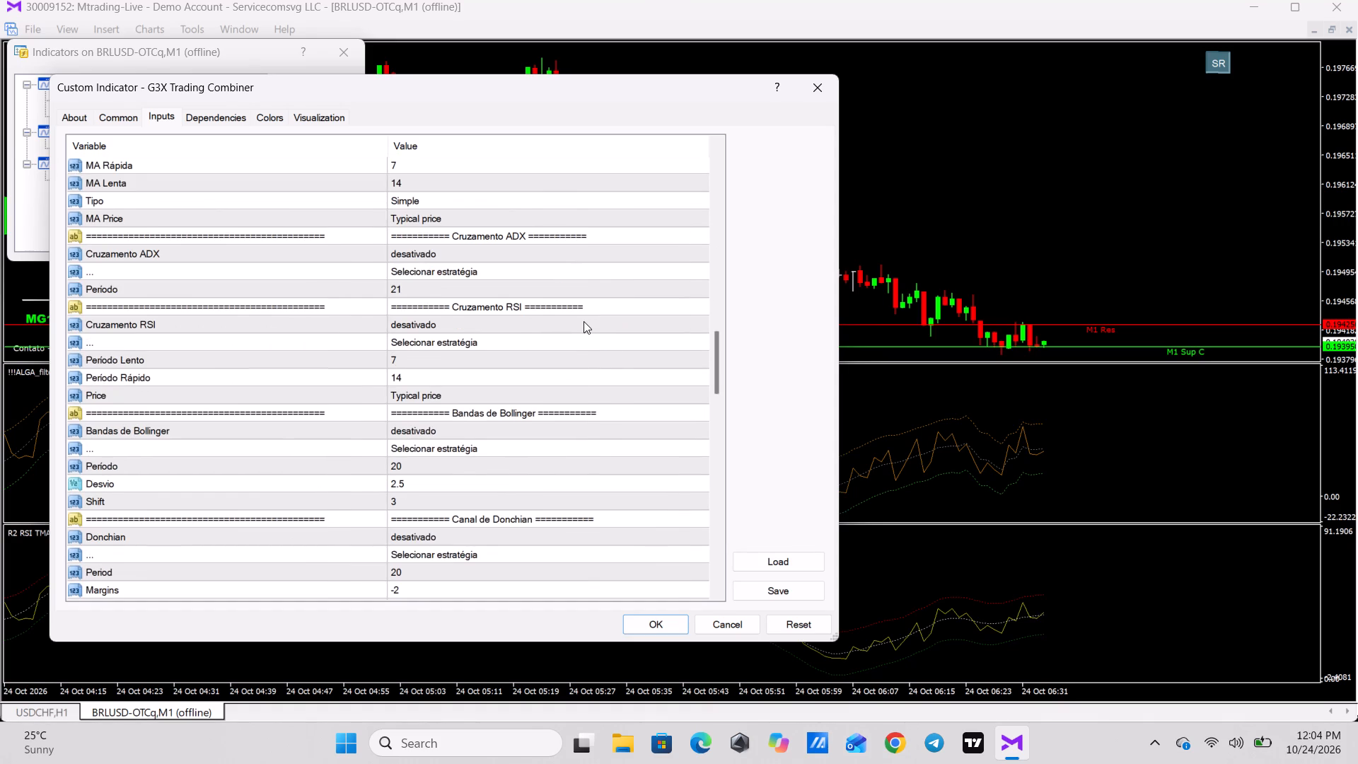
{"action": "scroll", "coordinate": [584, 321], "scroll_direction": "down", "scroll_amount": 2}
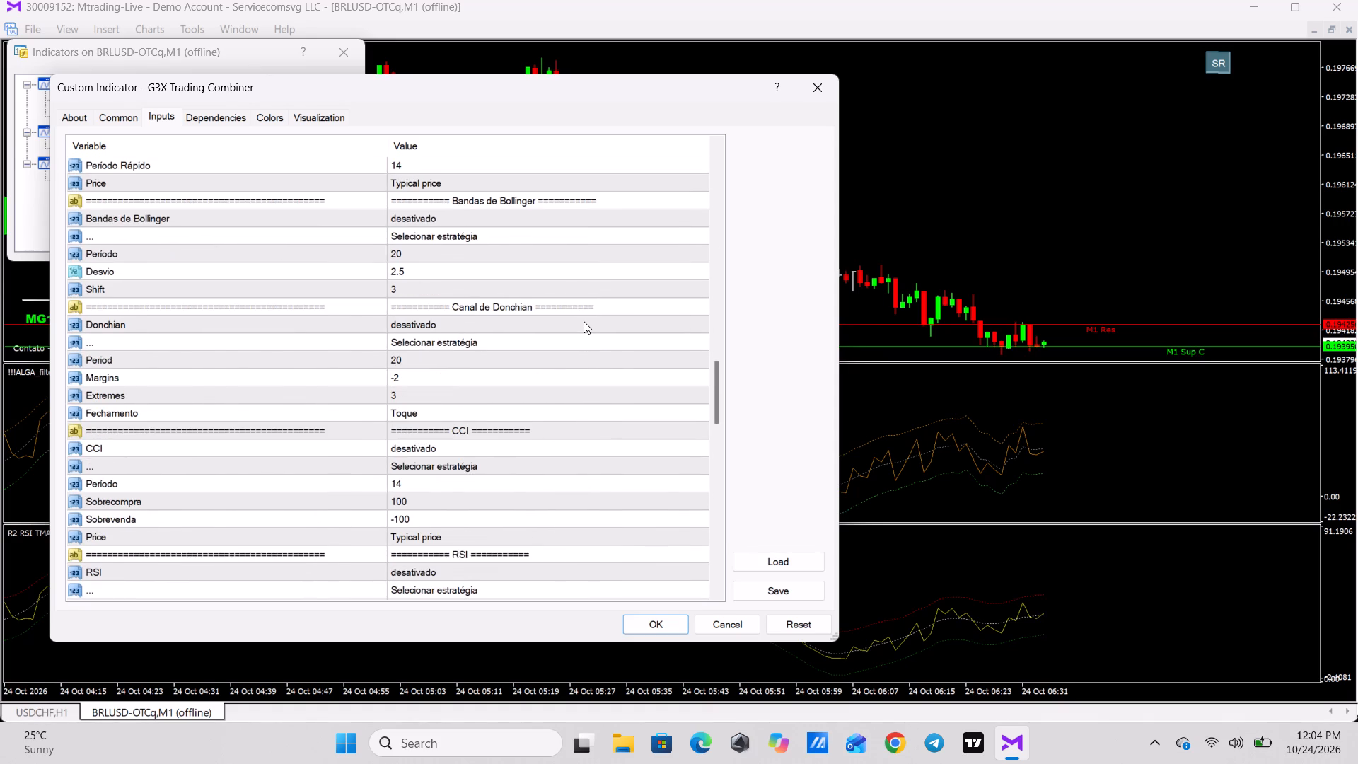
{"action": "left_click", "coordinate": [584, 321]}
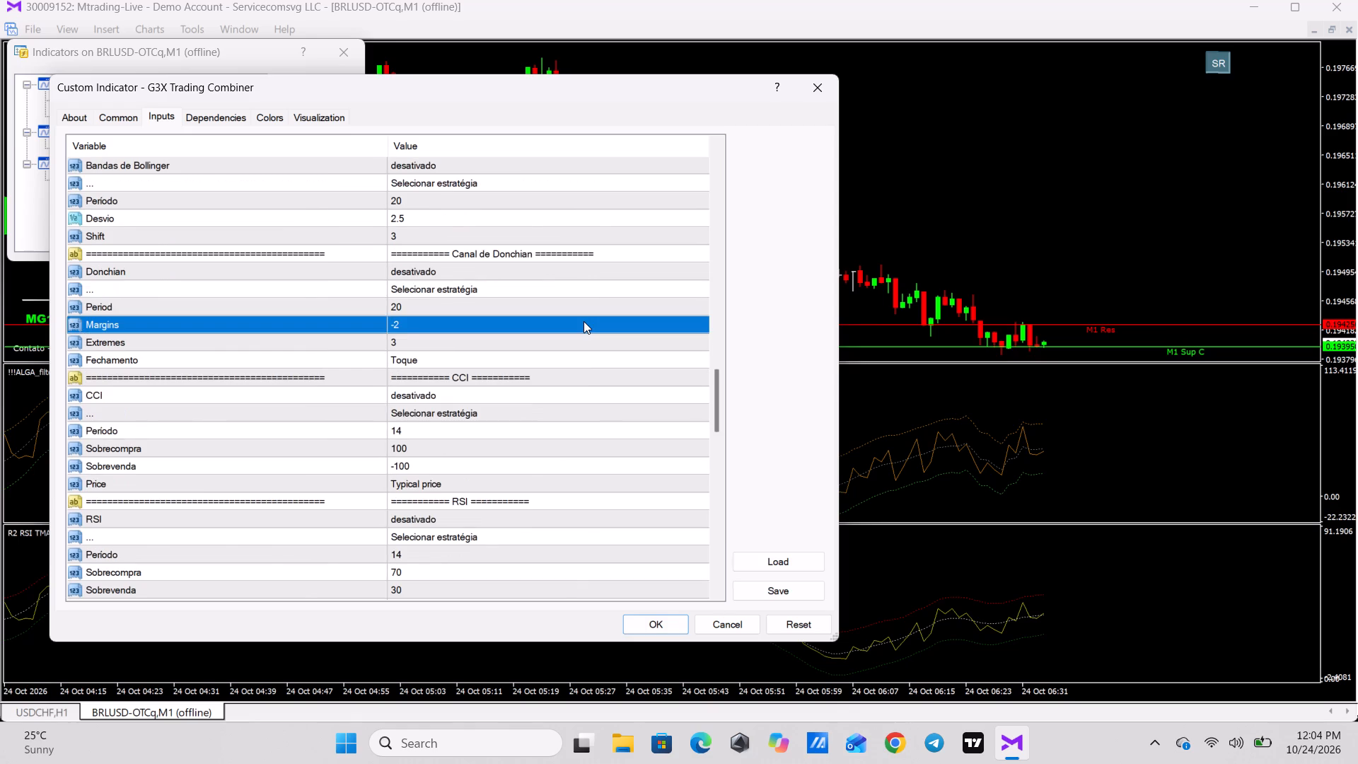
{"action": "scroll", "coordinate": [584, 321], "scroll_direction": "down", "scroll_amount": 3}
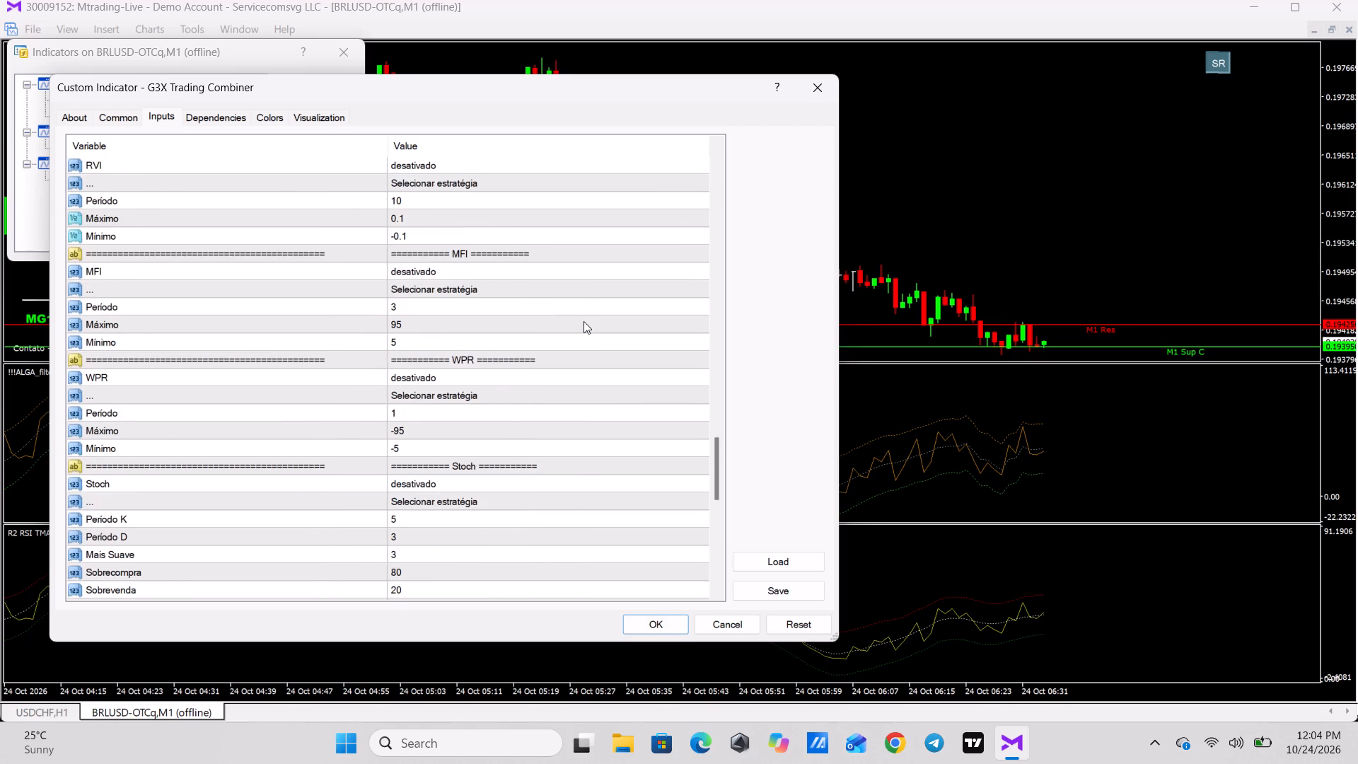
{"action": "scroll", "coordinate": [584, 321], "scroll_direction": "down", "scroll_amount": 2}
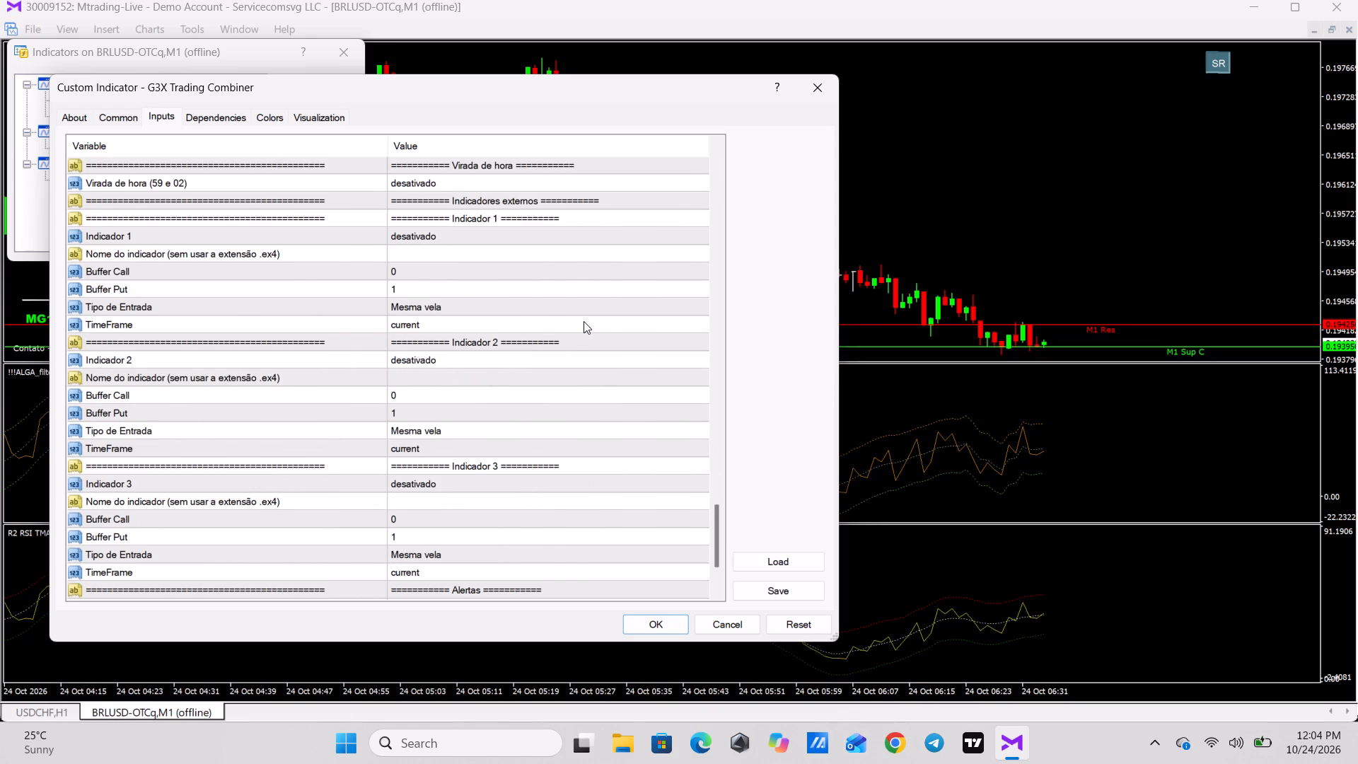
{"action": "scroll", "coordinate": [584, 321], "scroll_direction": "right", "scroll_amount": 1}
{"action": "scroll", "coordinate": [584, 321], "scroll_direction": "down", "scroll_amount": 1}
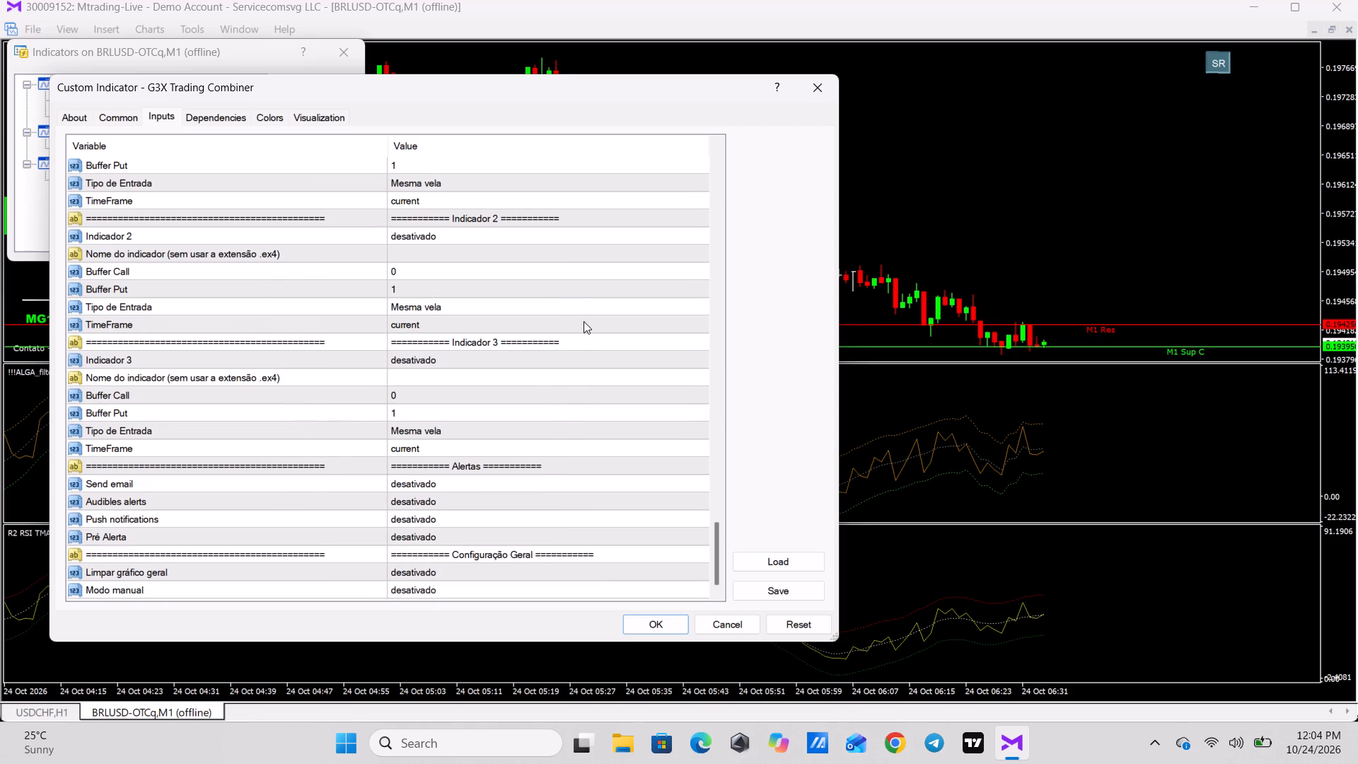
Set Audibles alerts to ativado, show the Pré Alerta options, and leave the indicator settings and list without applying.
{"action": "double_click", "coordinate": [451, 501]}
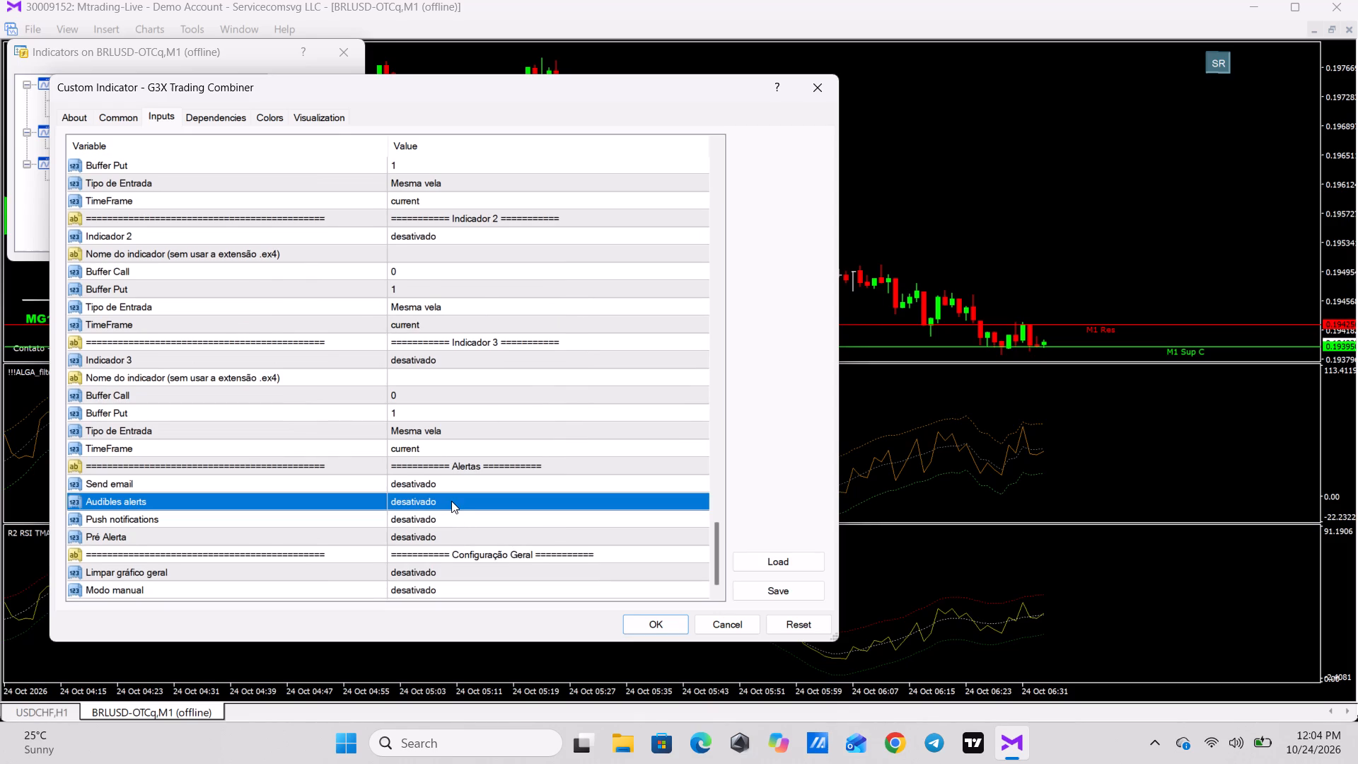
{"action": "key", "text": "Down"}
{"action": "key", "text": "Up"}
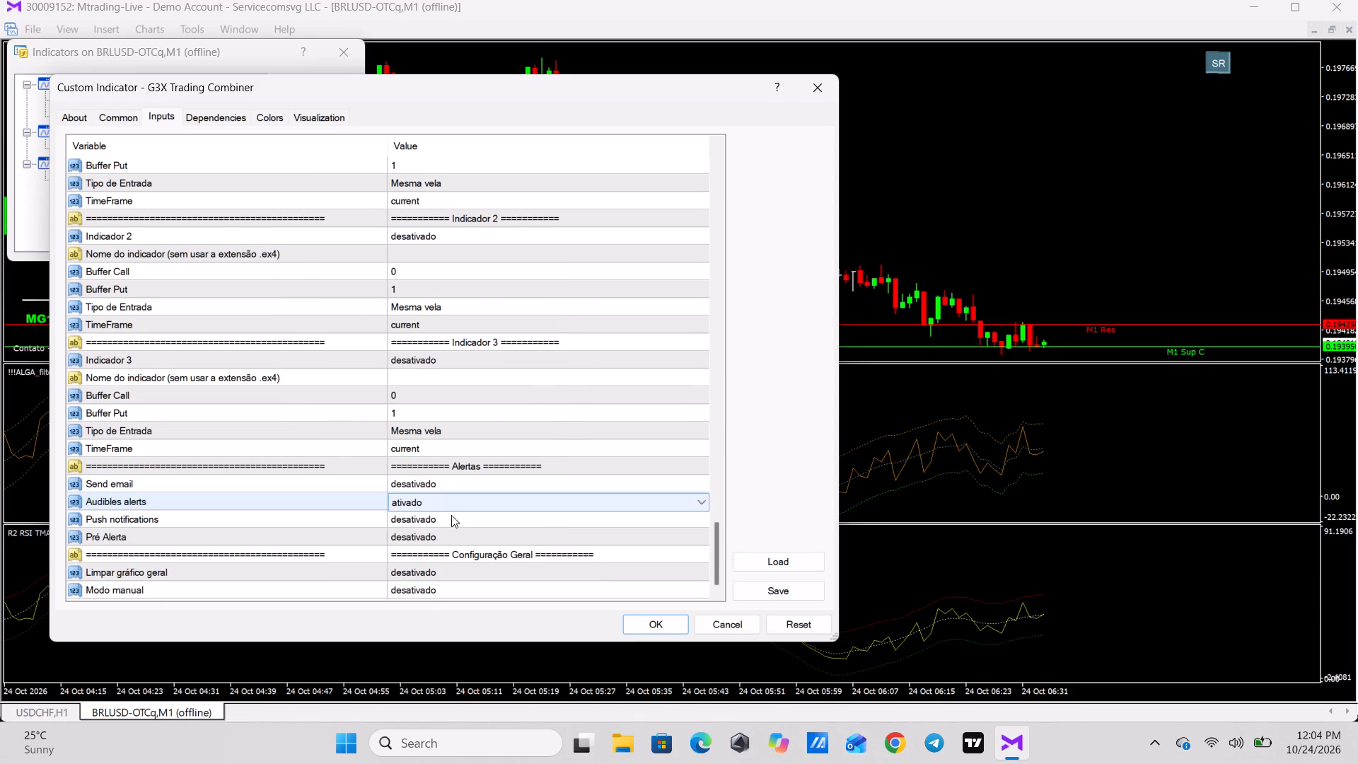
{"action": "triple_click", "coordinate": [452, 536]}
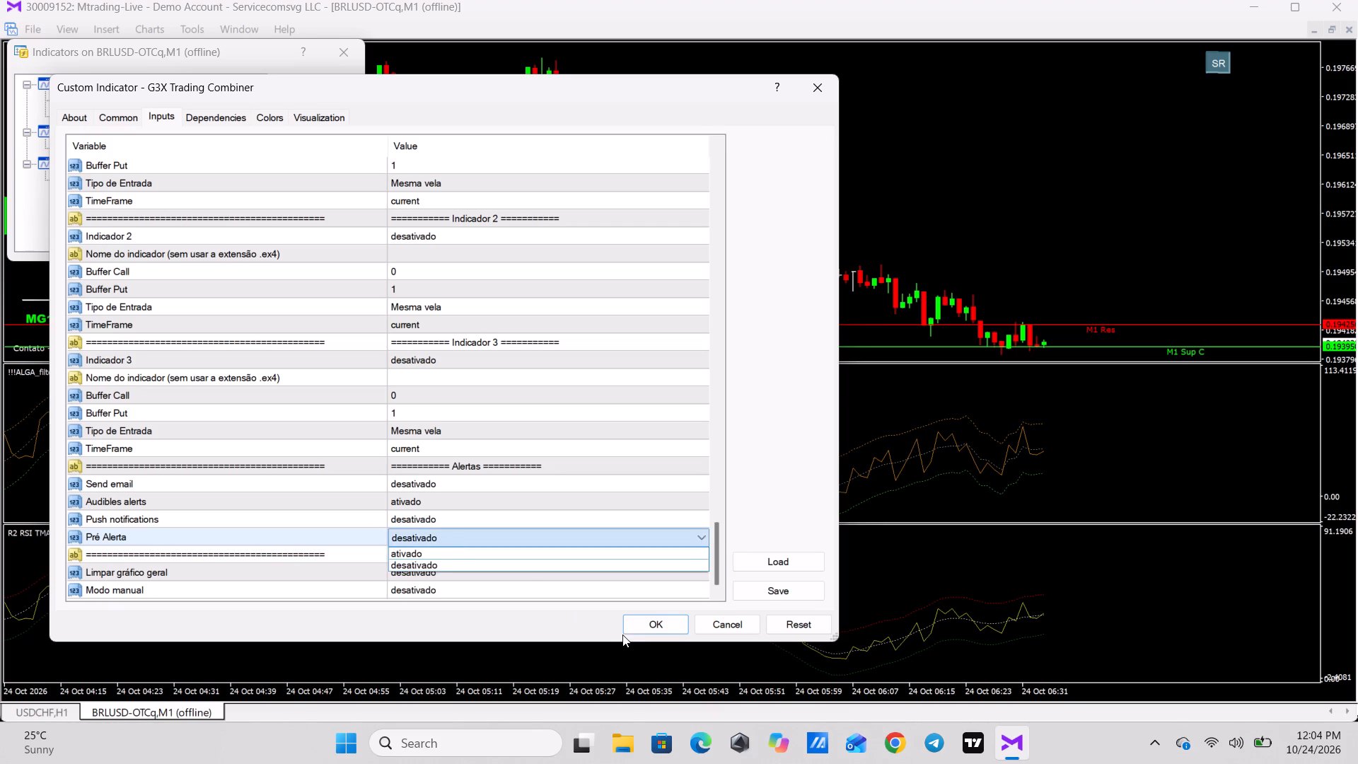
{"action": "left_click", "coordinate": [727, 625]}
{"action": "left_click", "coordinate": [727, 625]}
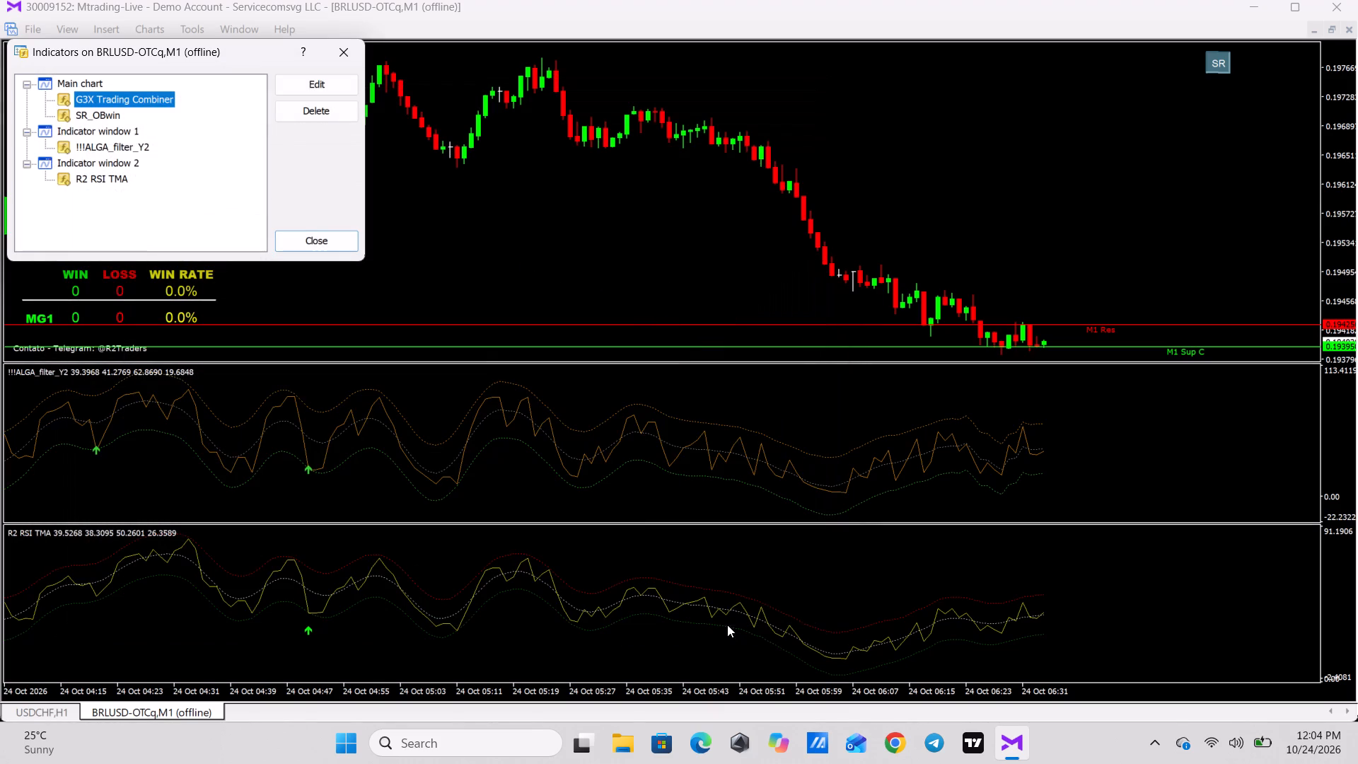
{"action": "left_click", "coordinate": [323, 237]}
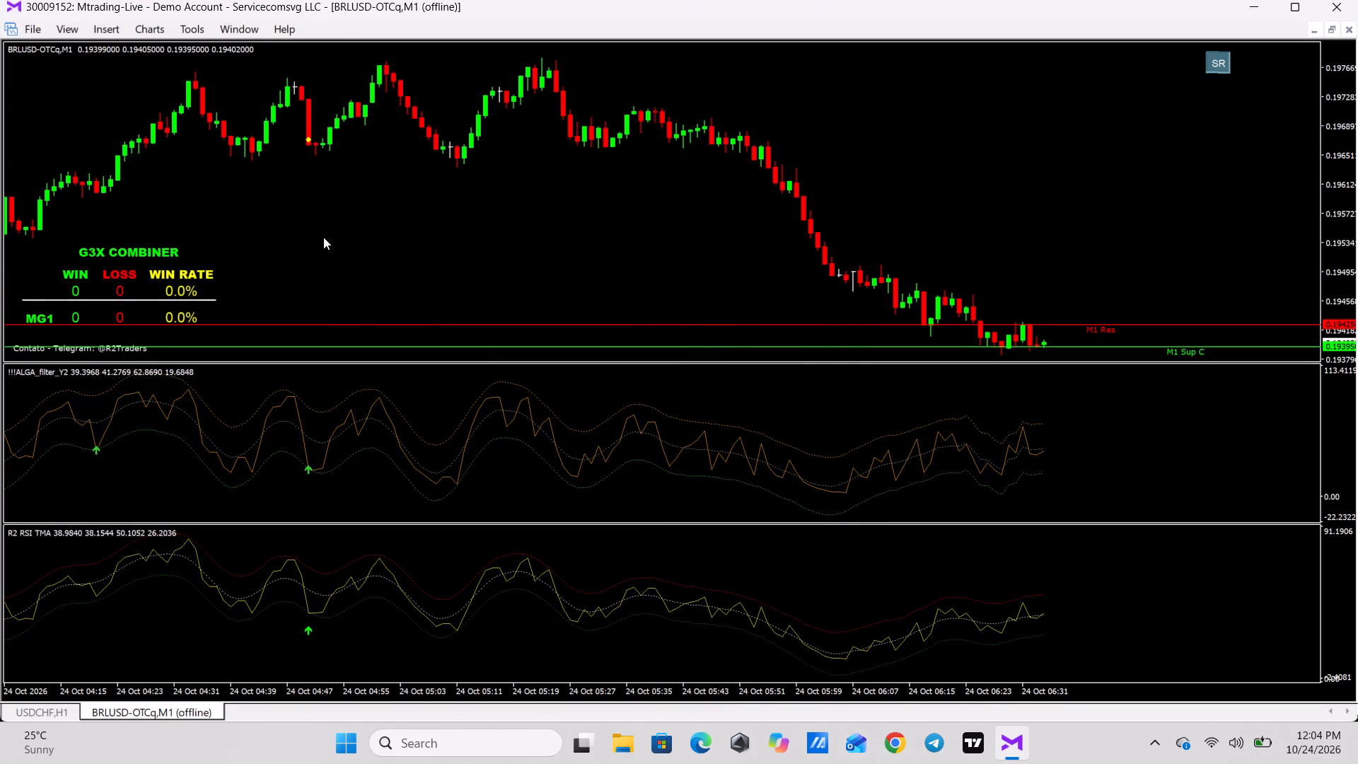
Reopen the G3X Trading Combiner's inputs from the chart's indicator list and review them down to Alertas and Configuração Geral.
{"action": "right_click", "coordinate": [323, 237]}
{"action": "left_click", "coordinate": [379, 266]}
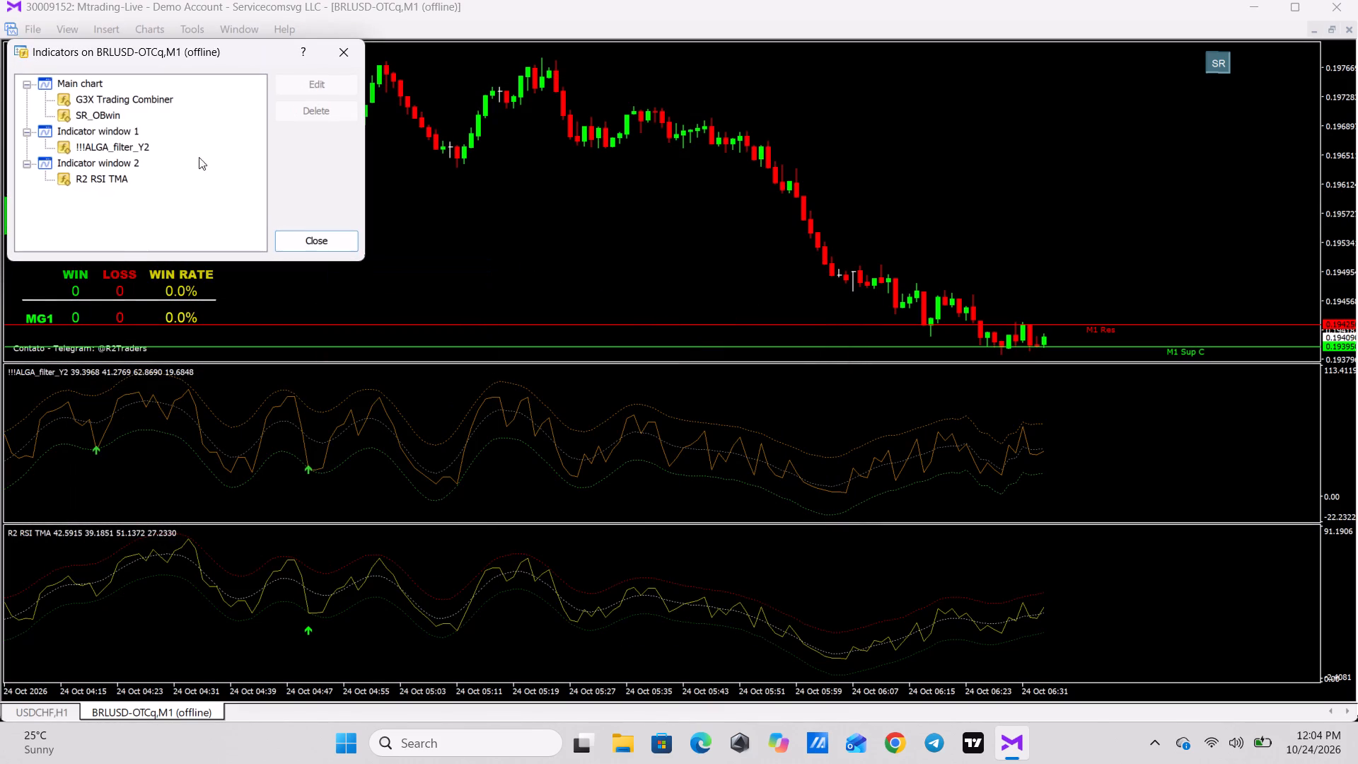
{"action": "double_click", "coordinate": [115, 100]}
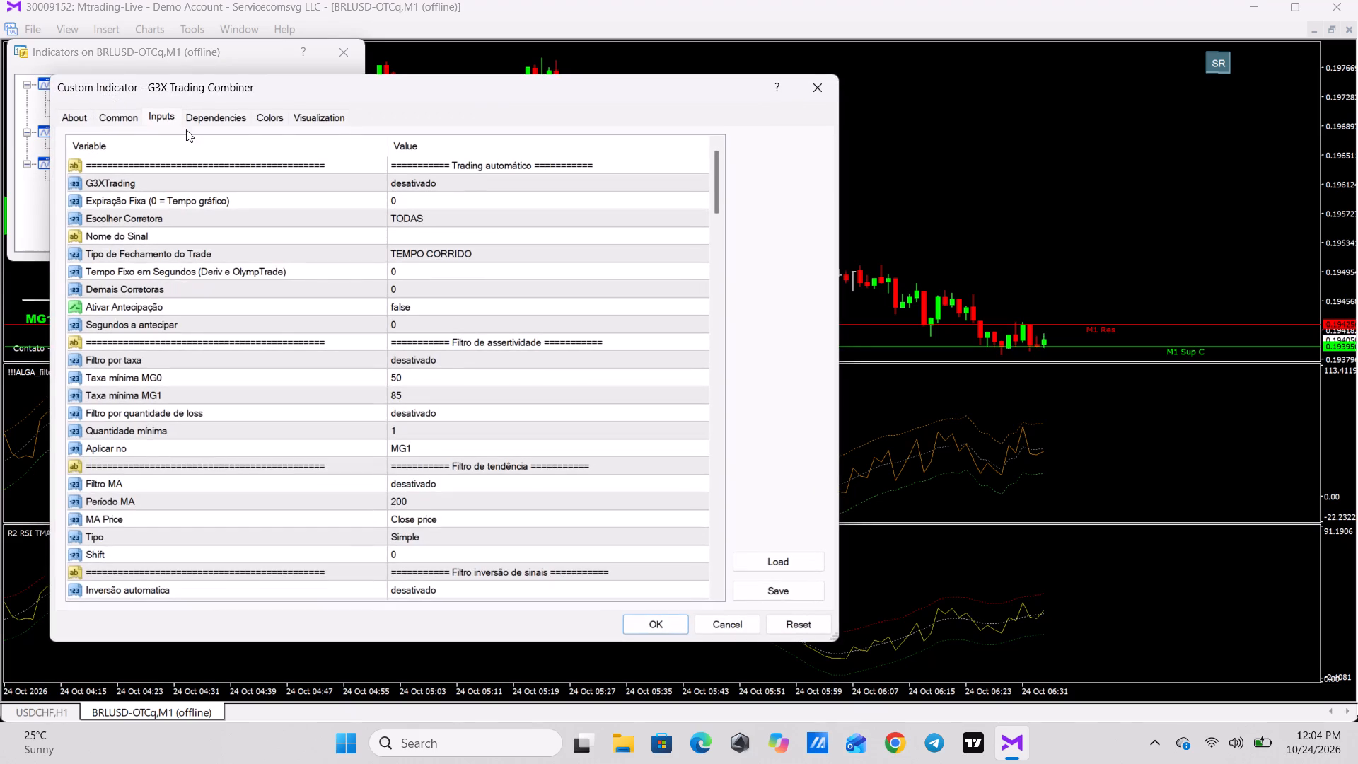
{"action": "left_click", "coordinate": [716, 243]}
{"action": "left_click_drag", "start_coordinate": [716, 243], "coordinate": [718, 291]}
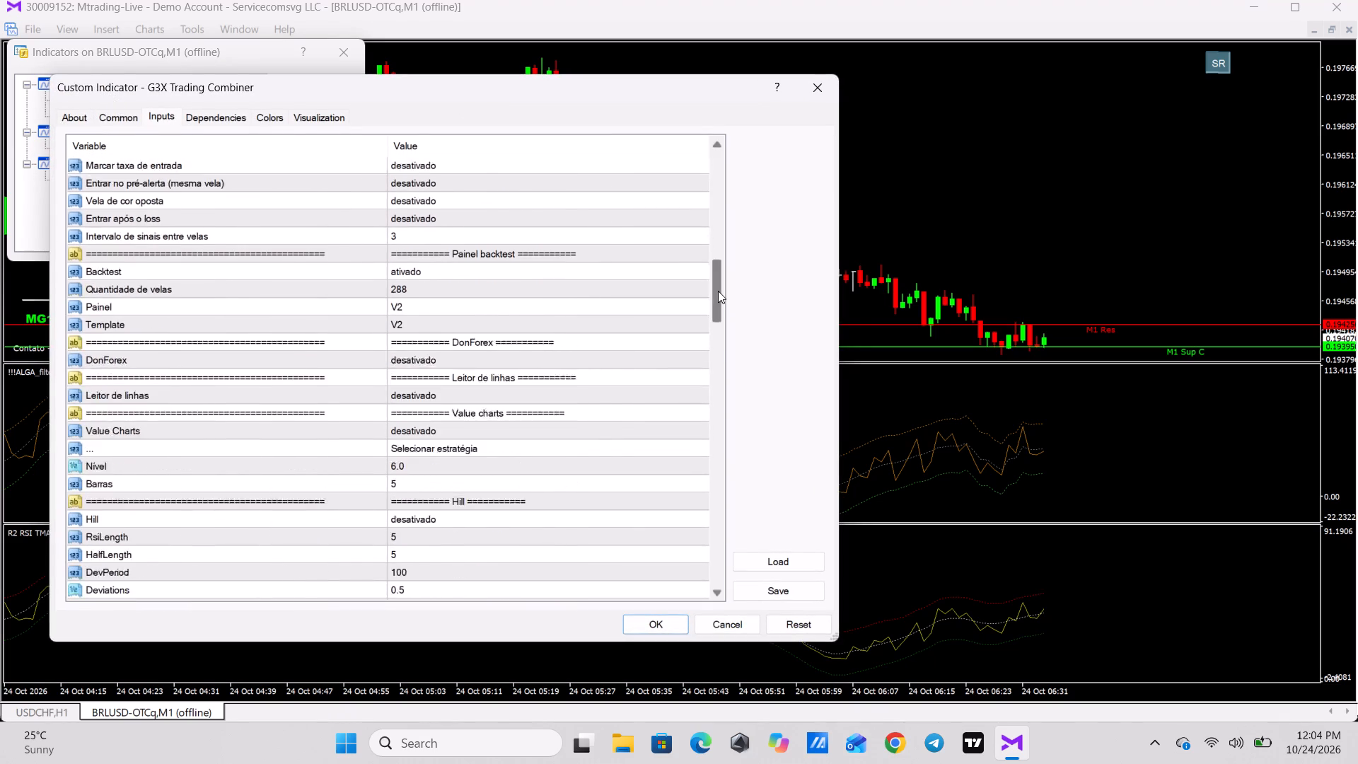
{"action": "left_click_drag", "start_coordinate": [718, 291], "coordinate": [719, 344]}
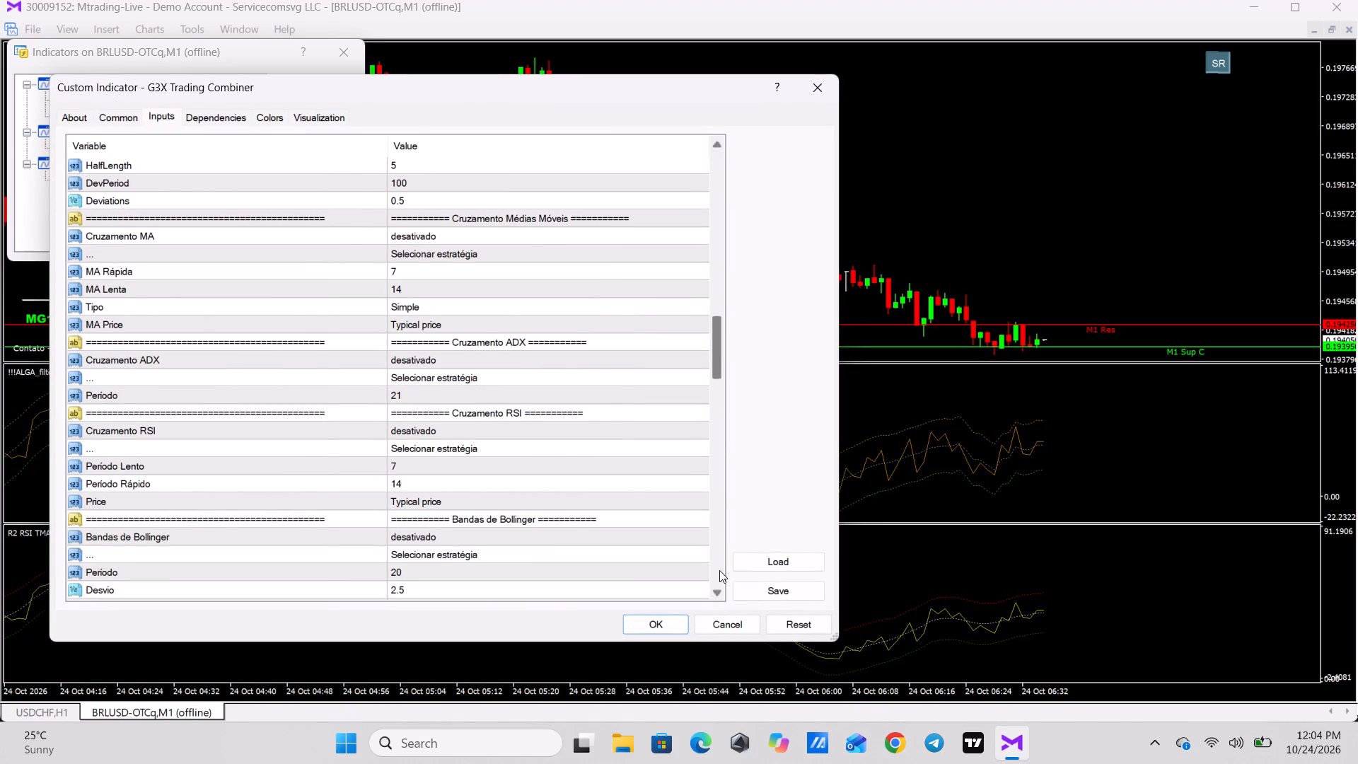
{"action": "triple_click", "coordinate": [719, 573]}
{"action": "triple_click", "coordinate": [719, 573]}
{"action": "triple_click", "coordinate": [719, 573]}
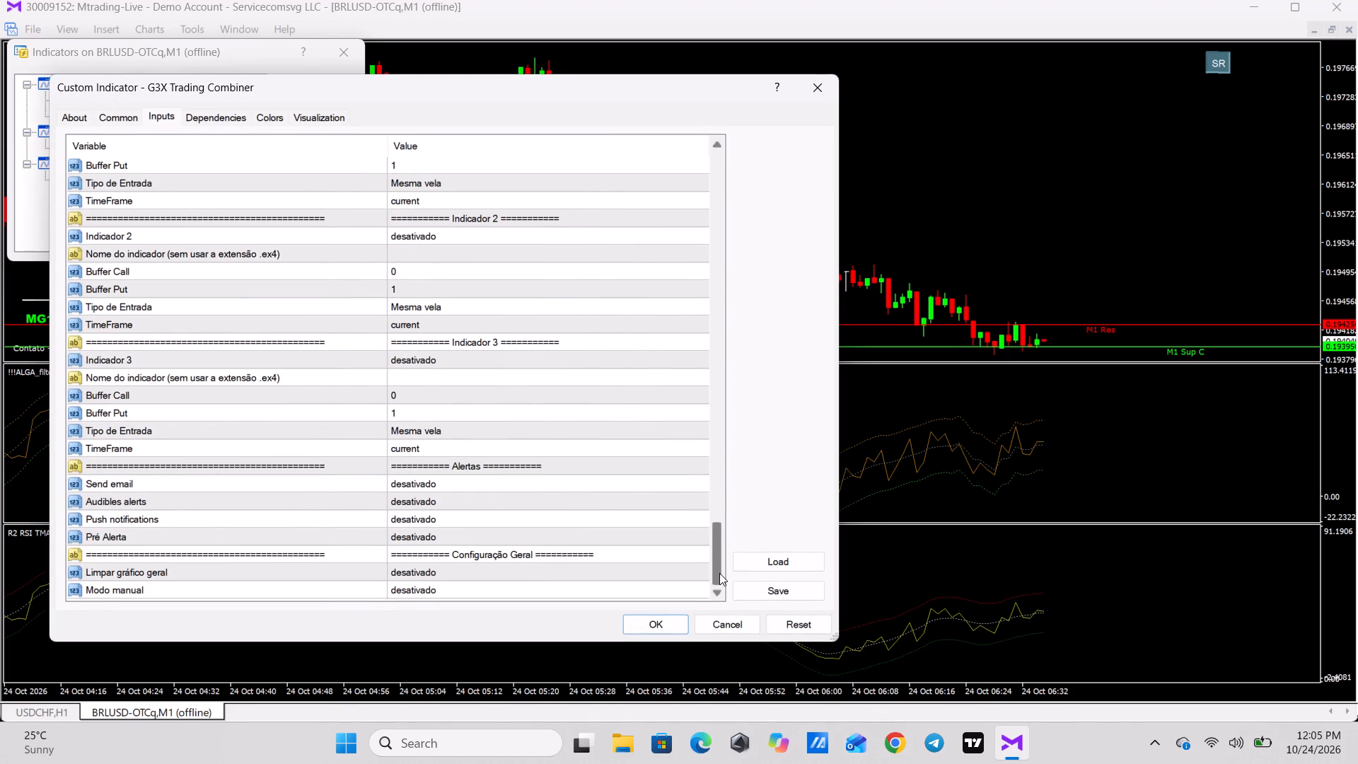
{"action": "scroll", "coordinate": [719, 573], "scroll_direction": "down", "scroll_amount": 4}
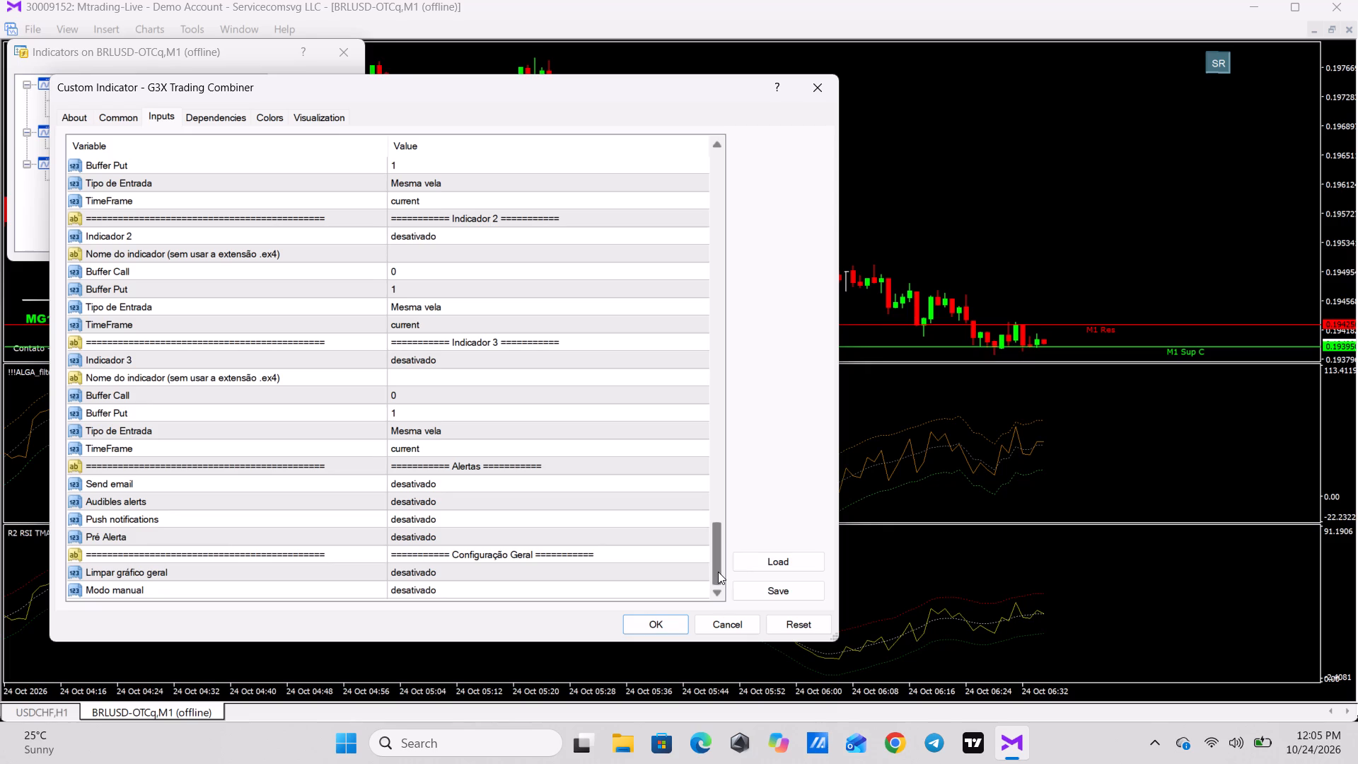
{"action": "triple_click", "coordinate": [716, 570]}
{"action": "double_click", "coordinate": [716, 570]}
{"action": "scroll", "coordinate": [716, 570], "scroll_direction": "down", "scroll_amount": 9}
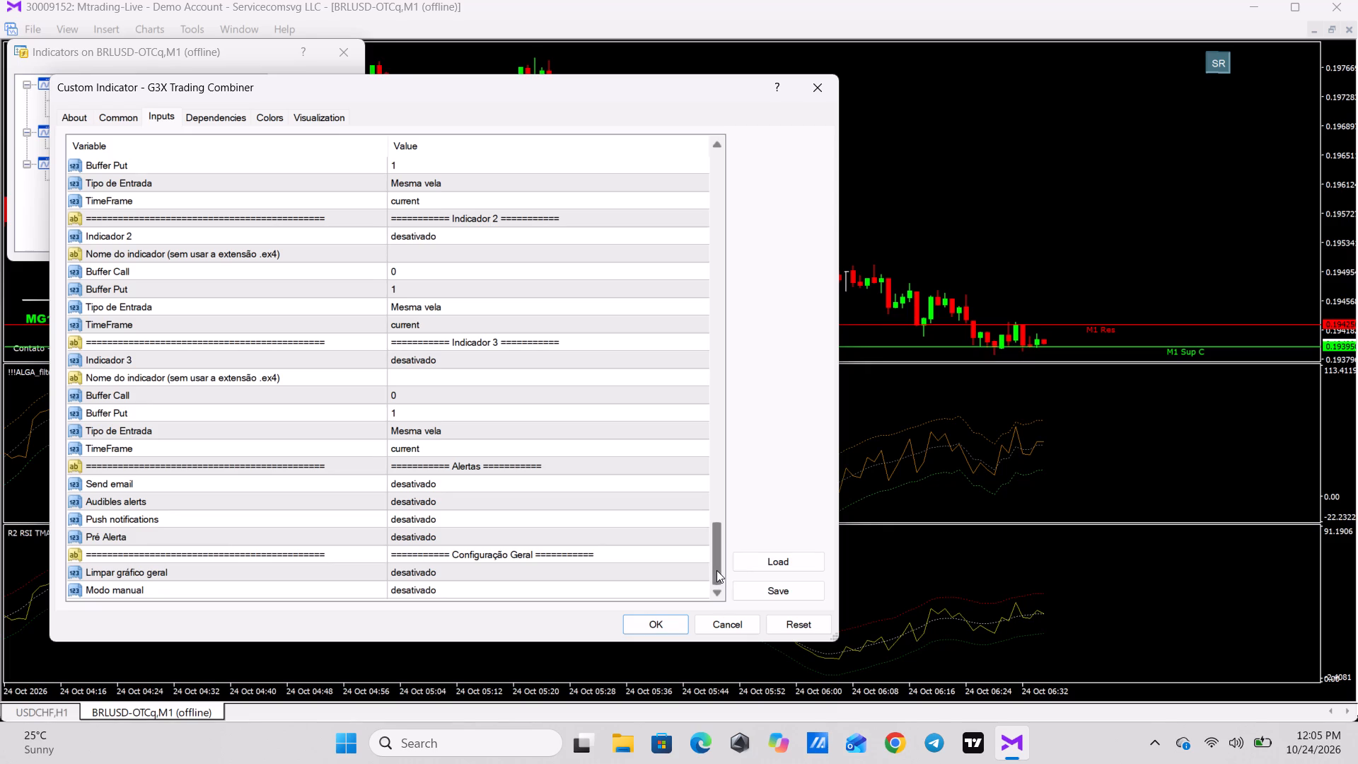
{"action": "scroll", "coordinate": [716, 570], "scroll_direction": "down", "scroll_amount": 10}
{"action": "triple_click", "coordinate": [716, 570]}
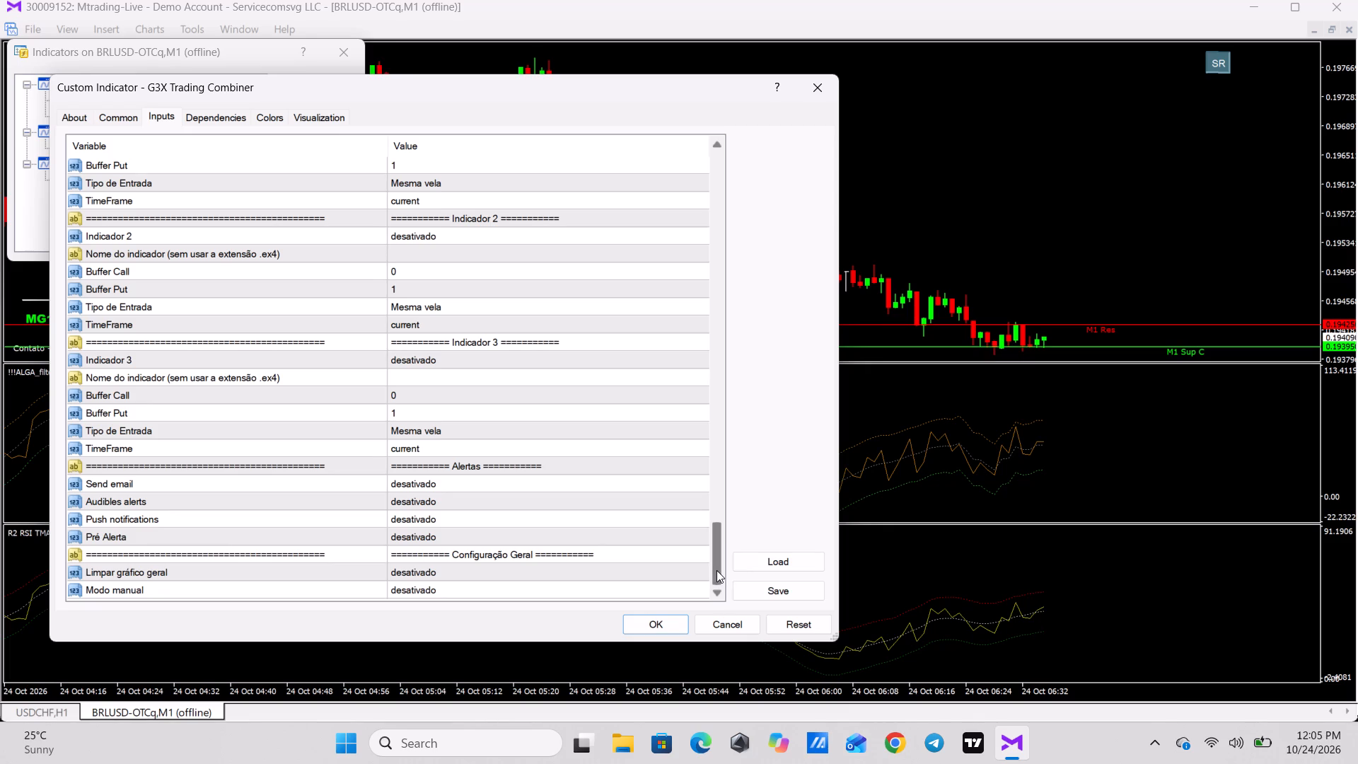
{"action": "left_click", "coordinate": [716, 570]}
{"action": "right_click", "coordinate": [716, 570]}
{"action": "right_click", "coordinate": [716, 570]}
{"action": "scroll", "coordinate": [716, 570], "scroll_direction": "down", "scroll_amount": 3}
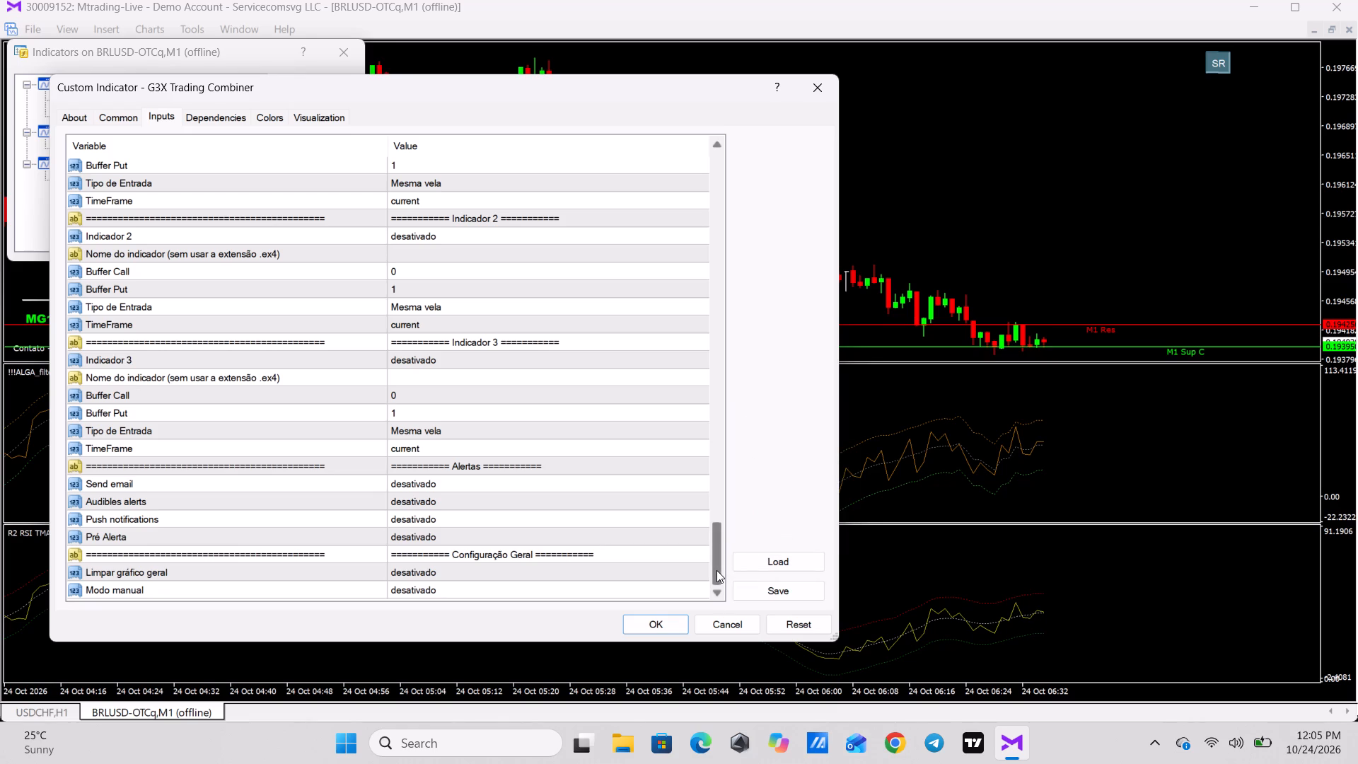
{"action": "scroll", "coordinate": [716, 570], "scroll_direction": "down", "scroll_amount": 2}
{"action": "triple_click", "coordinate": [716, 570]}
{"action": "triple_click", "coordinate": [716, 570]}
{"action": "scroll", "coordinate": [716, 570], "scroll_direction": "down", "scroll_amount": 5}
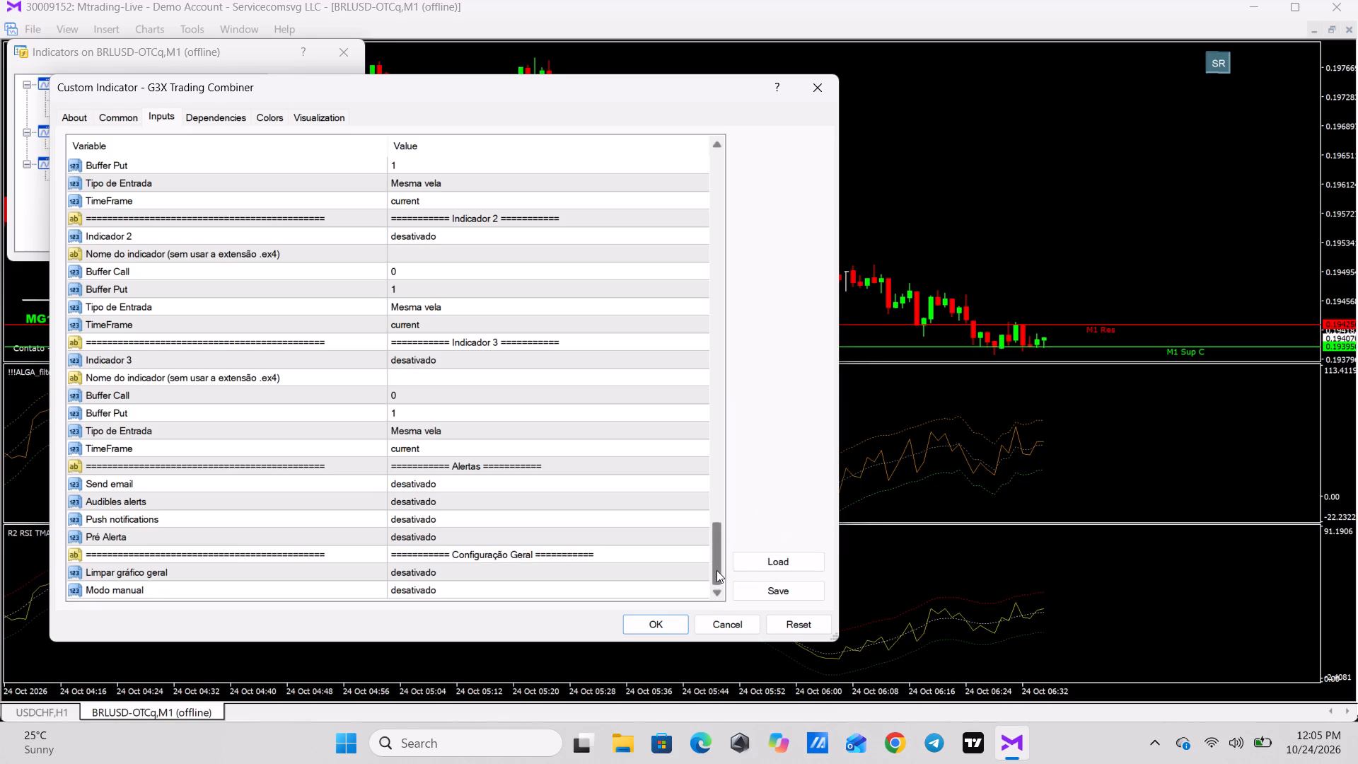
Set Audibles alerts and Pré Alerta to ativado in the G3X Trading Combiner's inputs, apply them, and leave the indicator list.
{"action": "scroll", "coordinate": [716, 570], "scroll_direction": "down", "scroll_amount": 7}
{"action": "triple_click", "coordinate": [716, 570]}
{"action": "left_click", "coordinate": [716, 570]}
{"action": "scroll", "coordinate": [716, 570], "scroll_direction": "down", "scroll_amount": 7}
{"action": "double_click", "coordinate": [477, 498]}
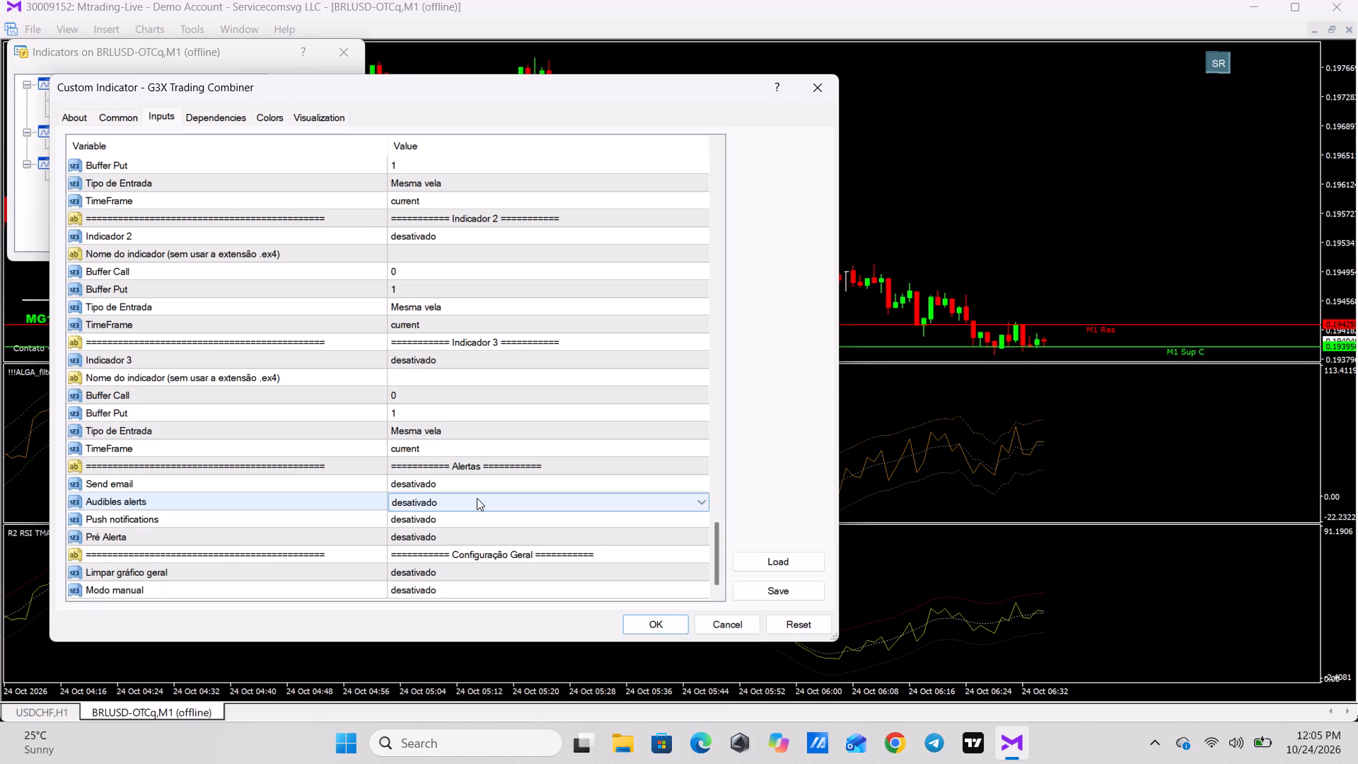
{"action": "key", "text": "Down"}
{"action": "key", "text": "Up"}
{"action": "key", "text": "Up"}
{"action": "key", "text": "Down"}
{"action": "key", "text": "Down"}
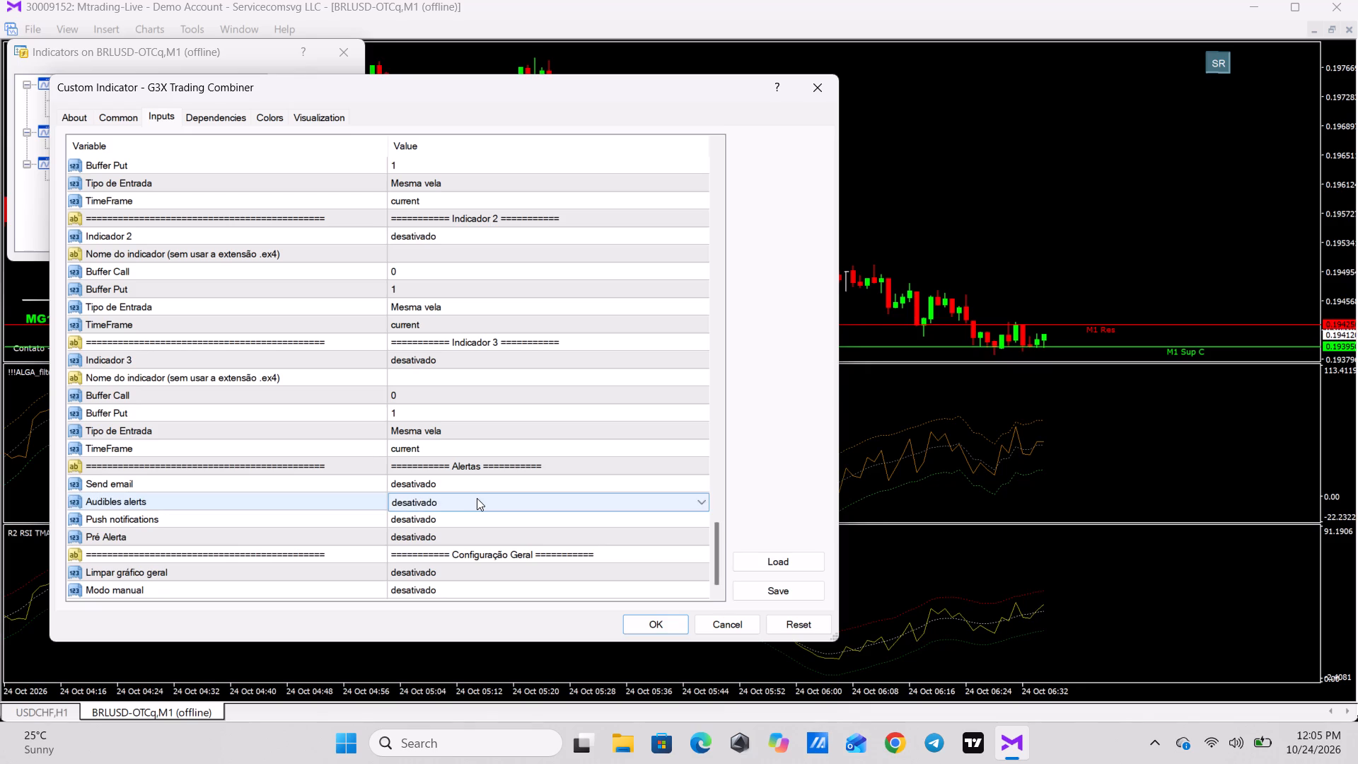
{"action": "key", "text": "Up"}
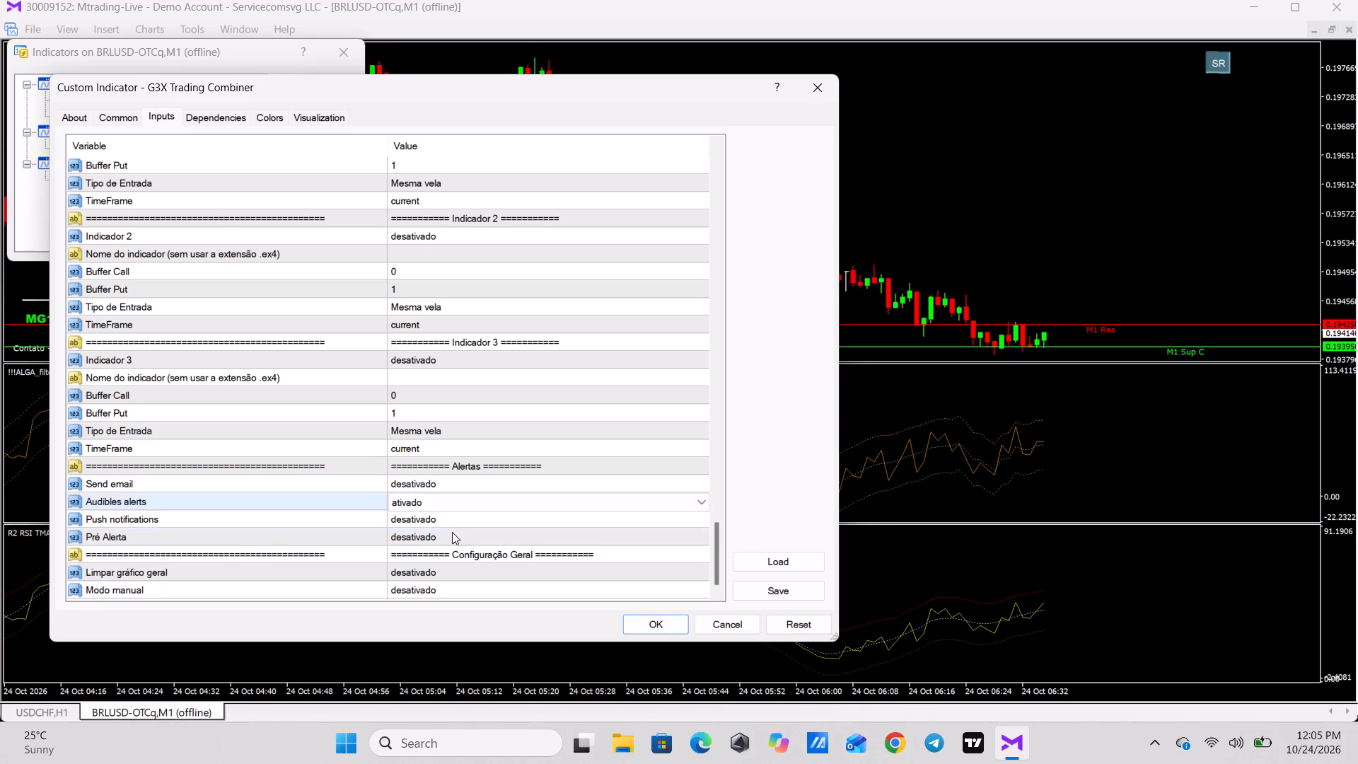
{"action": "double_click", "coordinate": [452, 532]}
{"action": "key", "text": "Up"}
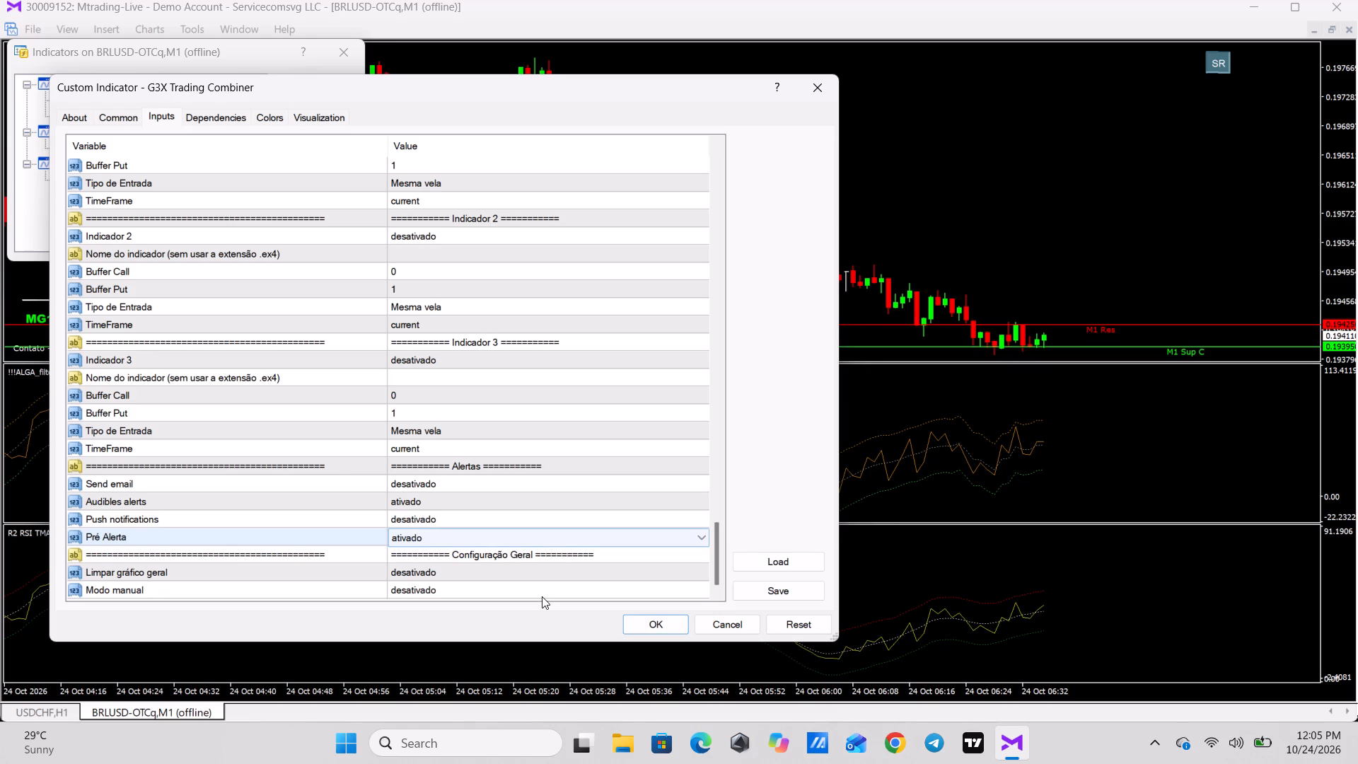
{"action": "left_click", "coordinate": [638, 623]}
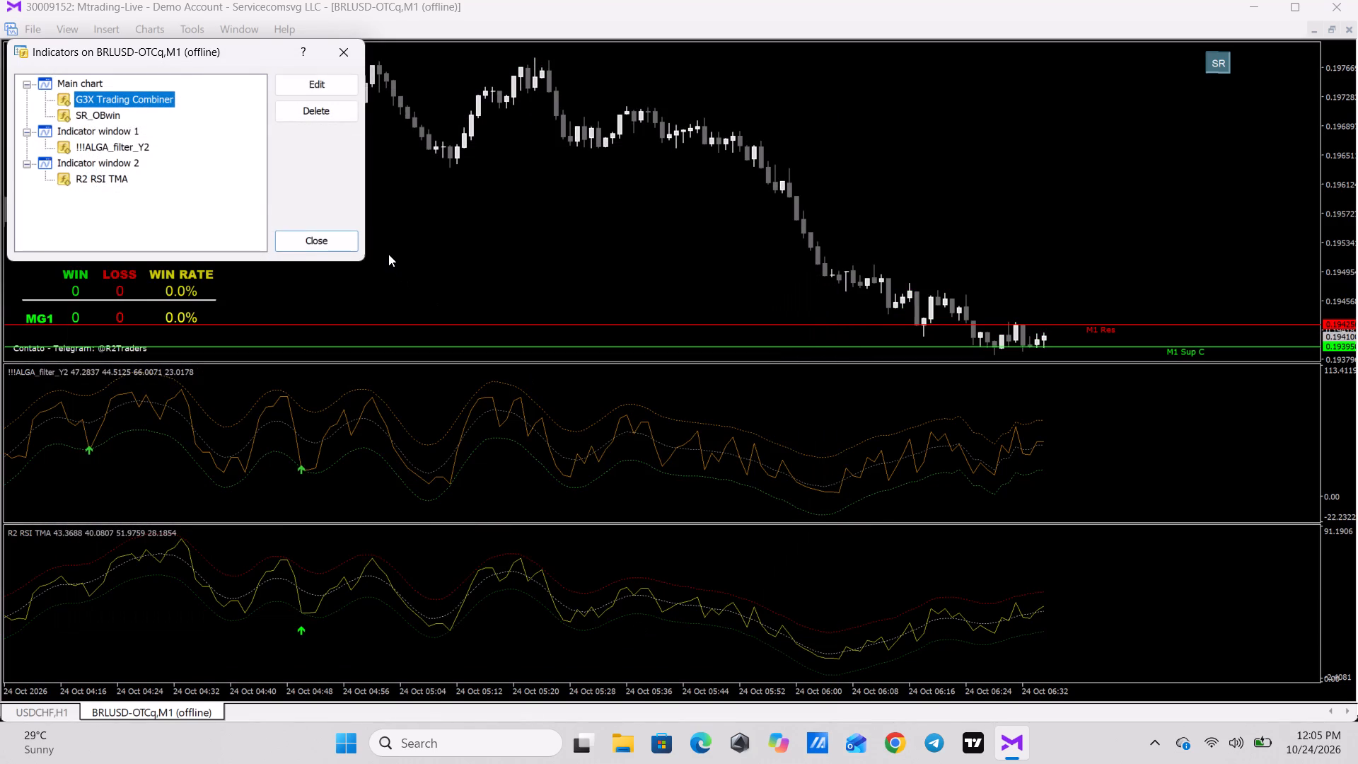
{"action": "left_click", "coordinate": [330, 240]}
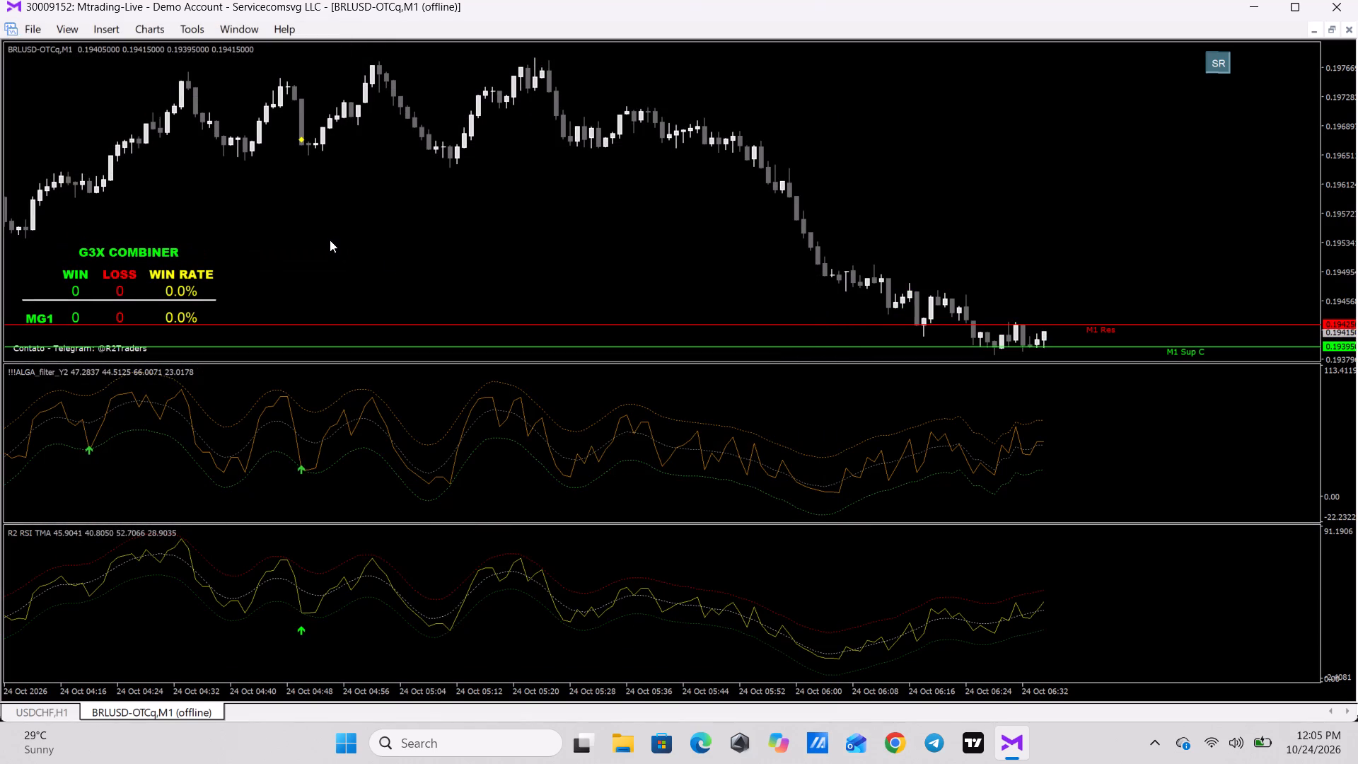
Recolour the BRLUSD-OTCq chart with Lime Bar Up and Bull candle, Red Bar Down and Bear candle, and White Foreground.
{"action": "right_click", "coordinate": [426, 272]}
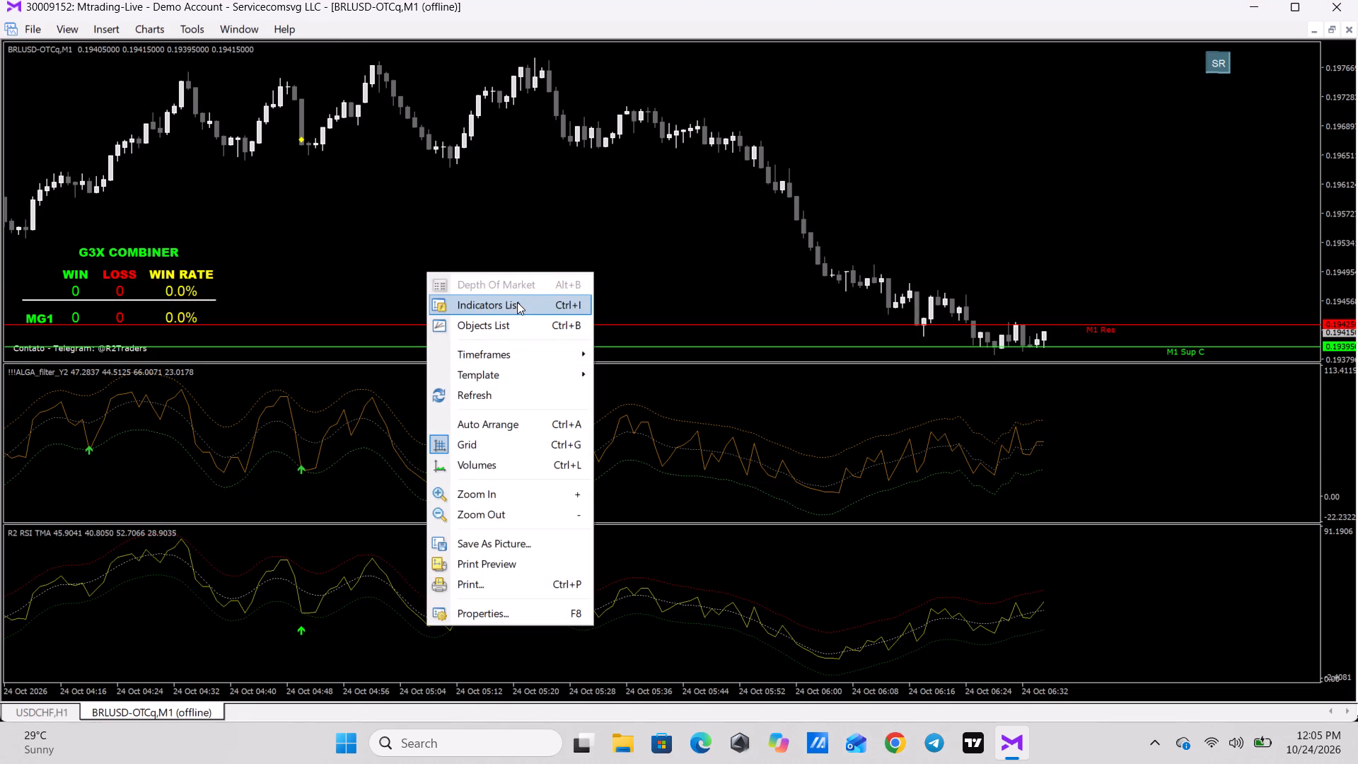
{"action": "left_click", "coordinate": [495, 608]}
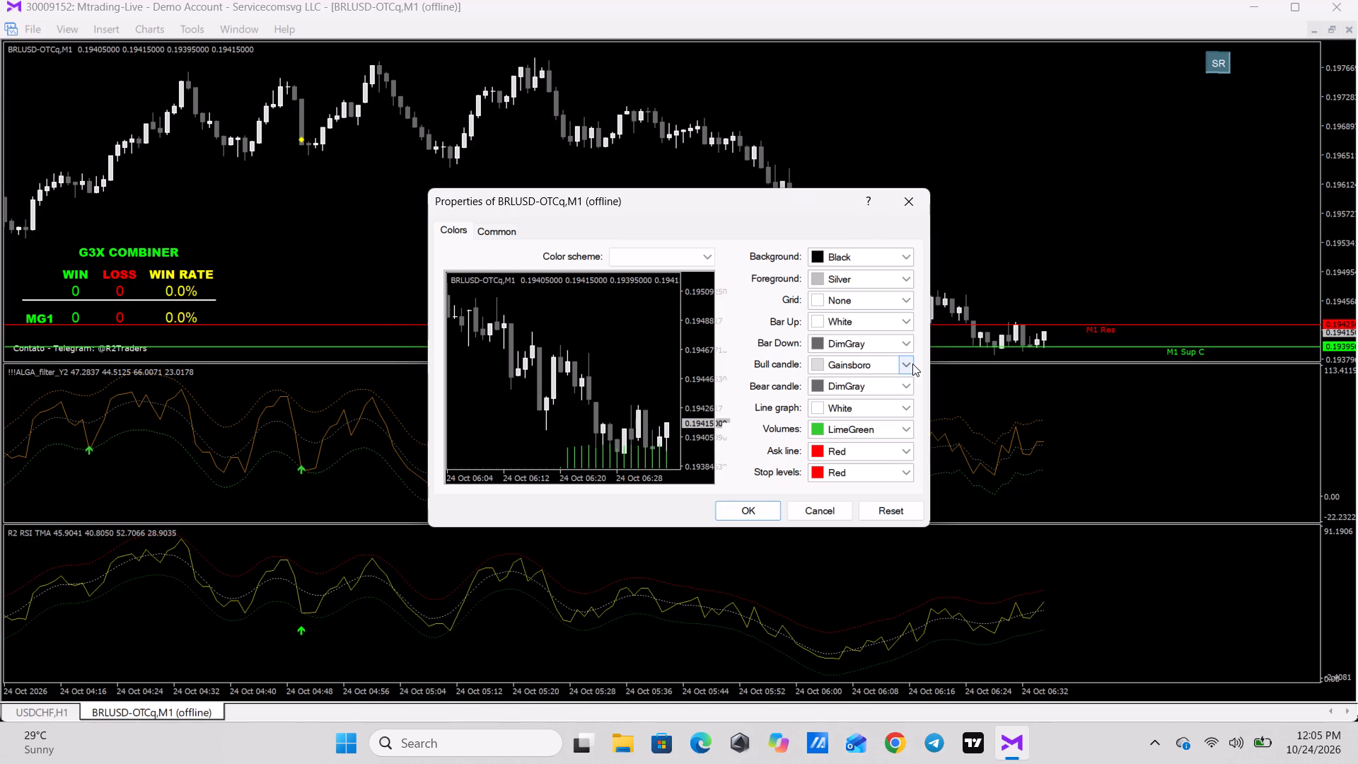
{"action": "left_click", "coordinate": [905, 384]}
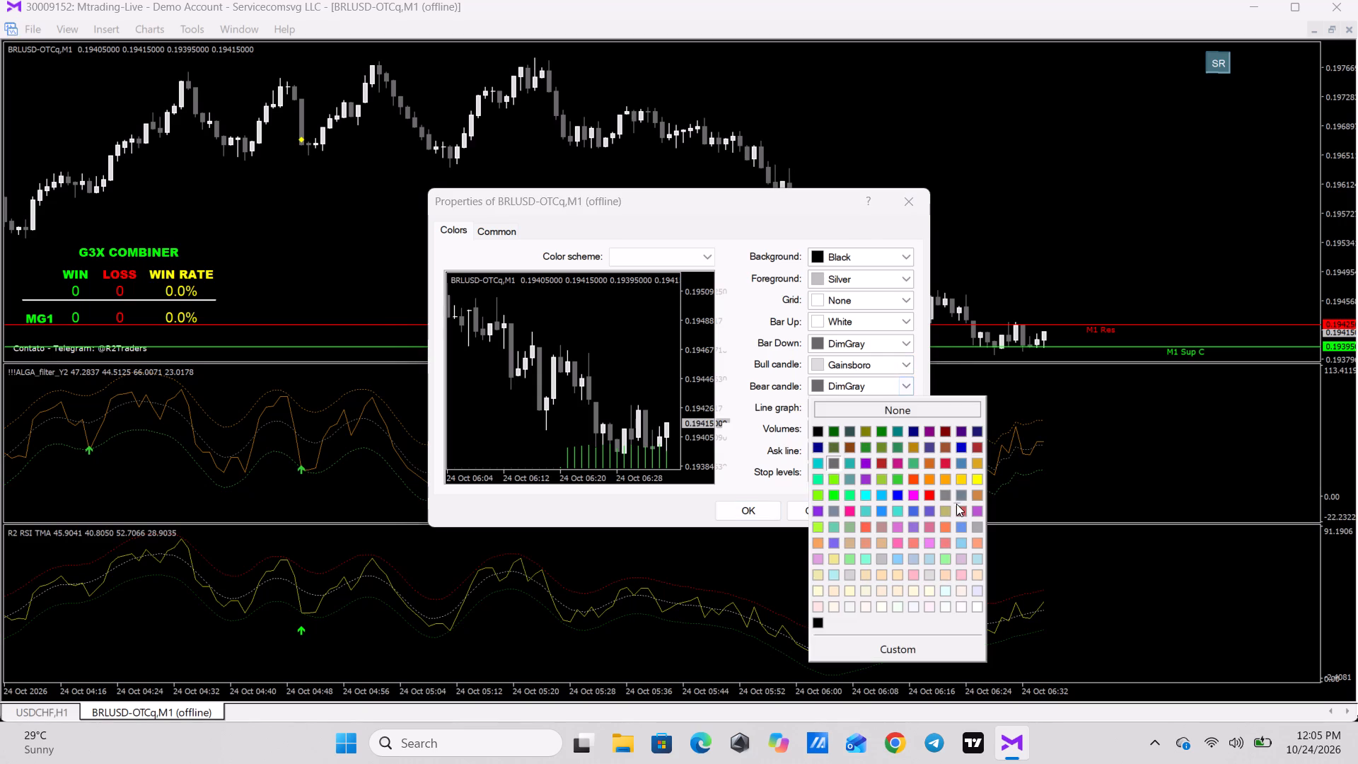
{"action": "left_click", "coordinate": [932, 493]}
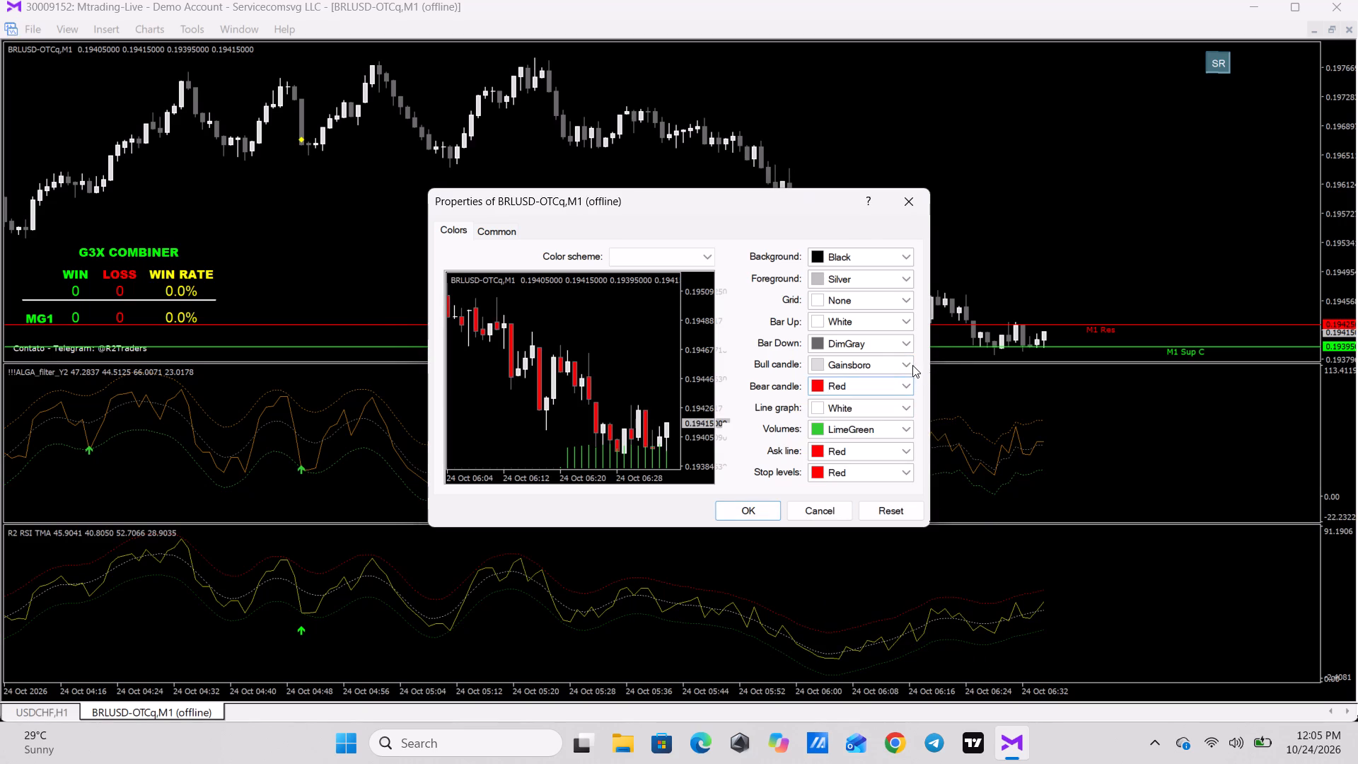
{"action": "left_click", "coordinate": [911, 364]}
{"action": "left_click", "coordinate": [836, 468]}
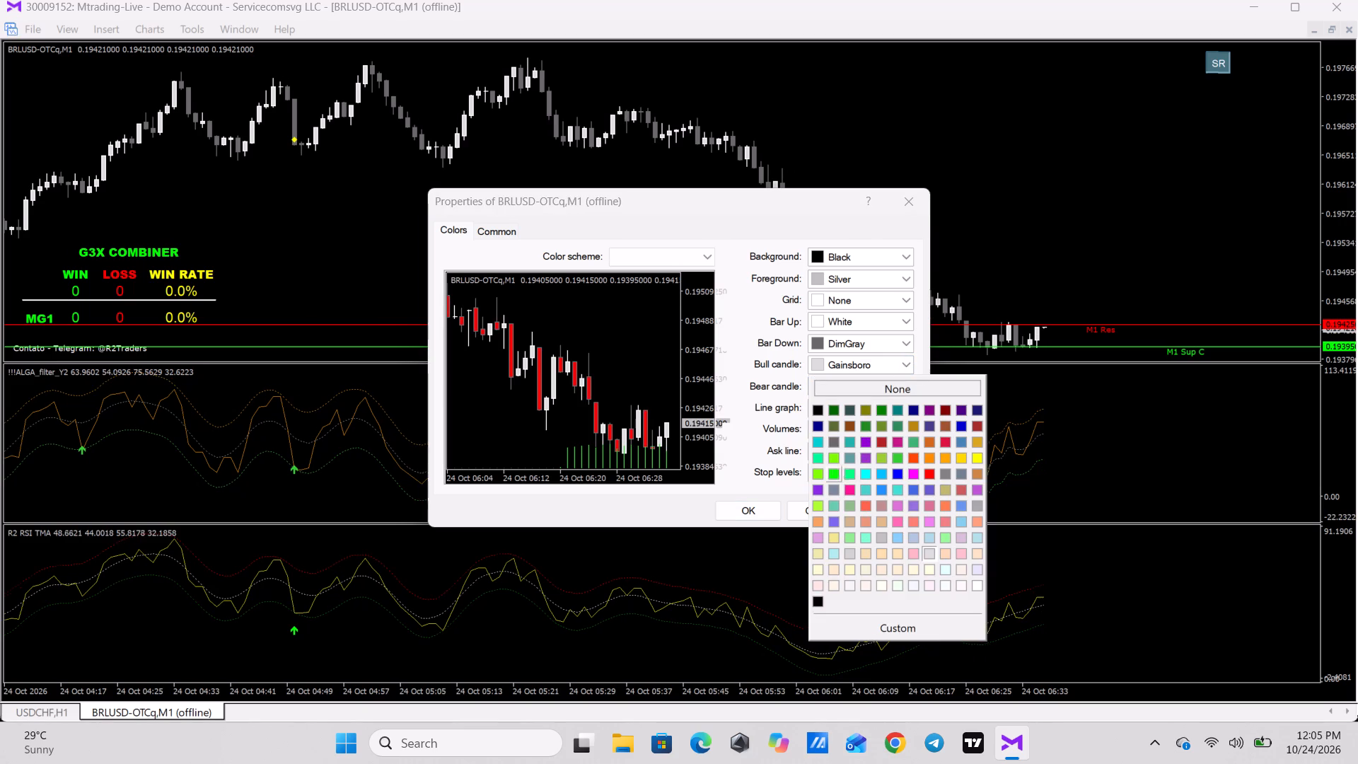
{"action": "left_click", "coordinate": [905, 348]}
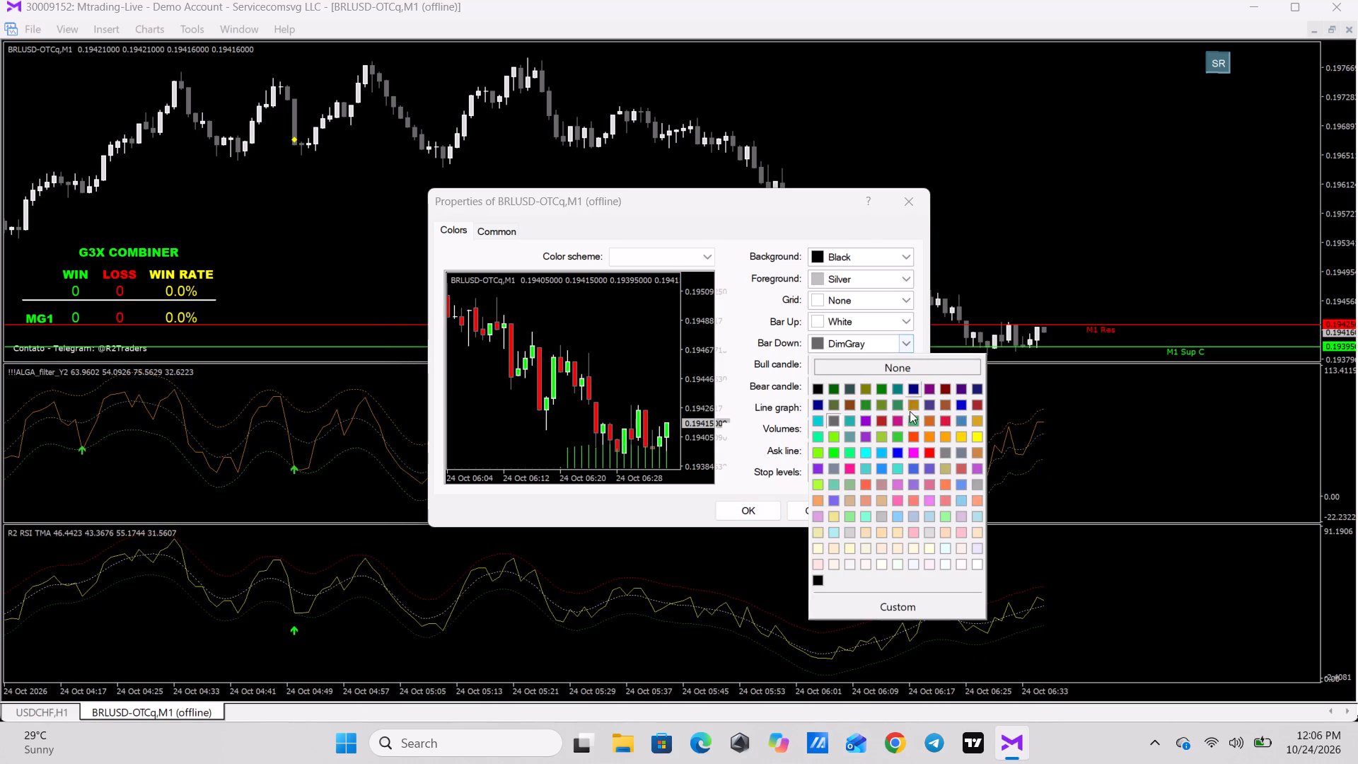
{"action": "left_click", "coordinate": [927, 444]}
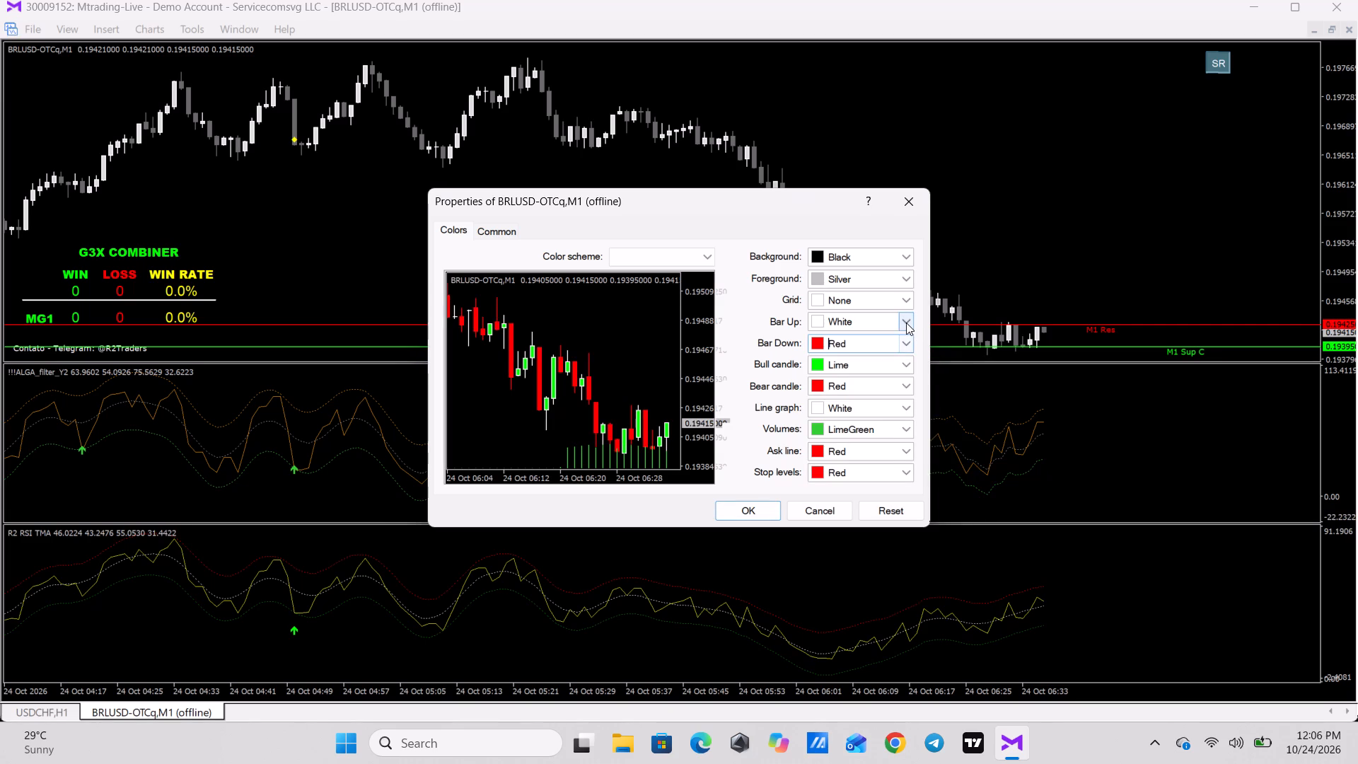
{"action": "left_click", "coordinate": [906, 323]}
{"action": "left_click", "coordinate": [834, 428]}
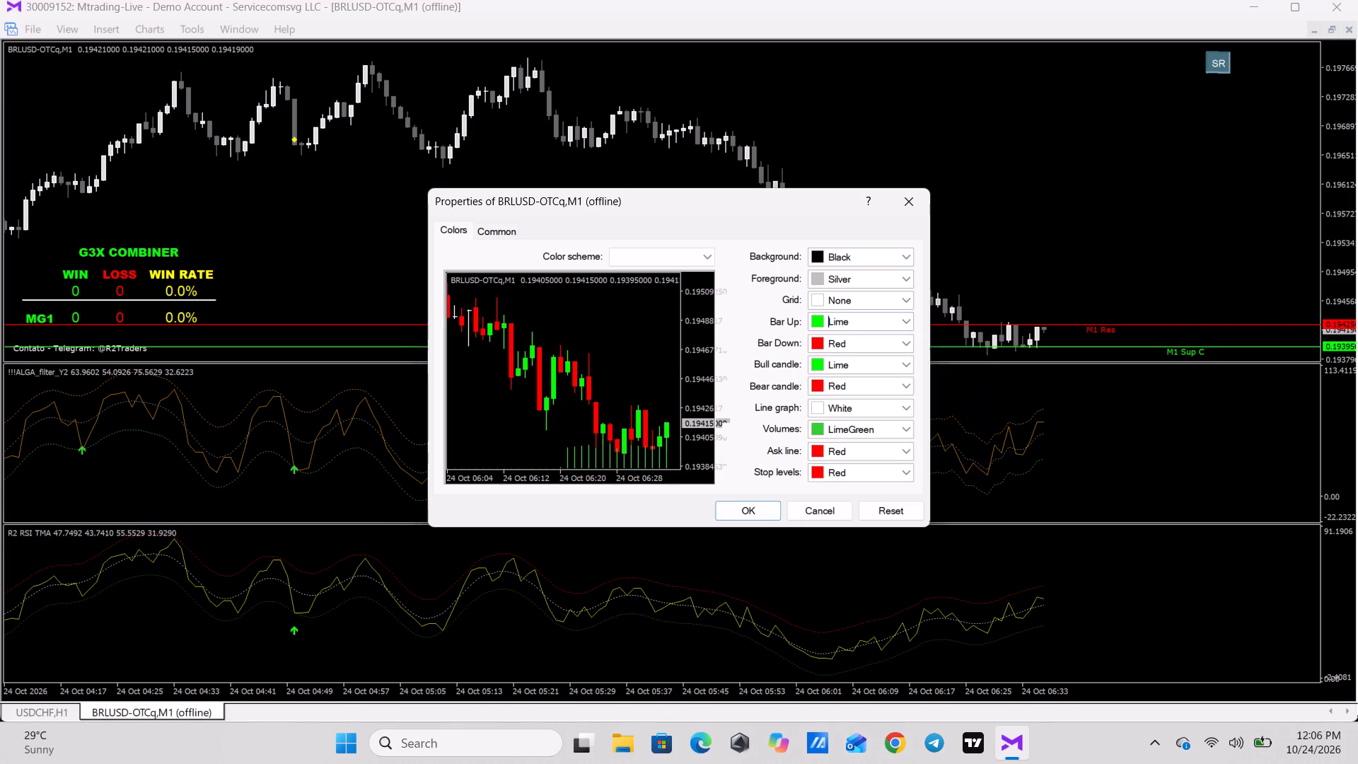
{"action": "left_click", "coordinate": [904, 279]}
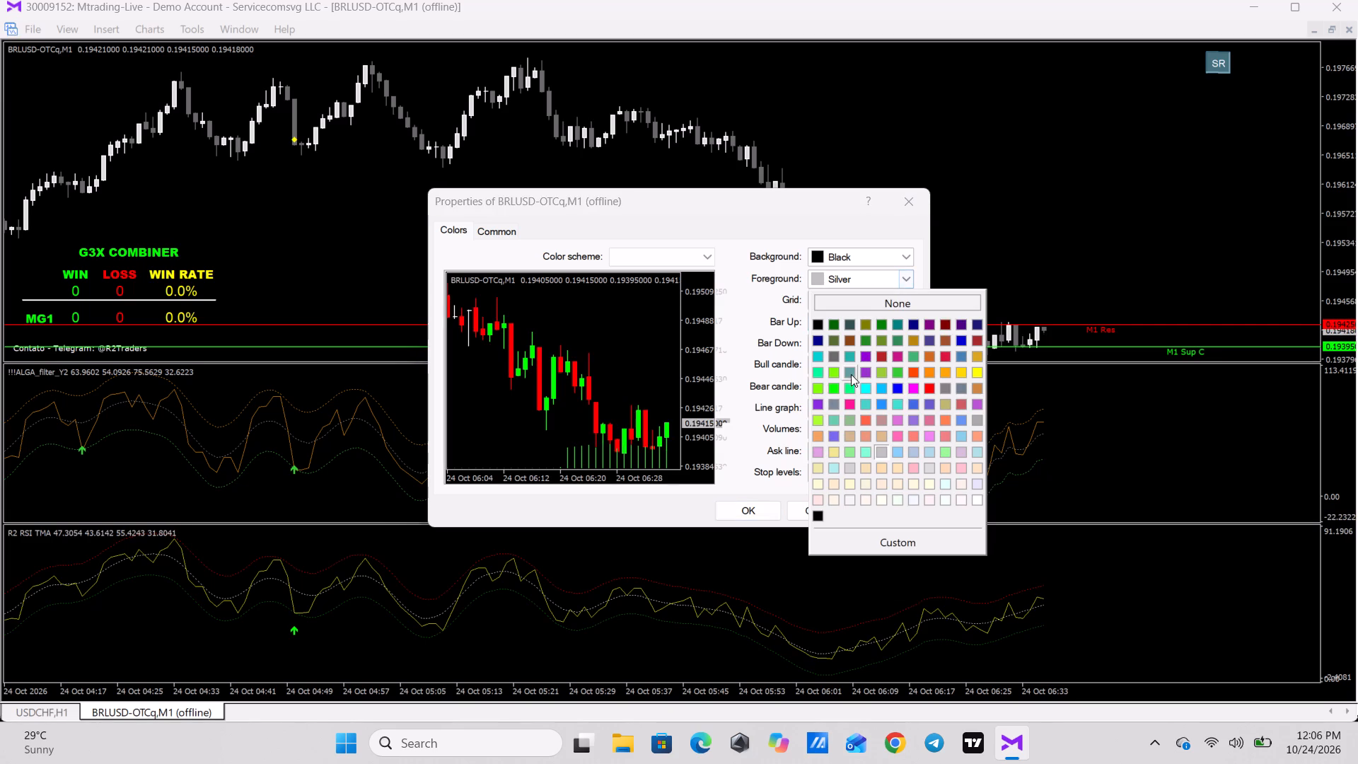
{"action": "left_click", "coordinate": [979, 495]}
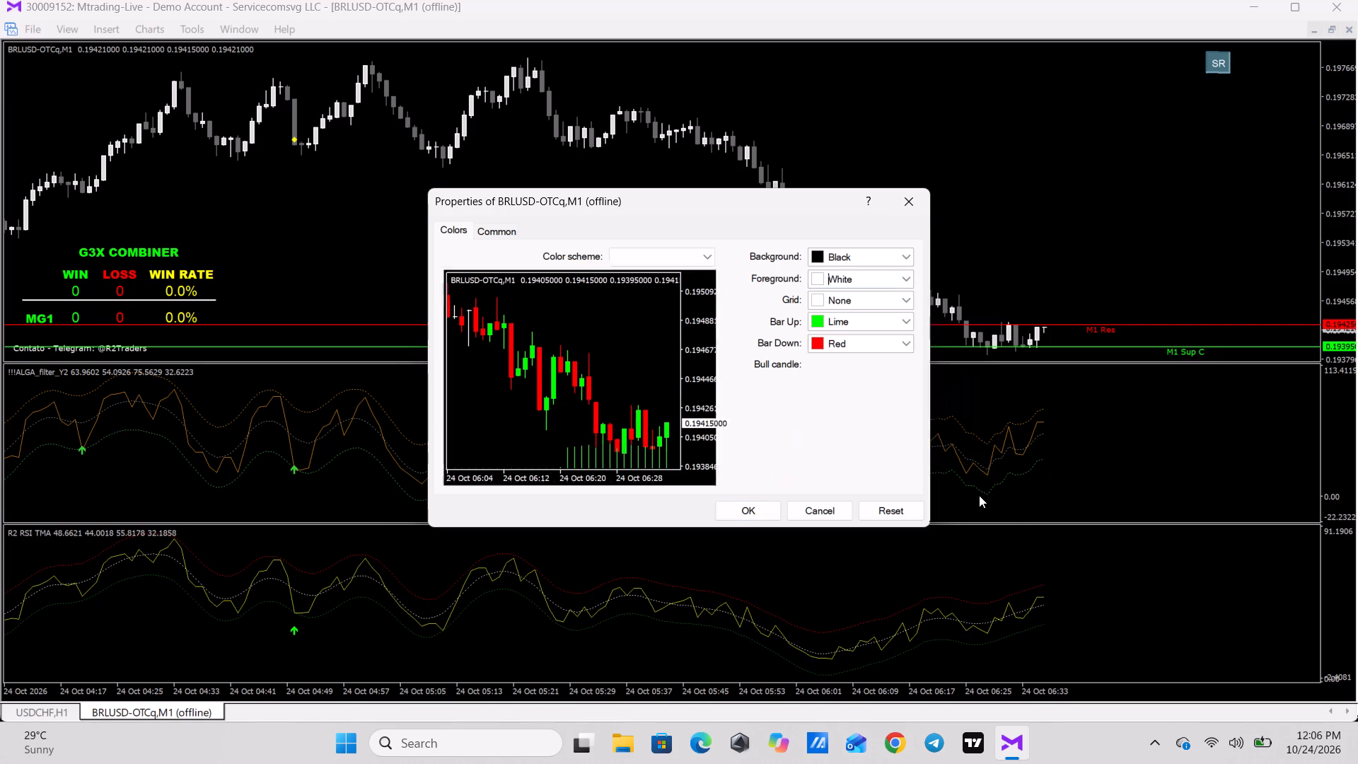
{"action": "right_click_drag", "start_coordinate": [778, 511], "coordinate": [767, 509]}
{"action": "left_click", "coordinate": [767, 509]}
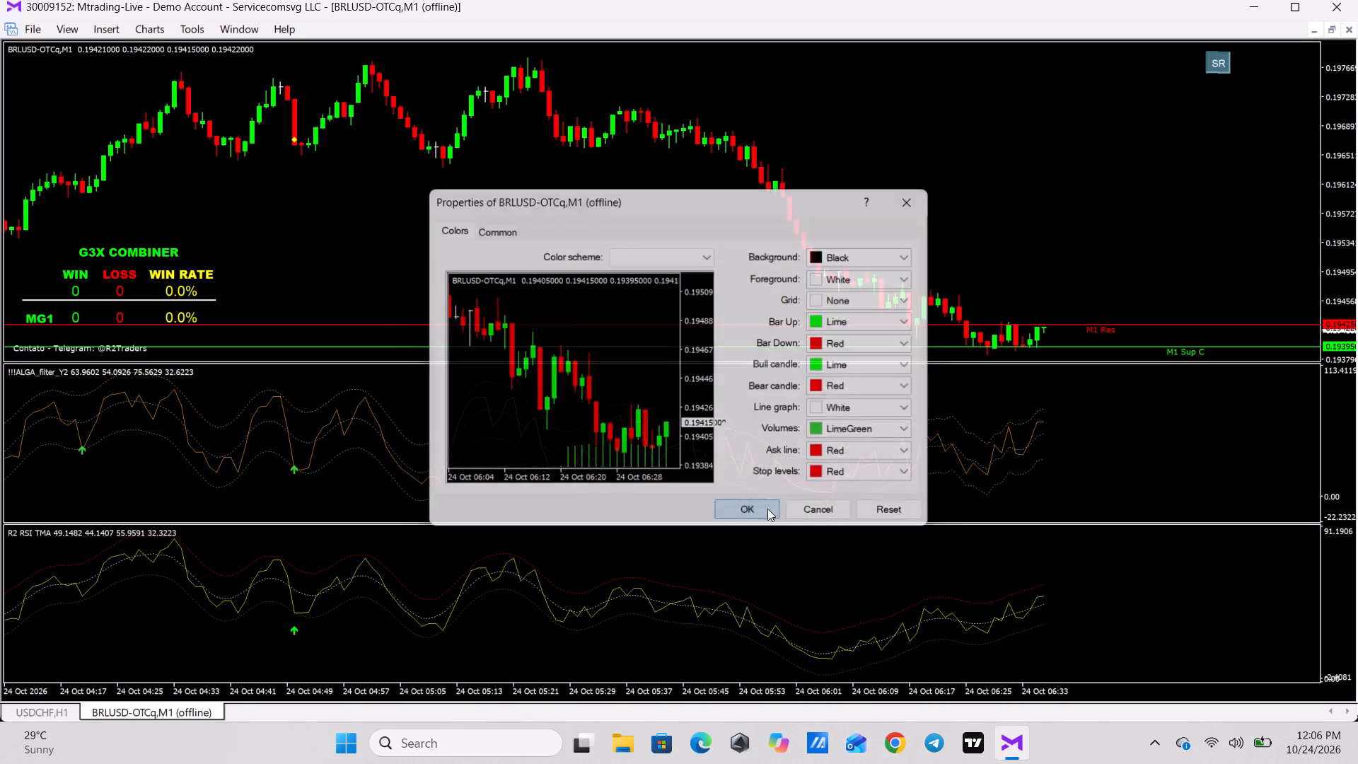
Zoom the BRLUSD-OTCq,M1 chart in to its largest candle size to examine the latest candles.
{"action": "left_click", "coordinate": [941, 230]}
{"action": "type", "text": "++++++++++++++++++++"}
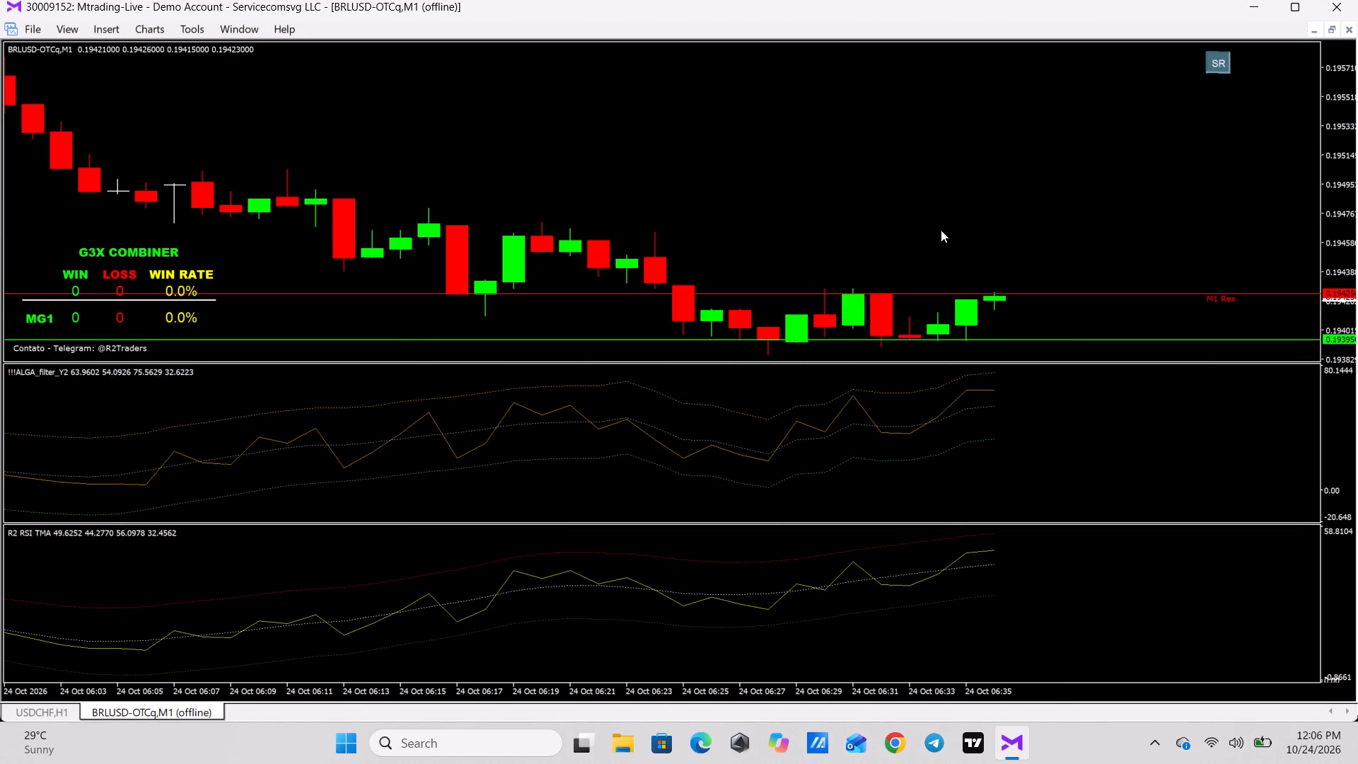
{"action": "type", "text": "++++--"}
{"action": "key", "text": "plus"}
{"action": "key", "text": "plus"}
{"action": "key", "text": "plus"}
{"action": "key", "text": "plus"}
{"action": "key", "text": "plus"}
{"action": "key", "text": "plus"}
{"action": "key", "text": "plus"}
{"action": "key", "text": "plus"}
{"action": "key", "text": "plus"}
{"action": "key", "text": "plus"}
{"action": "key", "text": "plus"}
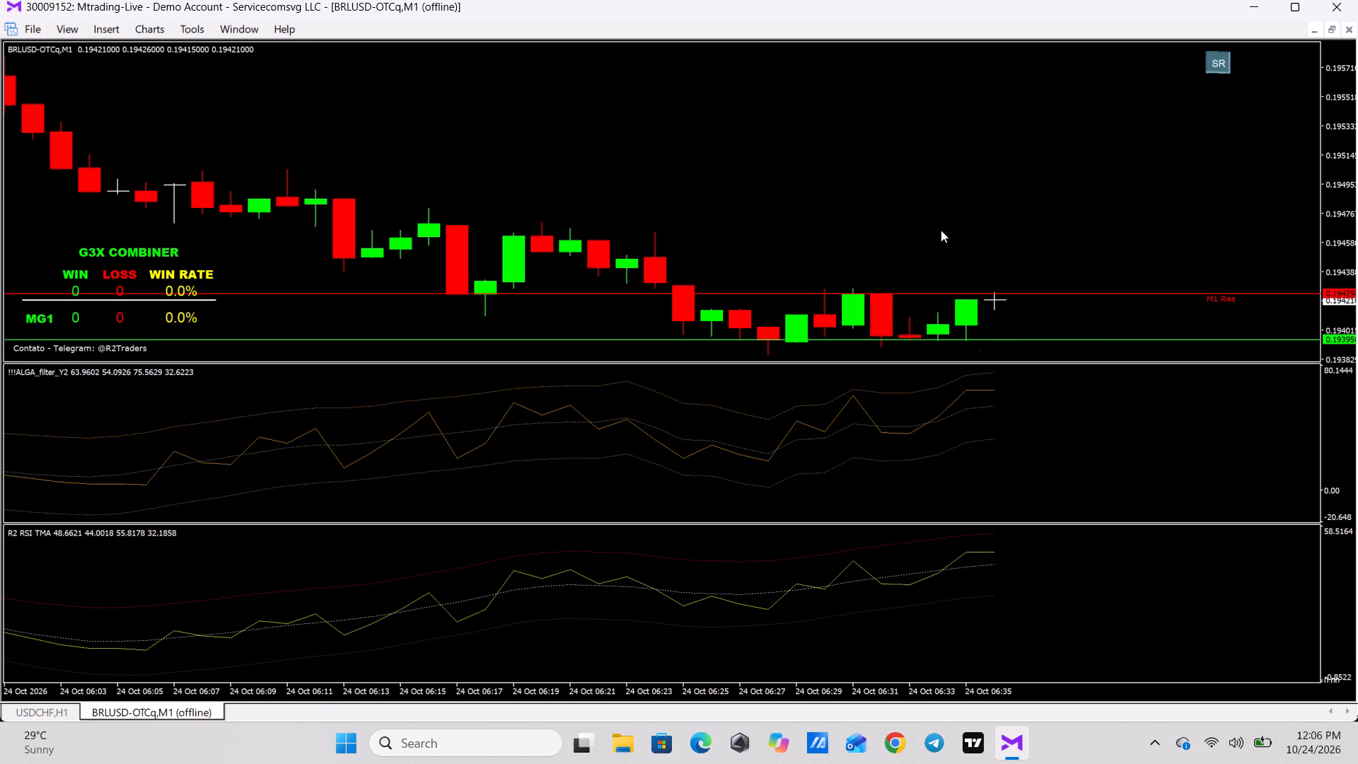
{"action": "type", "text": "++++"}
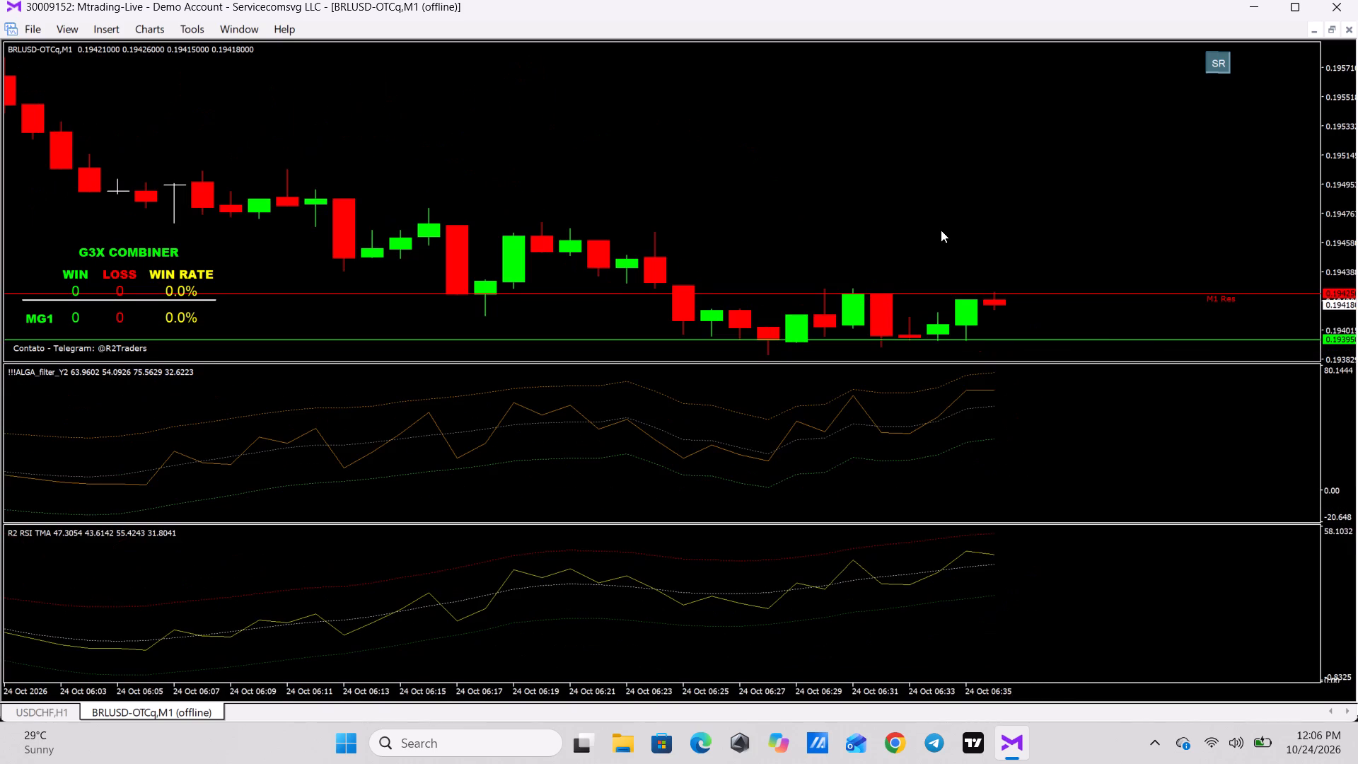
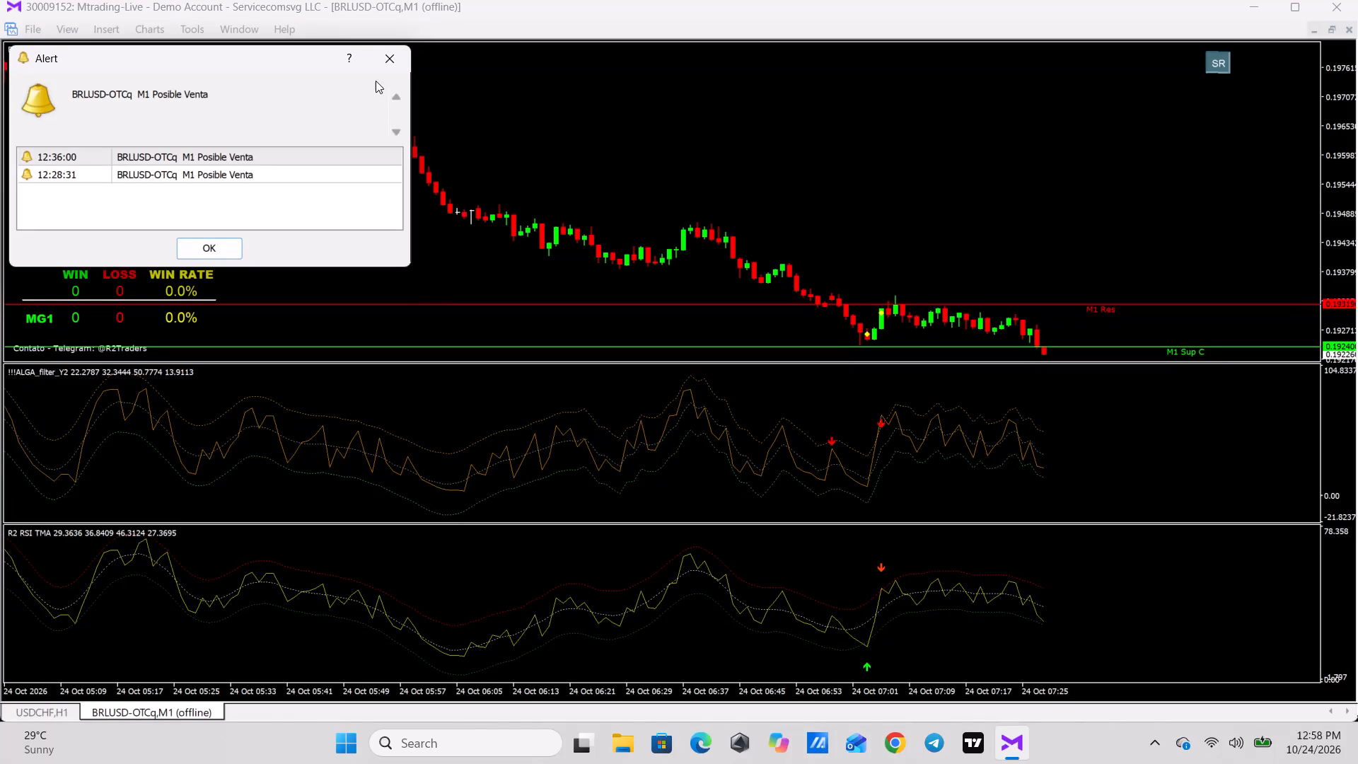
Dismiss the Posible Venta alert and enlarge the BRLUSD-OTCq,M1 candles to their maximum size to examine the latest price action.
{"action": "left_click", "coordinate": [386, 62]}
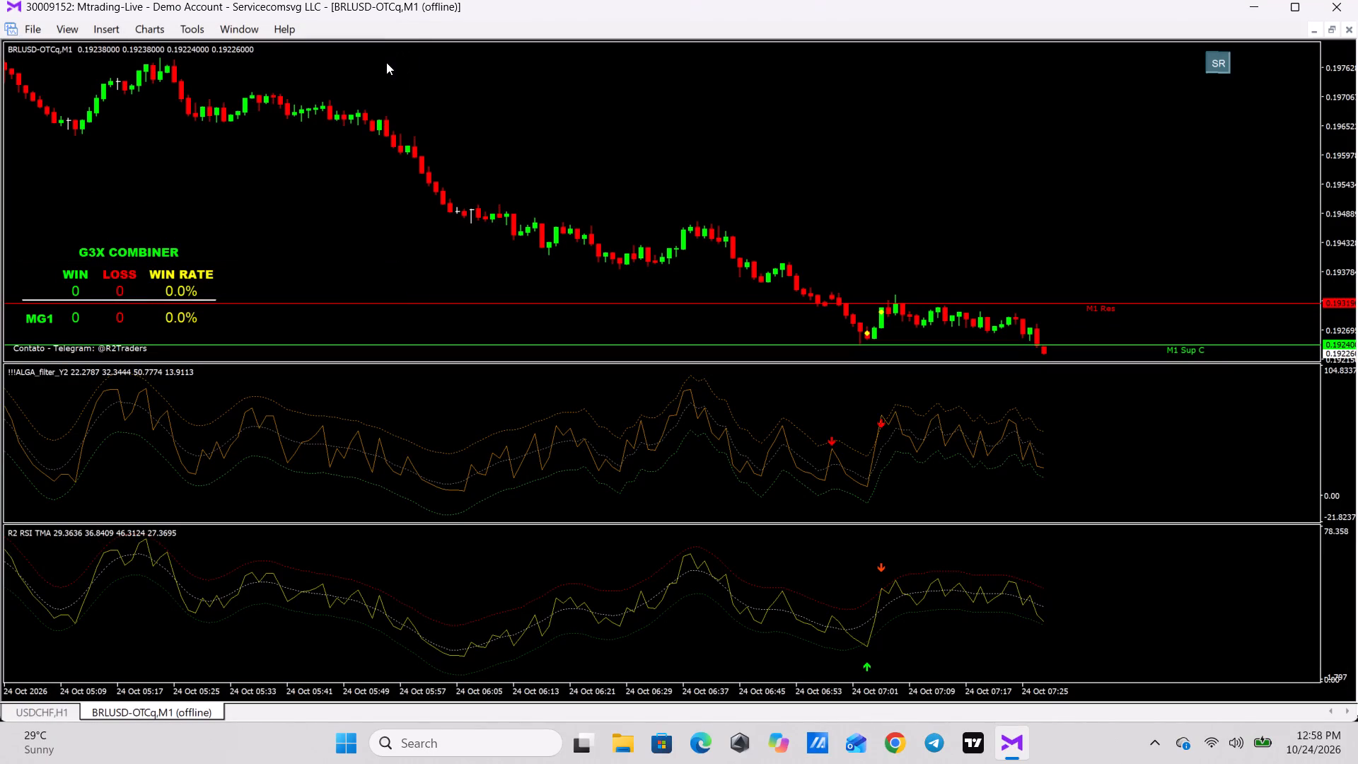
{"action": "left_click", "coordinate": [560, 138]}
{"action": "key", "text": "plus"}
{"action": "key", "text": "plus"}
{"action": "key", "text": "plus"}
{"action": "key", "text": "plus"}
{"action": "key", "text": "plus"}
{"action": "key", "text": "plus"}
{"action": "key", "text": "plus"}
{"action": "key", "text": "plus"}
{"action": "key", "text": "plus"}
{"action": "key", "text": "plus"}
{"action": "key", "text": "plus"}
{"action": "key", "text": "plus"}
{"action": "key", "text": "plus"}
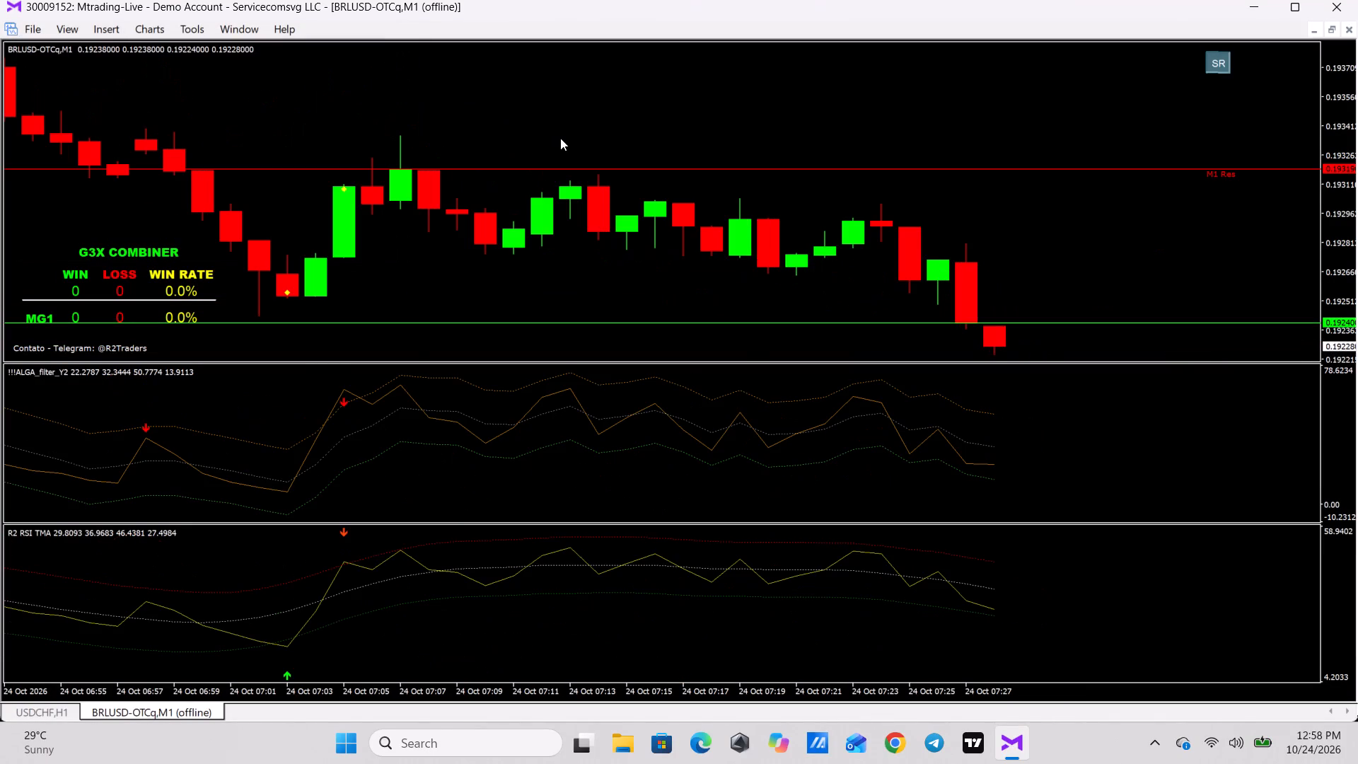
{"action": "type", "text": "++++++"}
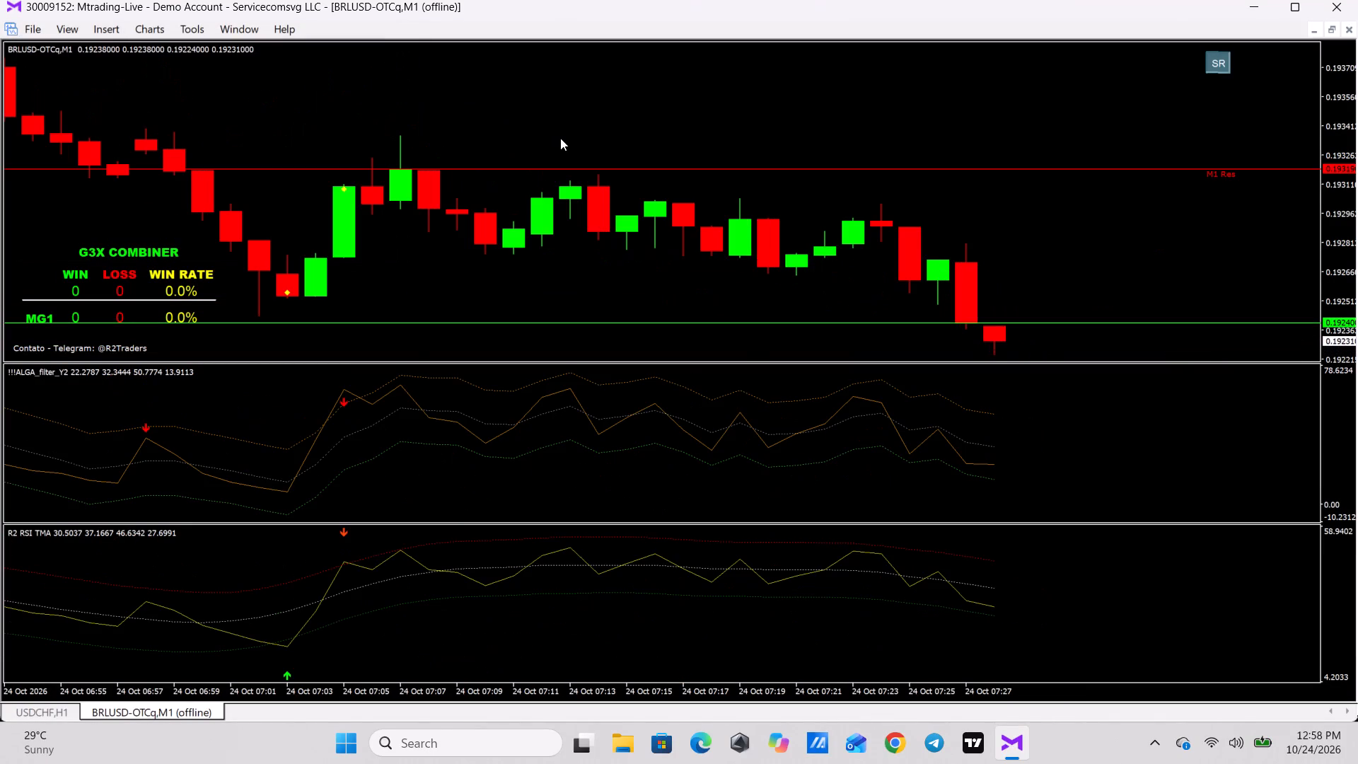
{"action": "type", "text": "++++++++++++"}
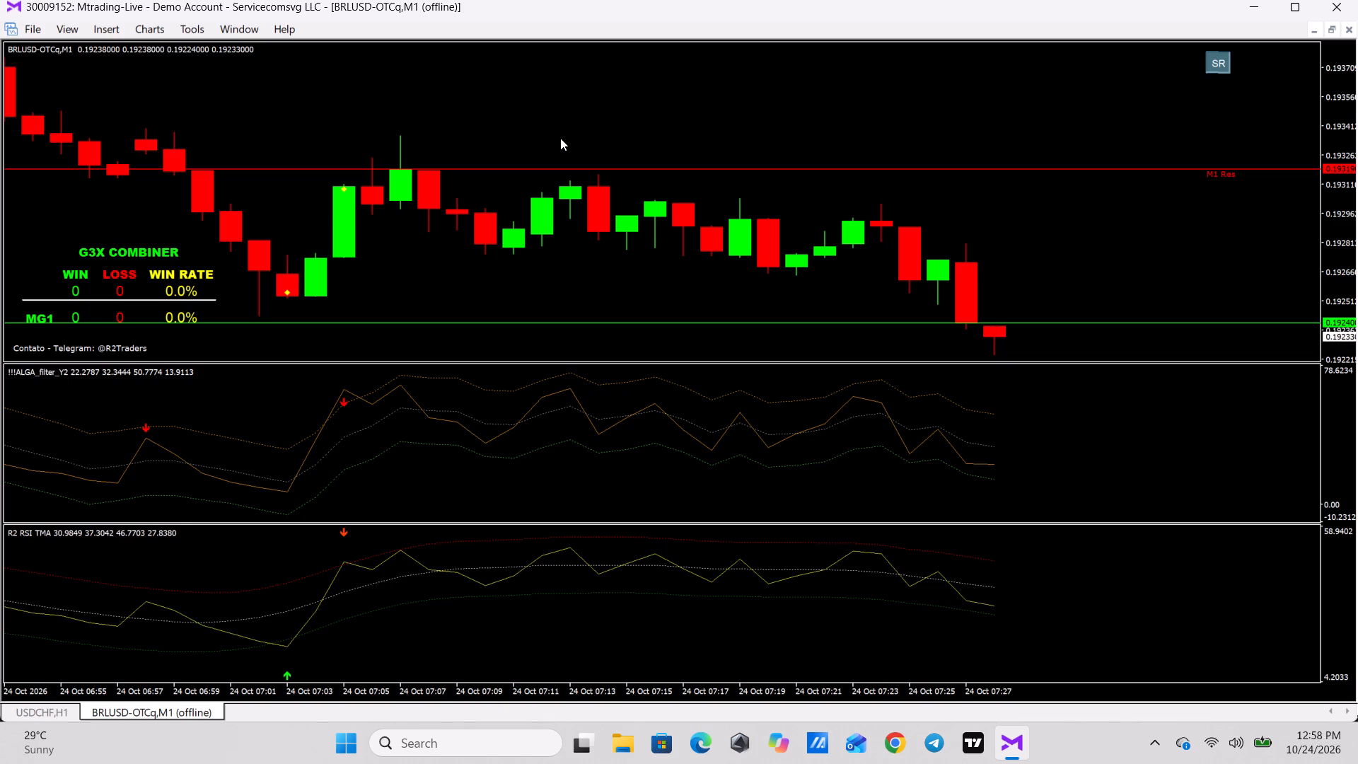
Leave full screen, turn off Auto Scroll for the BRLUSD-OTCq,M1 chart, and return to full screen.
{"action": "key", "text": "F11"}
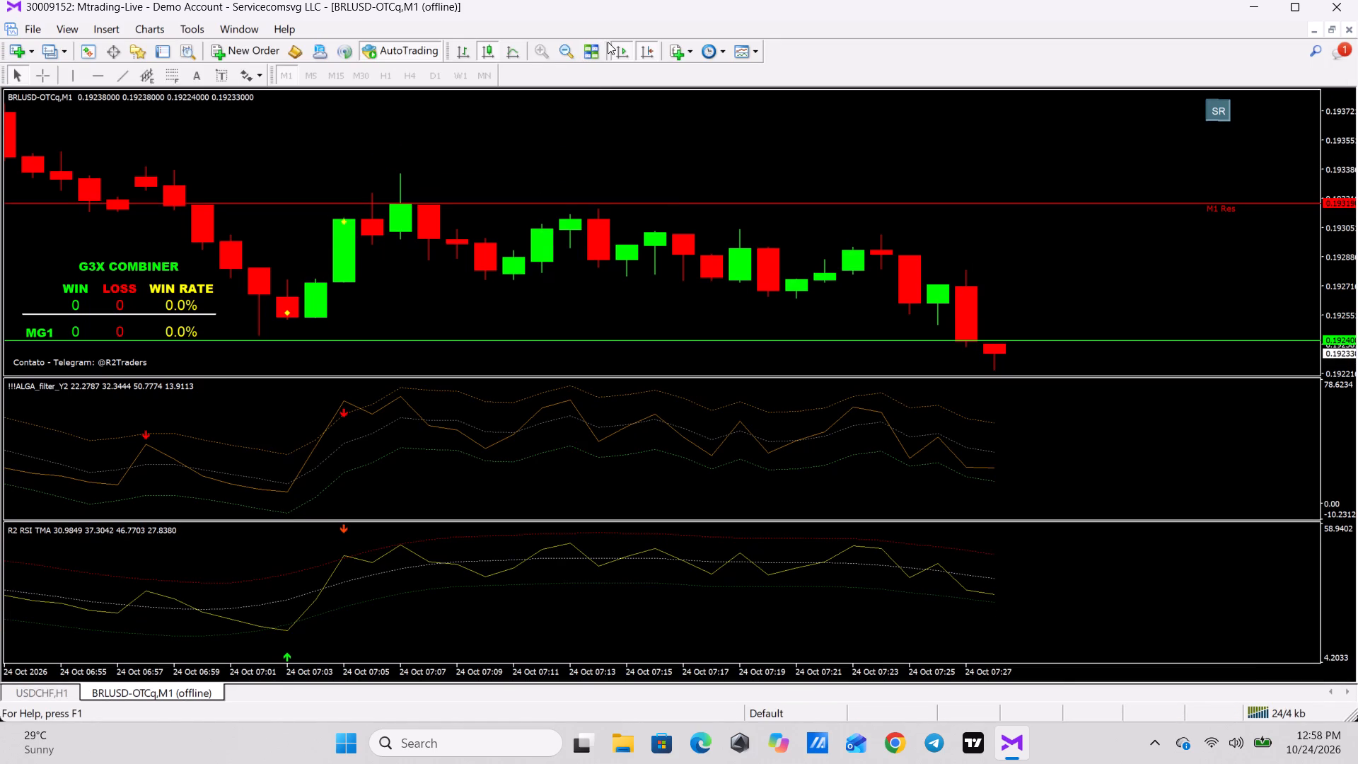
{"action": "left_click", "coordinate": [613, 48]}
{"action": "left_click", "coordinate": [616, 127]}
{"action": "key", "text": "F11"}
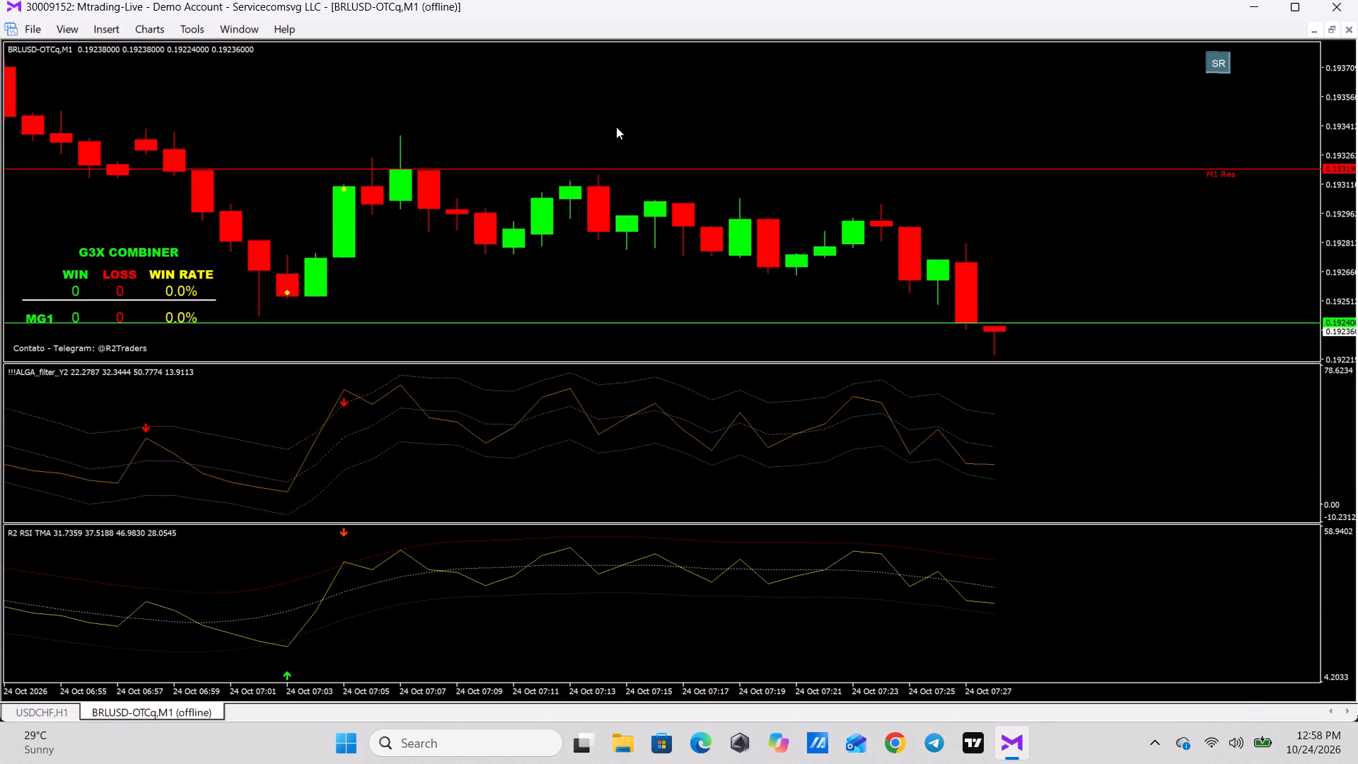
Examine the BRLUSD-OTCq,M1 history back to about 22:56 on 23 Oct, comparing candles with the indicator arrows and yellow signal dots.
{"action": "type", "text": "++"}
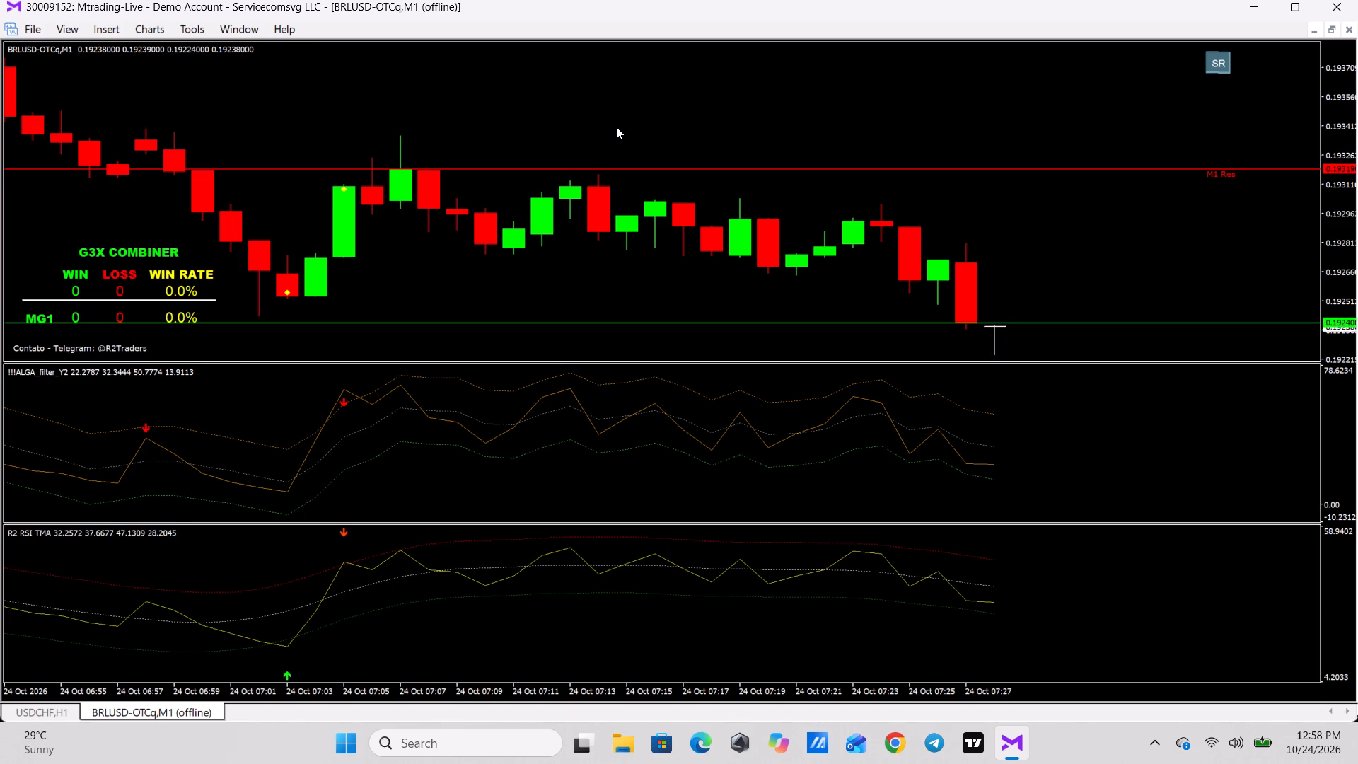
{"action": "key", "text": "Left"}
{"action": "key", "text": "Left"}
{"action": "key", "text": "Left"}
{"action": "key", "text": "Left"}
{"action": "key", "text": "Left"}
{"action": "key", "text": "Left"}
{"action": "key", "text": "Left"}
{"action": "key", "text": "Left"}
{"action": "key", "text": "Left"}
{"action": "key", "text": "Left"}
{"action": "key", "text": "Left"}
{"action": "key", "text": "Left"}
{"action": "key", "text": "Left"}
{"action": "key", "text": "Left"}
{"action": "key", "text": "Left"}
{"action": "key", "text": "Left"}
{"action": "key", "text": "Left"}
{"action": "key", "text": "Left"}
{"action": "key", "text": "Left"}
{"action": "key", "text": "Left"}
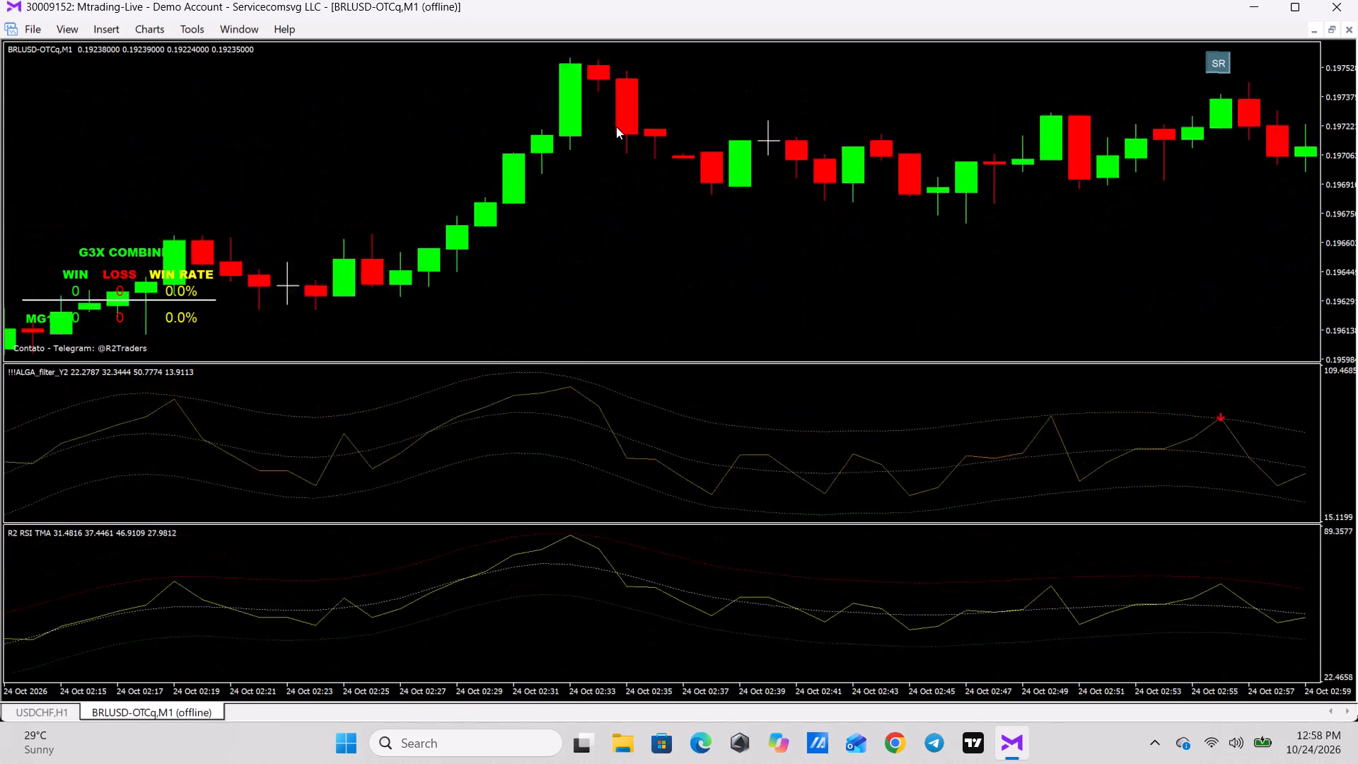
{"action": "key", "text": "Left"}
{"action": "key", "text": "Left"}
{"action": "key", "text": "Left"}
{"action": "key", "text": "Left"}
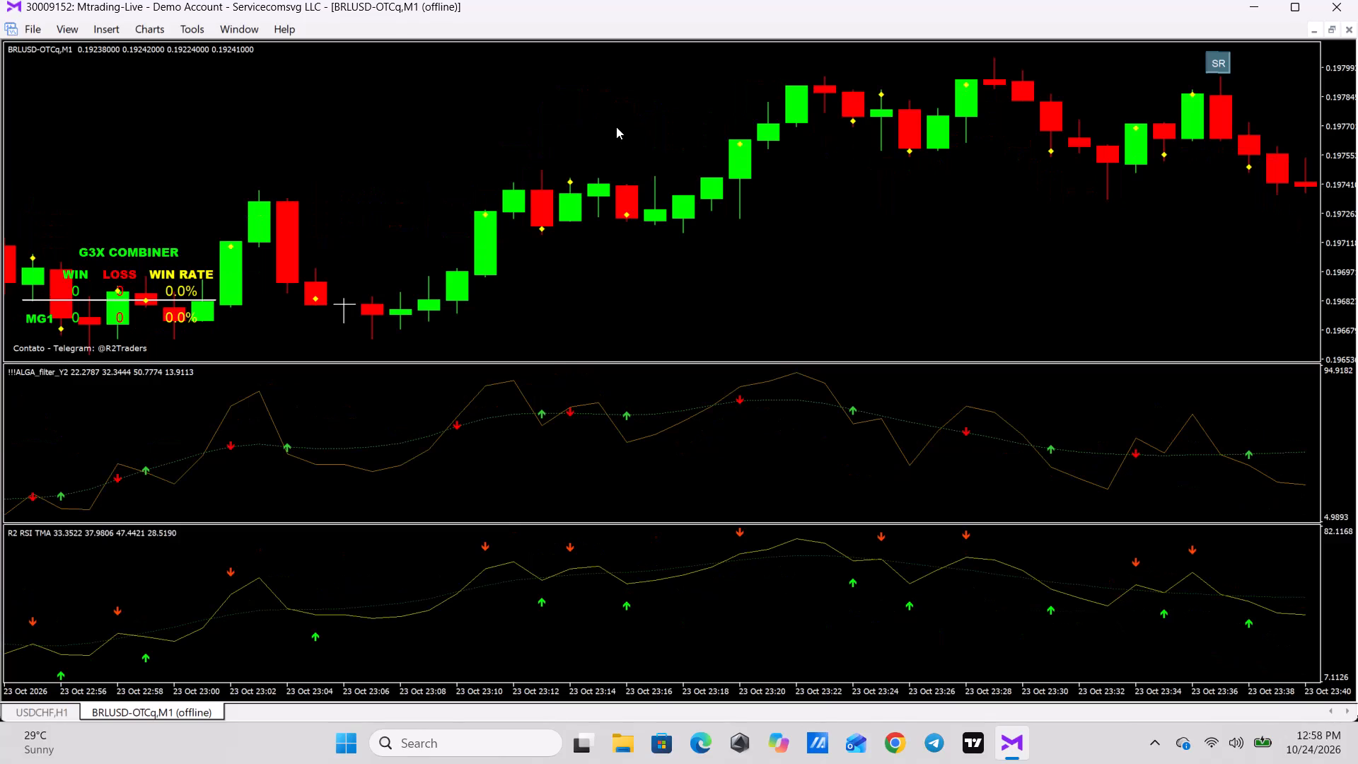
Examine the signals and the candles that follow them from late 23 Oct up to about 01:04 on 24 Oct.
{"action": "key", "text": "Right"}
{"action": "key", "text": "Right"}
{"action": "key", "text": "Right"}
{"action": "key", "text": "Right"}
{"action": "key", "text": "Right"}
{"action": "key", "text": "Right"}
{"action": "key", "text": "Right"}
{"action": "key", "text": "Right"}
{"action": "key", "text": "Right"}
{"action": "key", "text": "Right"}
{"action": "key", "text": "Right"}
{"action": "key", "text": "Right"}
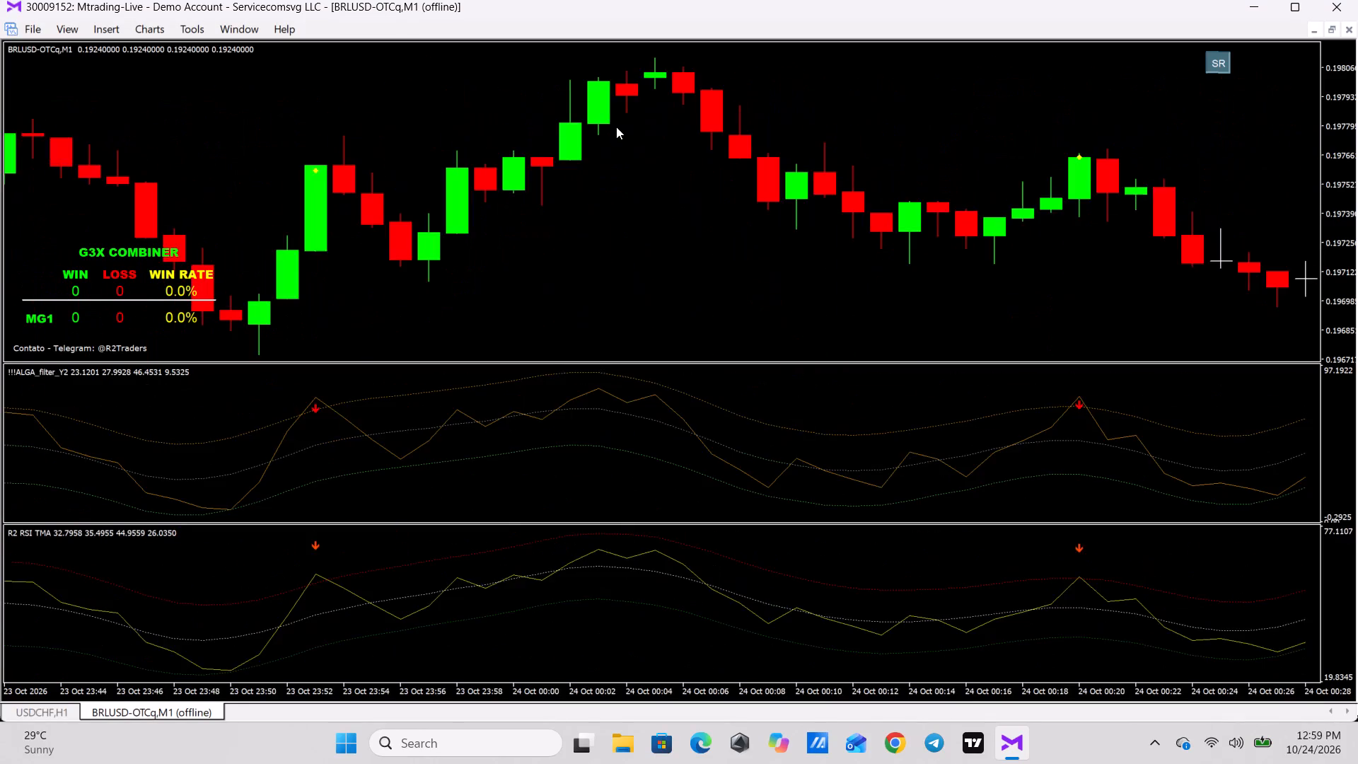
{"action": "key", "text": "Right"}
{"action": "key", "text": "Right"}
{"action": "key", "text": "Right"}
{"action": "key", "text": "Right"}
{"action": "key", "text": "Right"}
{"action": "key", "text": "Right"}
{"action": "key", "text": "Right"}
{"action": "key", "text": "Right"}
{"action": "key", "text": "Right"}
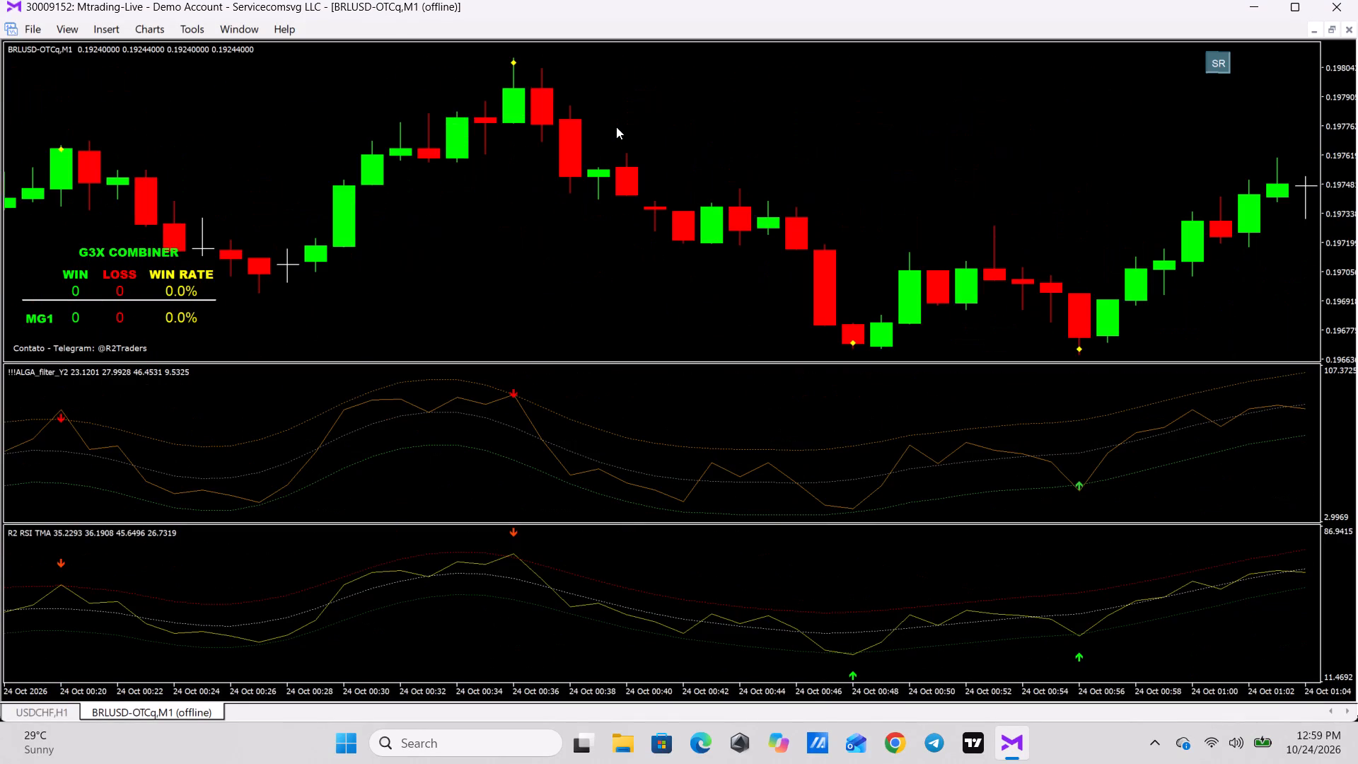
Re-examine the earlier signals from about 00:52 on 24 Oct back to about 23:28 on 23 Oct.
{"action": "key", "text": "Left"}
{"action": "key", "text": "Left"}
{"action": "key", "text": "Left"}
{"action": "key", "text": "Left"}
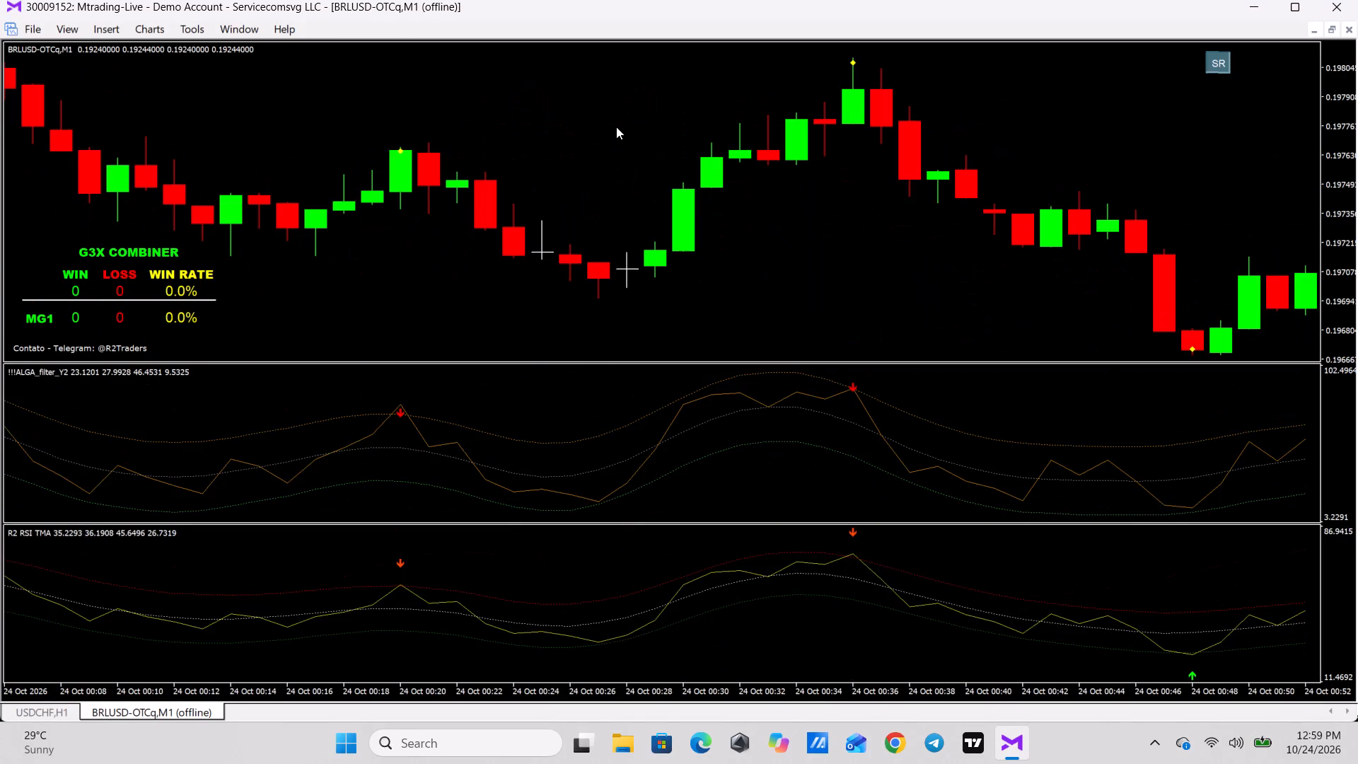
{"action": "key", "text": "Left"}
{"action": "key", "text": "Left"}
{"action": "key", "text": "Left"}
{"action": "key", "text": "Left"}
{"action": "key", "text": "Left"}
{"action": "key", "text": "Left"}
{"action": "key", "text": "Left"}
{"action": "key", "text": "Left"}
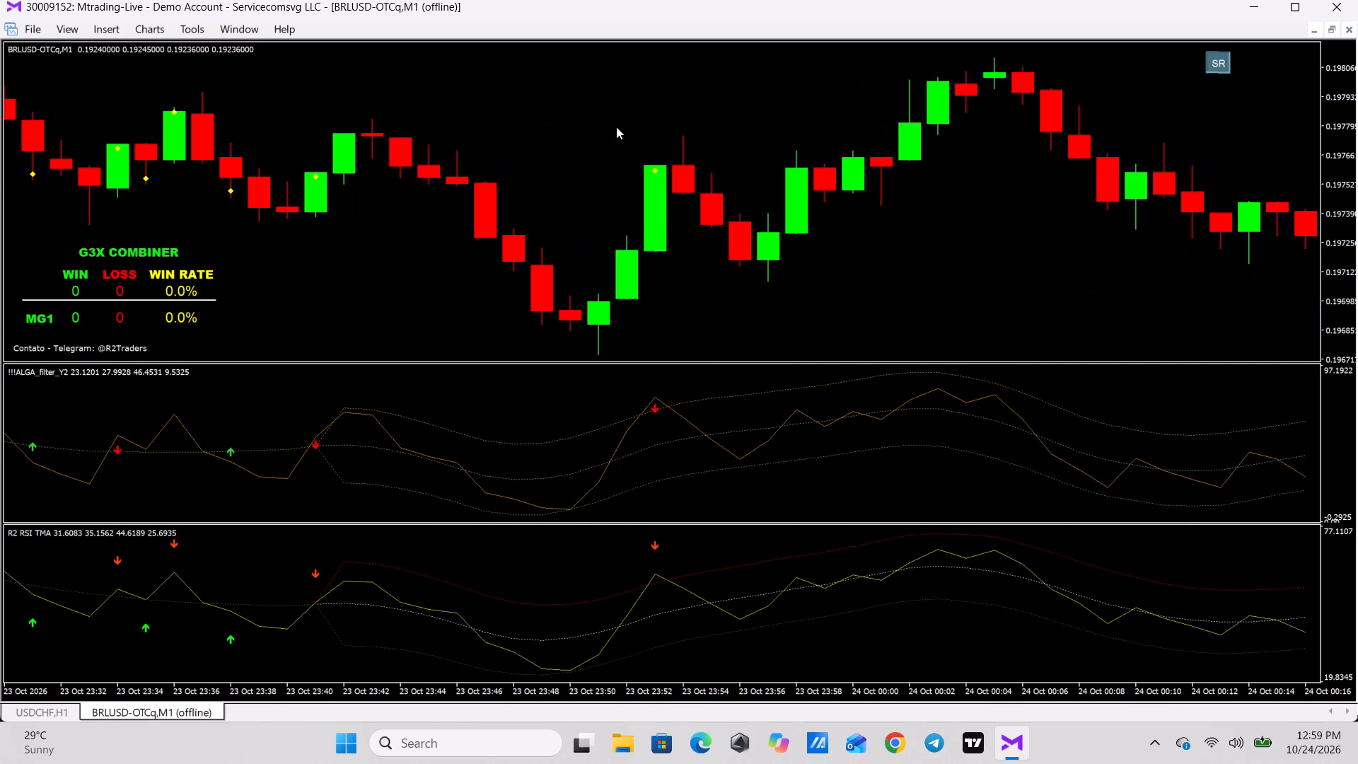
{"action": "key", "text": "Left"}
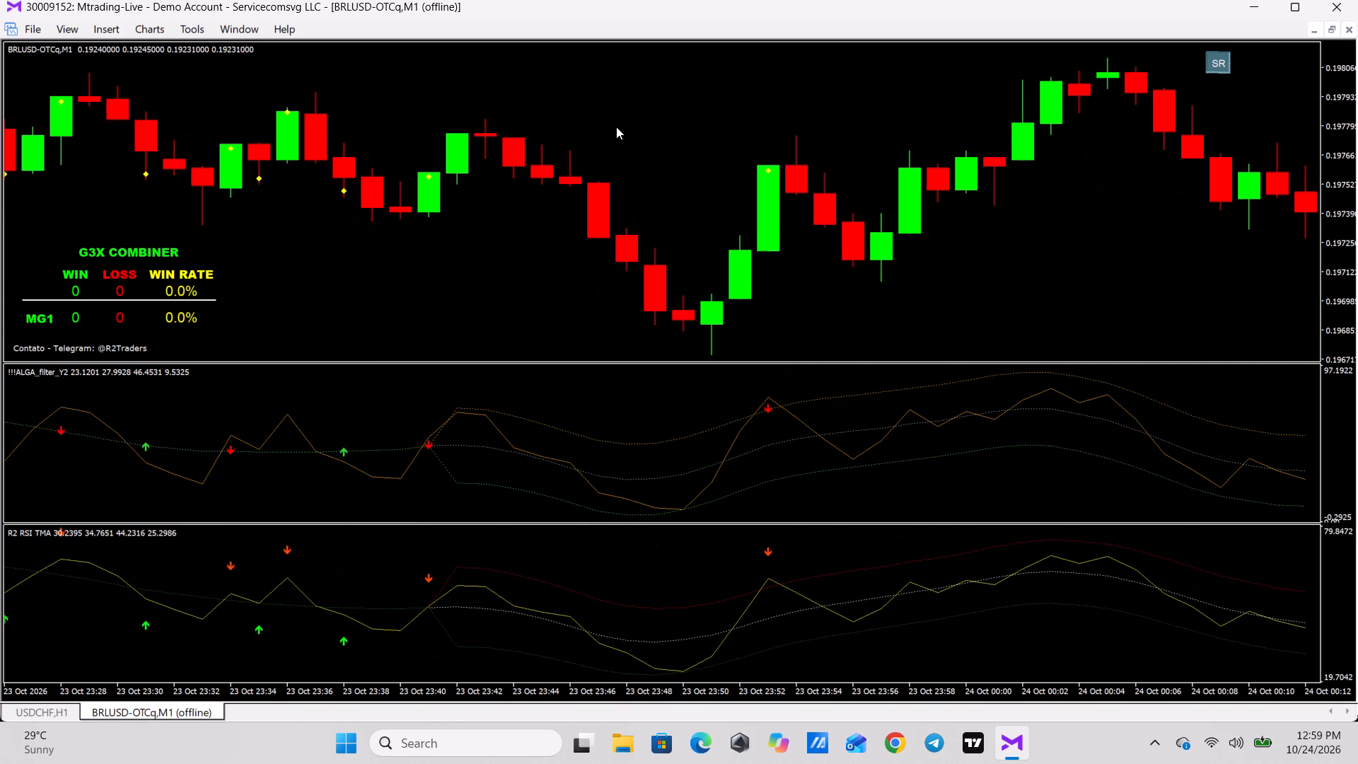
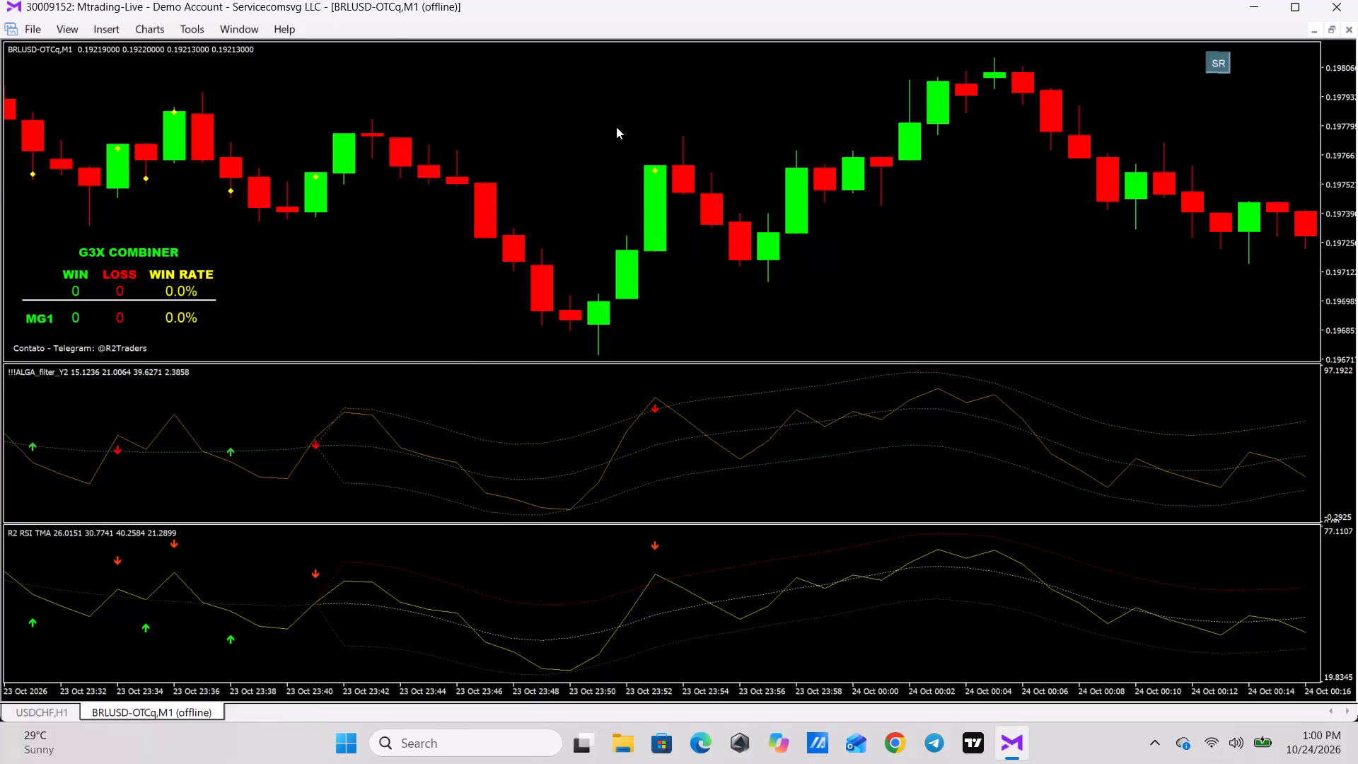
Examine the BRLUSD-OTCq,M1 signals and the candles that follow them from late 23 Oct to about 01:16 on 24 Oct.
{"action": "key", "text": "Right"}
{"action": "key", "text": "Right"}
{"action": "key", "text": "Right"}
{"action": "key", "text": "Right"}
{"action": "key", "text": "Right"}
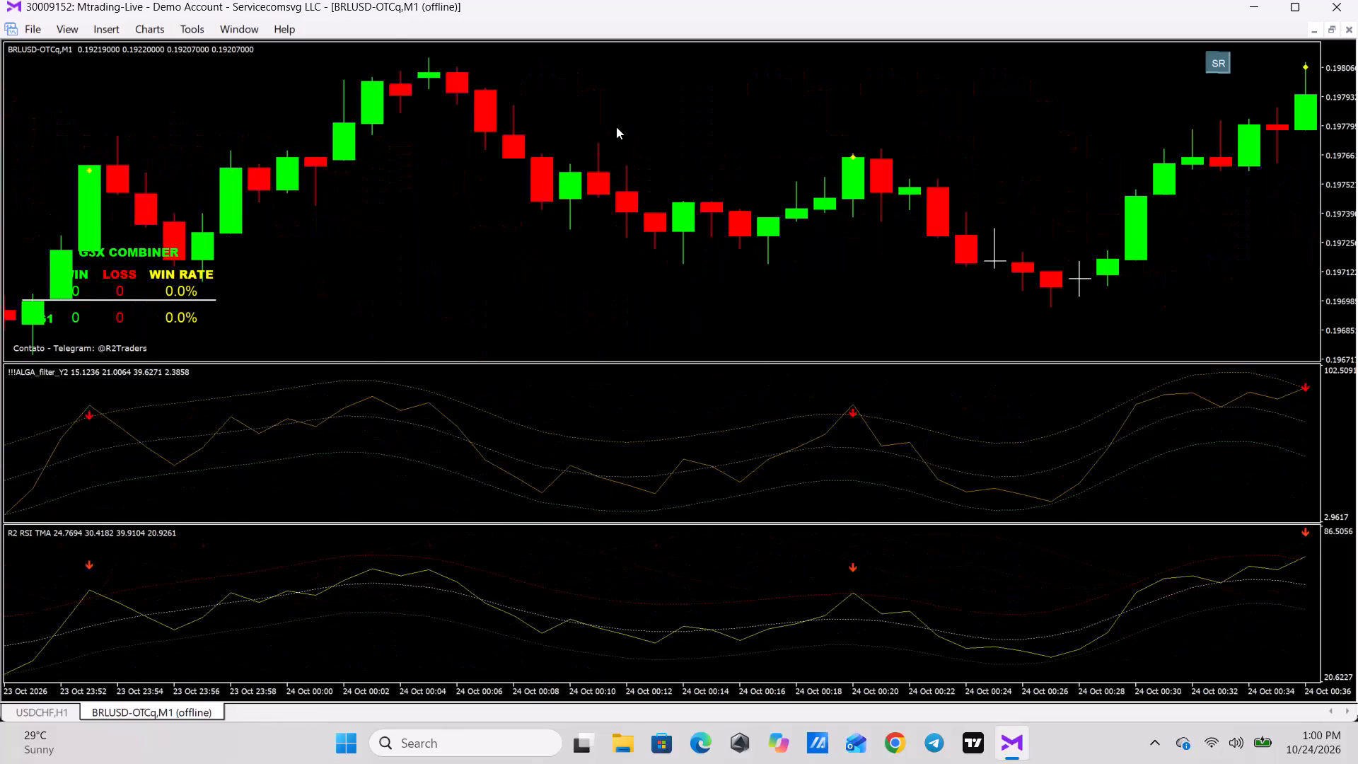
{"action": "key", "text": "Right"}
{"action": "key", "text": "Right"}
{"action": "key", "text": "Right"}
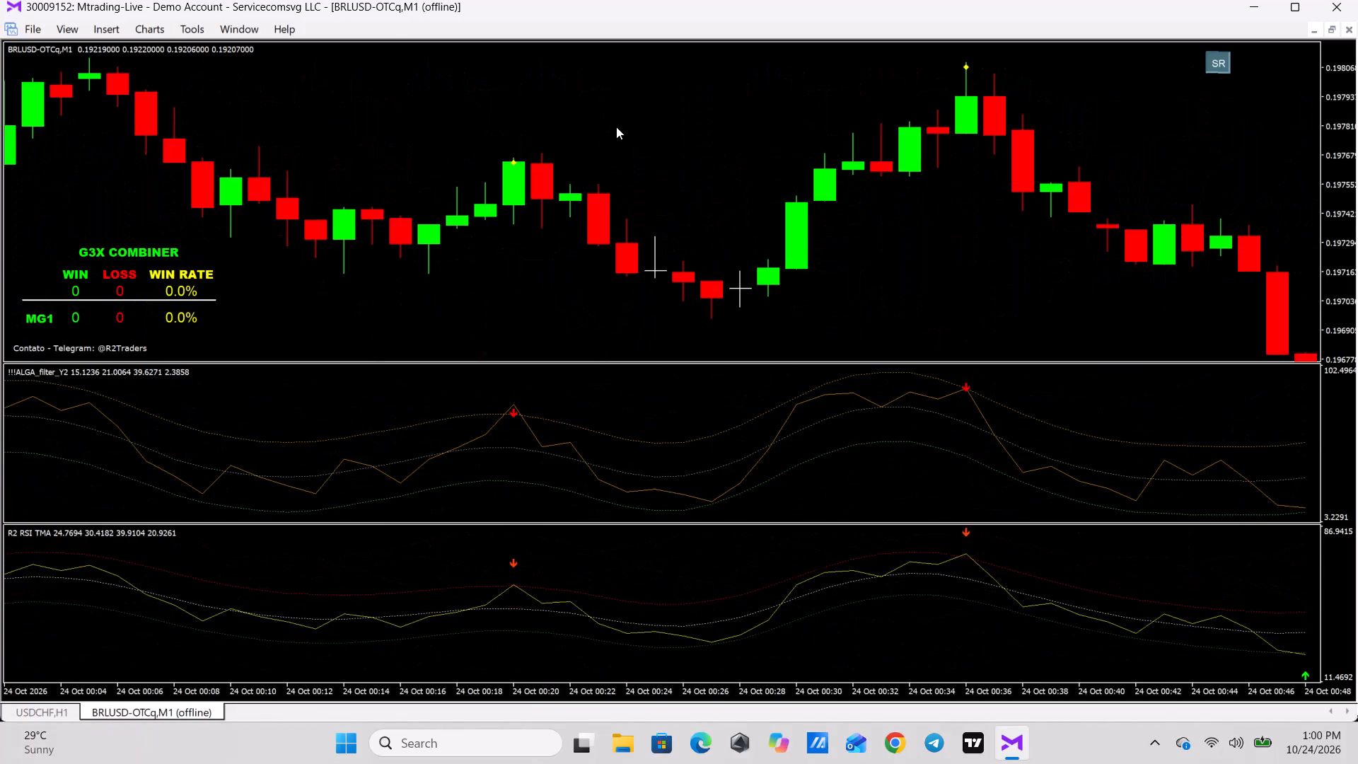
{"action": "key", "text": "Right"}
{"action": "key", "text": "Right"}
{"action": "key", "text": "Right"}
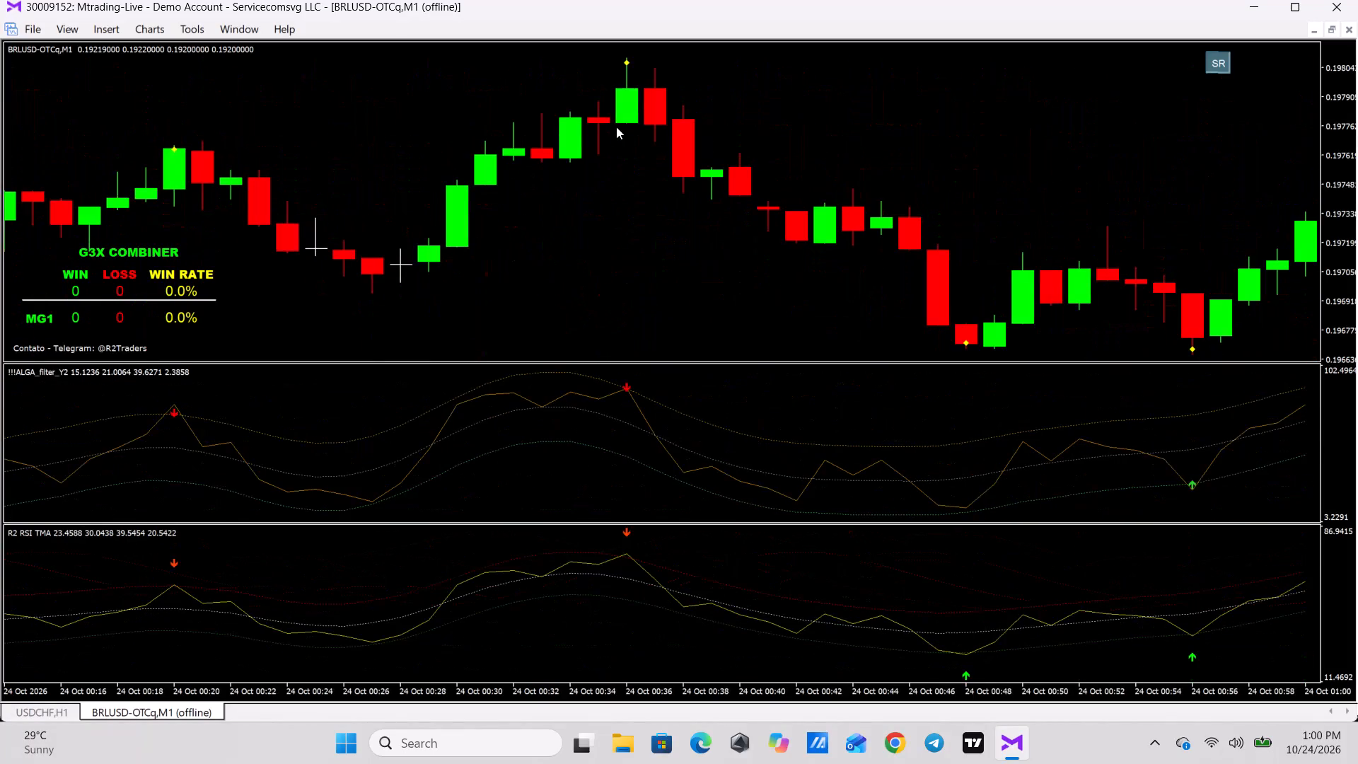
{"action": "key", "text": "Right"}
{"action": "key", "text": "Right"}
{"action": "key", "text": "Right"}
{"action": "key", "text": "Right"}
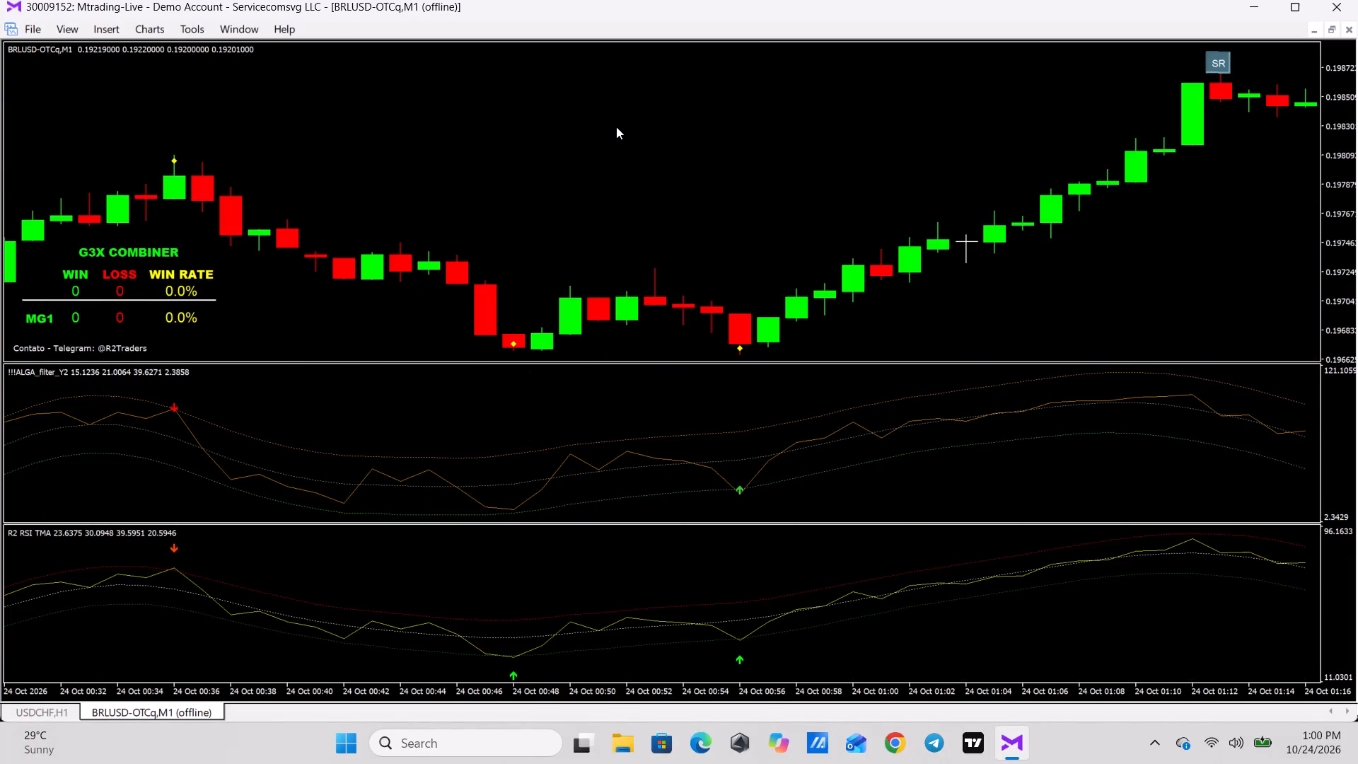
Examine the candles and indicator arrows from about 01:16 to 02:23 on 24 Oct.
{"action": "key", "text": "Right"}
{"action": "key", "text": "Right"}
{"action": "key", "text": "Right"}
{"action": "key", "text": "Right"}
{"action": "key", "text": "Right"}
{"action": "key", "text": "Right"}
{"action": "key", "text": "Right"}
{"action": "key", "text": "Right"}
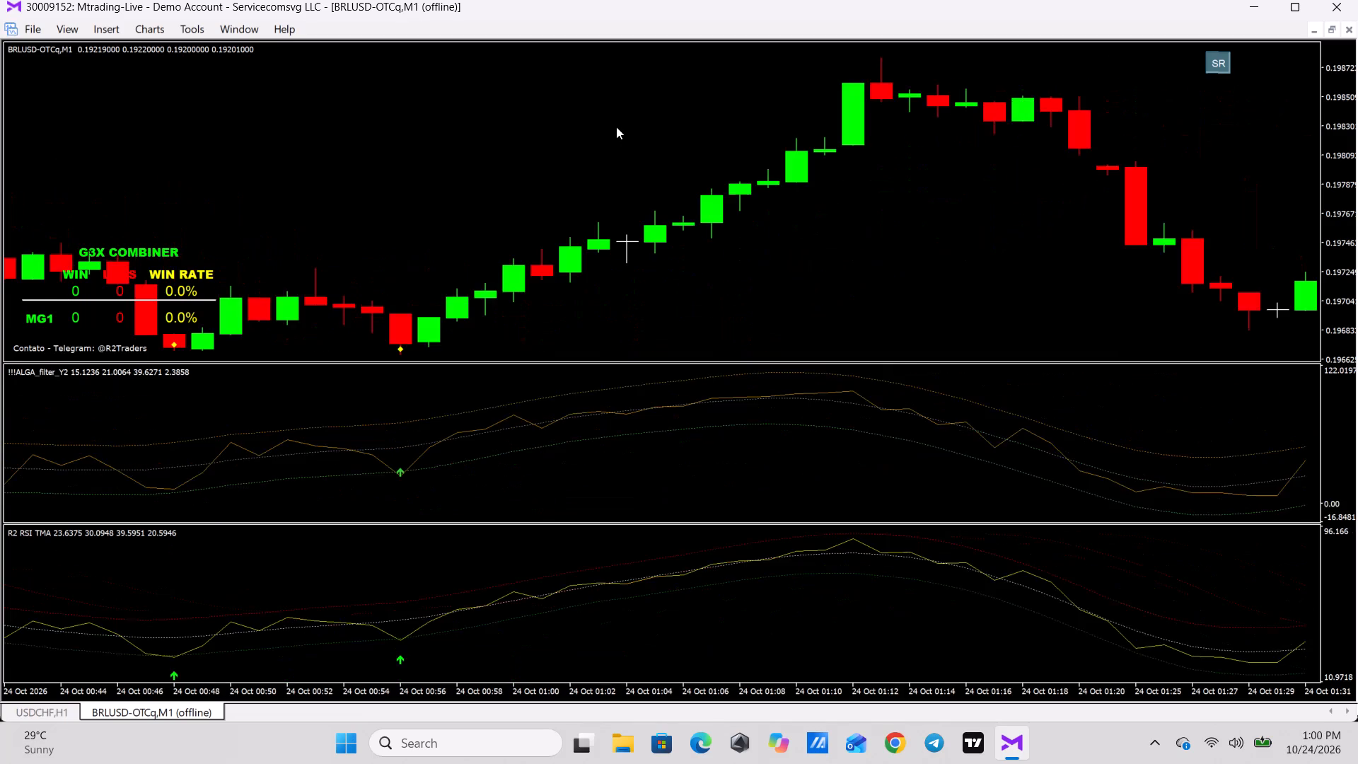
{"action": "key", "text": "Right"}
{"action": "key", "text": "Right"}
{"action": "key", "text": "Right"}
{"action": "key", "text": "Right"}
{"action": "key", "text": "Right"}
{"action": "key", "text": "Right"}
{"action": "key", "text": "Right"}
{"action": "key", "text": "Right"}
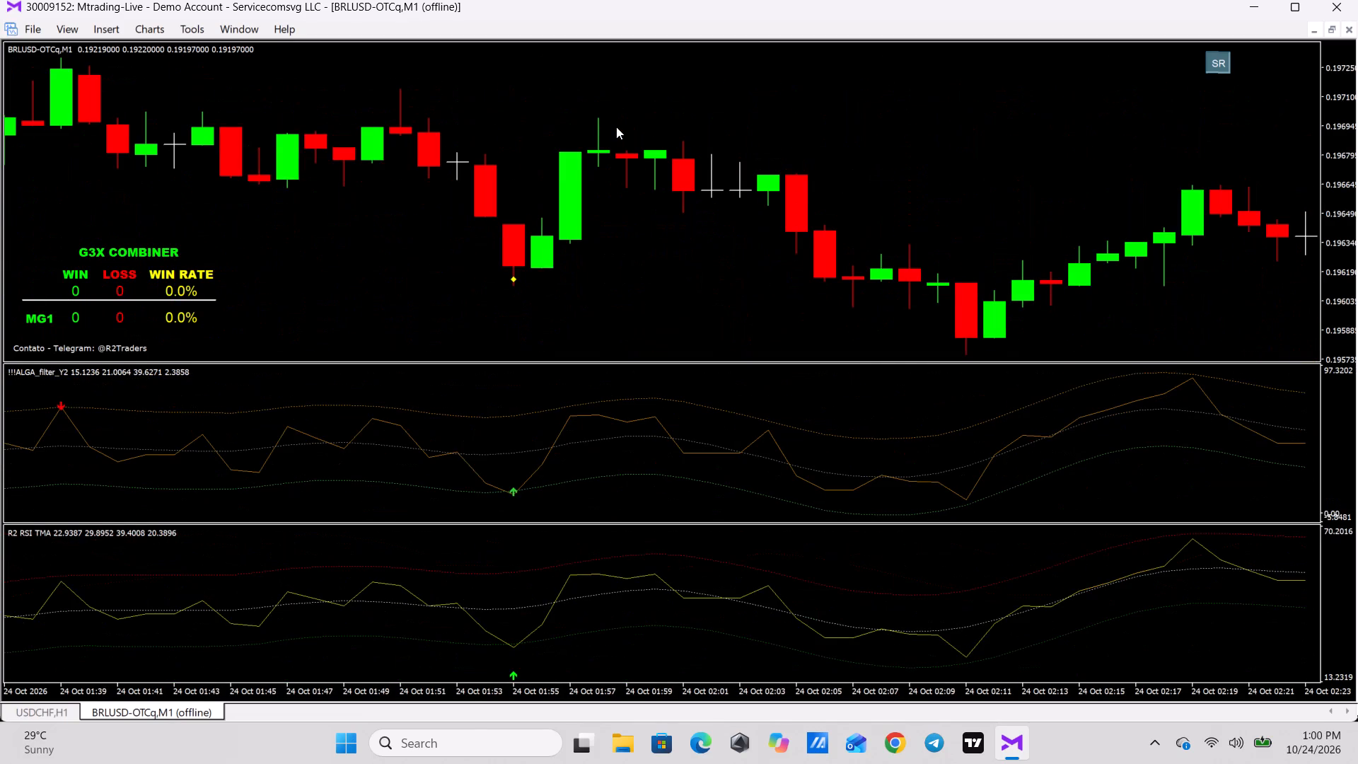
Examine the candles, arrows and yellow signal dots from about 02:23 to 03:23 on 24 Oct.
{"action": "key", "text": "Right"}
{"action": "key", "text": "Right"}
{"action": "key", "text": "Right"}
{"action": "key", "text": "Right"}
{"action": "key", "text": "Right"}
{"action": "key", "text": "Right"}
{"action": "key", "text": "Right"}
{"action": "key", "text": "Right"}
{"action": "key", "text": "Right"}
{"action": "key", "text": "Right"}
{"action": "key", "text": "Right"}
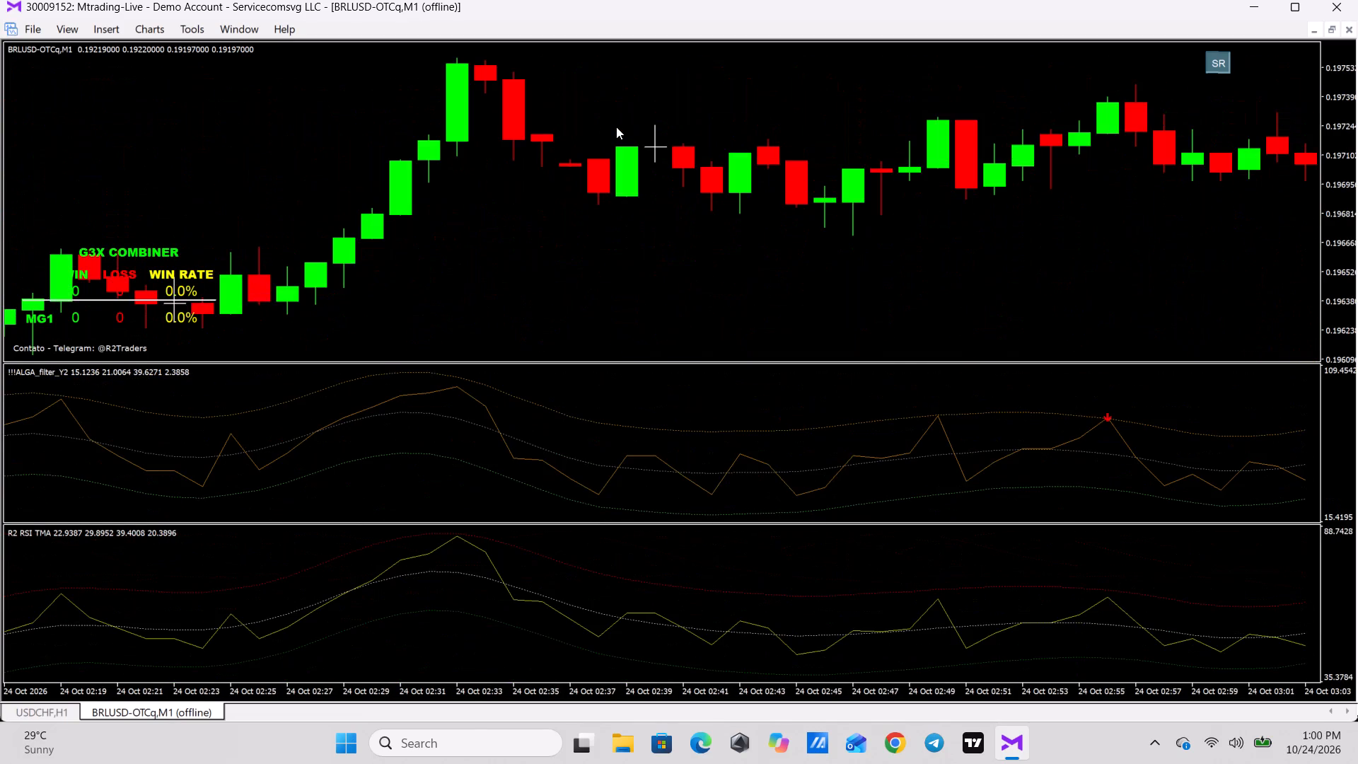
{"action": "key", "text": "Right"}
{"action": "key", "text": "Right"}
{"action": "key", "text": "Right"}
{"action": "key", "text": "Right"}
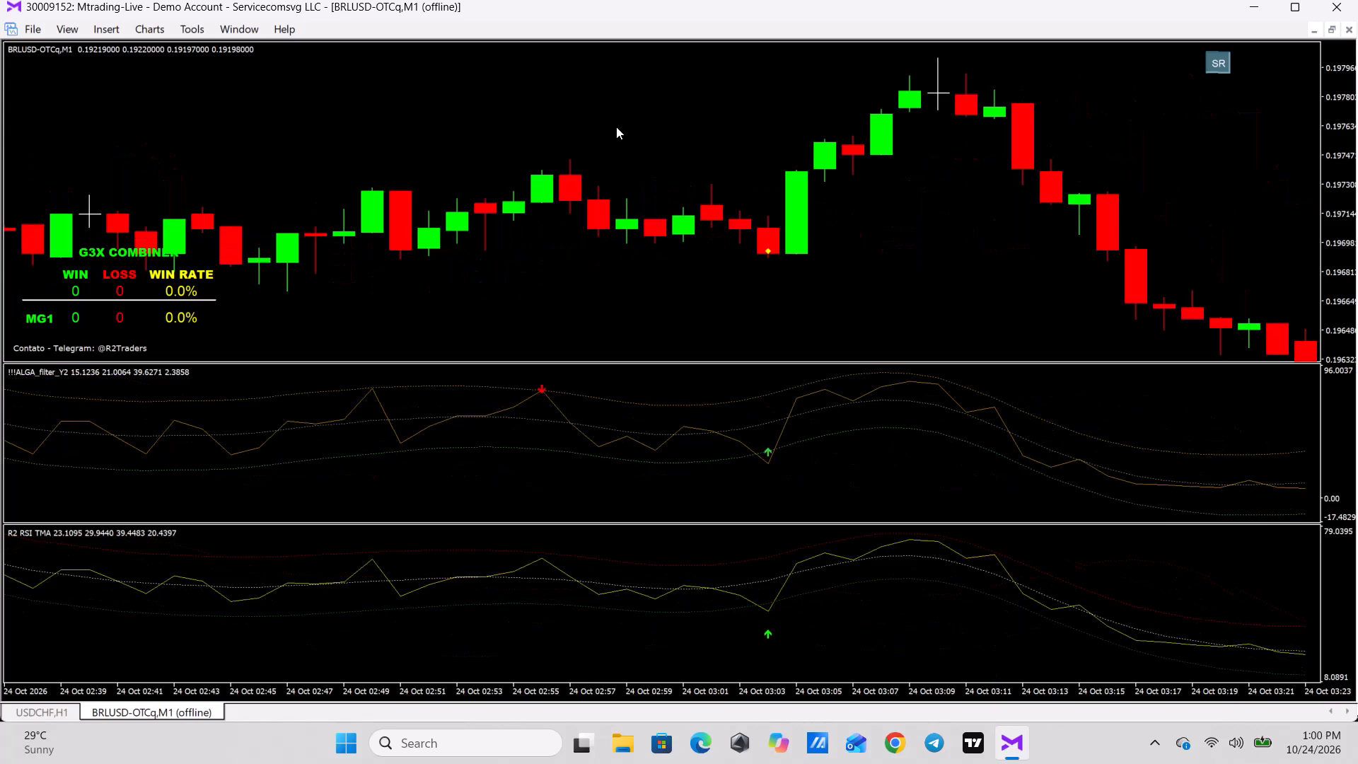
Examine the candles and both oscillator windows for signals from about 03:23 to past 04:39 on 24 Oct.
{"action": "key", "text": "Right"}
{"action": "key", "text": "Right"}
{"action": "key", "text": "Right"}
{"action": "key", "text": "Right"}
{"action": "key", "text": "Right"}
{"action": "key", "text": "Right"}
{"action": "key", "text": "Right"}
{"action": "key", "text": "Right"}
{"action": "key", "text": "Right"}
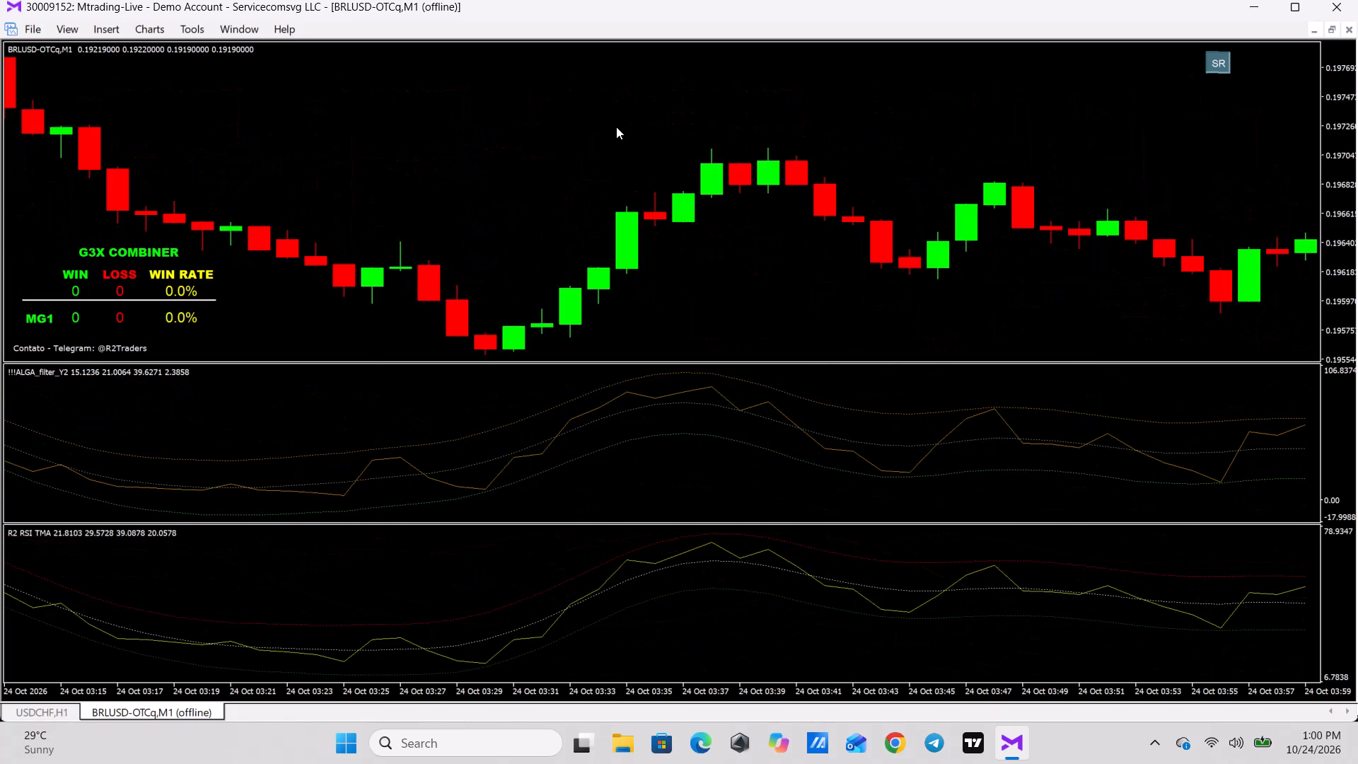
{"action": "key", "text": "Right"}
{"action": "key", "text": "Right"}
{"action": "key", "text": "Right"}
{"action": "key", "text": "Right"}
{"action": "key", "text": "Right"}
{"action": "key", "text": "Right"}
{"action": "key", "text": "Right"}
{"action": "key", "text": "Right"}
{"action": "key", "text": "Right"}
{"action": "key", "text": "Right"}
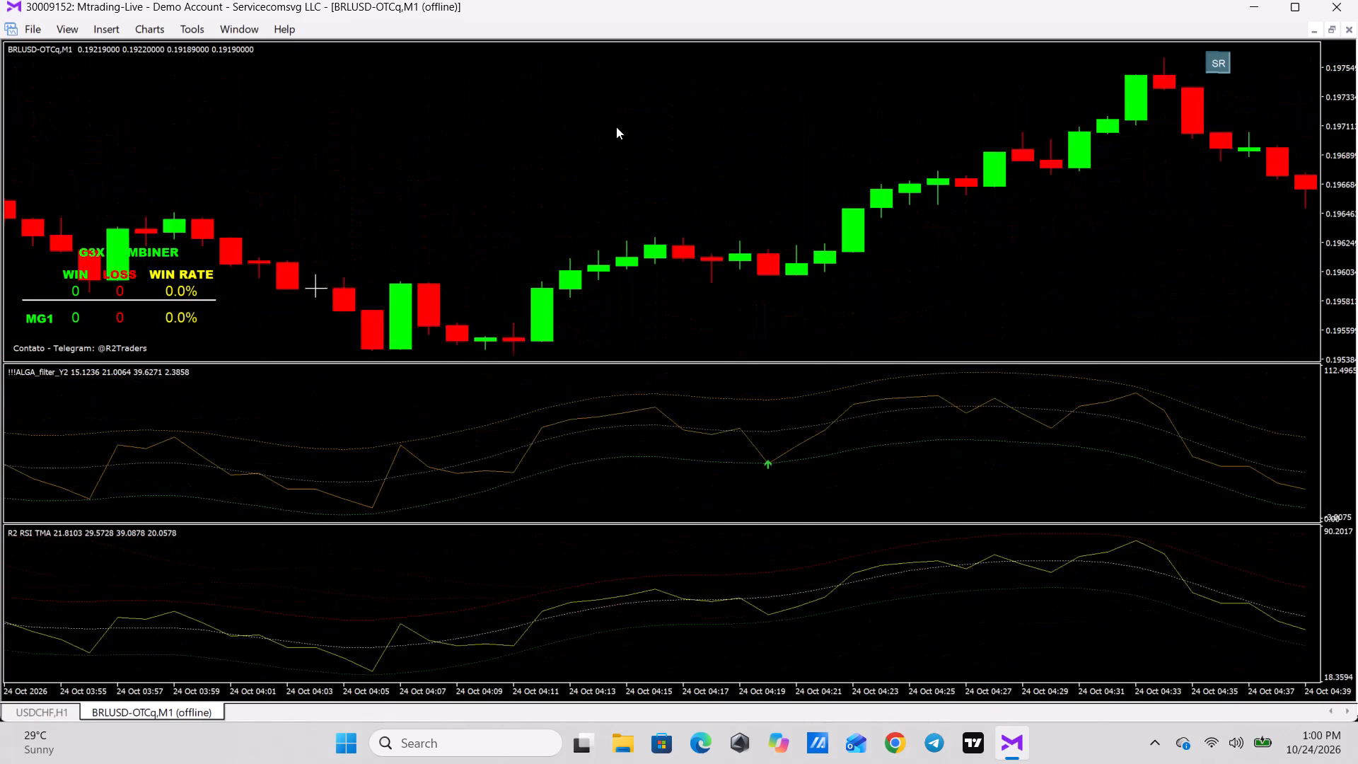
{"action": "key", "text": "Right"}
{"action": "key", "text": "Right"}
{"action": "key", "text": "Right"}
{"action": "key", "text": "Right"}
{"action": "key", "text": "Right"}
{"action": "key", "text": "Right"}
{"action": "key", "text": "Right"}
{"action": "key", "text": "Right"}
{"action": "key", "text": "Right"}
{"action": "key", "text": "Right"}
{"action": "key", "text": "Right"}
{"action": "key", "text": "Right"}
{"action": "key", "text": "Right"}
Go back through the history to re-examine the signals between about 02:31 and 03:15 on 24 Oct.
{"action": "key", "text": "Left"}
{"action": "key", "text": "Left"}
{"action": "key", "text": "Left"}
{"action": "key", "text": "Left"}
{"action": "key", "text": "Left"}
{"action": "key", "text": "Left"}
{"action": "key", "text": "Left"}
{"action": "key", "text": "Left"}
{"action": "key", "text": "Left"}
{"action": "key", "text": "Left"}
{"action": "key", "text": "Left"}
{"action": "key", "text": "Left"}
{"action": "key", "text": "Left"}
{"action": "key", "text": "Left"}
{"action": "key", "text": "Left"}
{"action": "key", "text": "Left"}
{"action": "key", "text": "Left"}
{"action": "key", "text": "Left"}
{"action": "key", "text": "Left"}
{"action": "key", "text": "Left"}
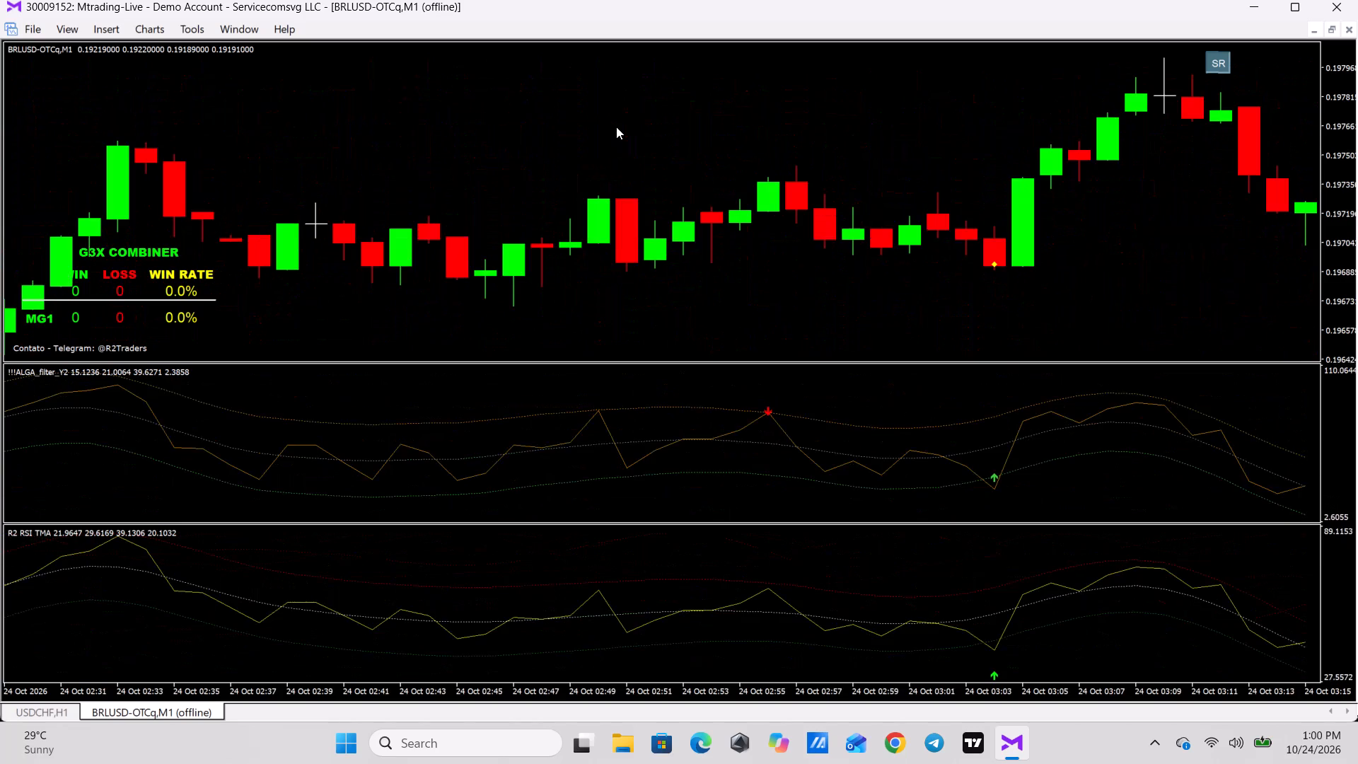
Survey the signals from about 02:37 to 05:33 at a smaller chart scale, and return to enlarged candles around 03:03.
{"action": "type", "text": "--"}
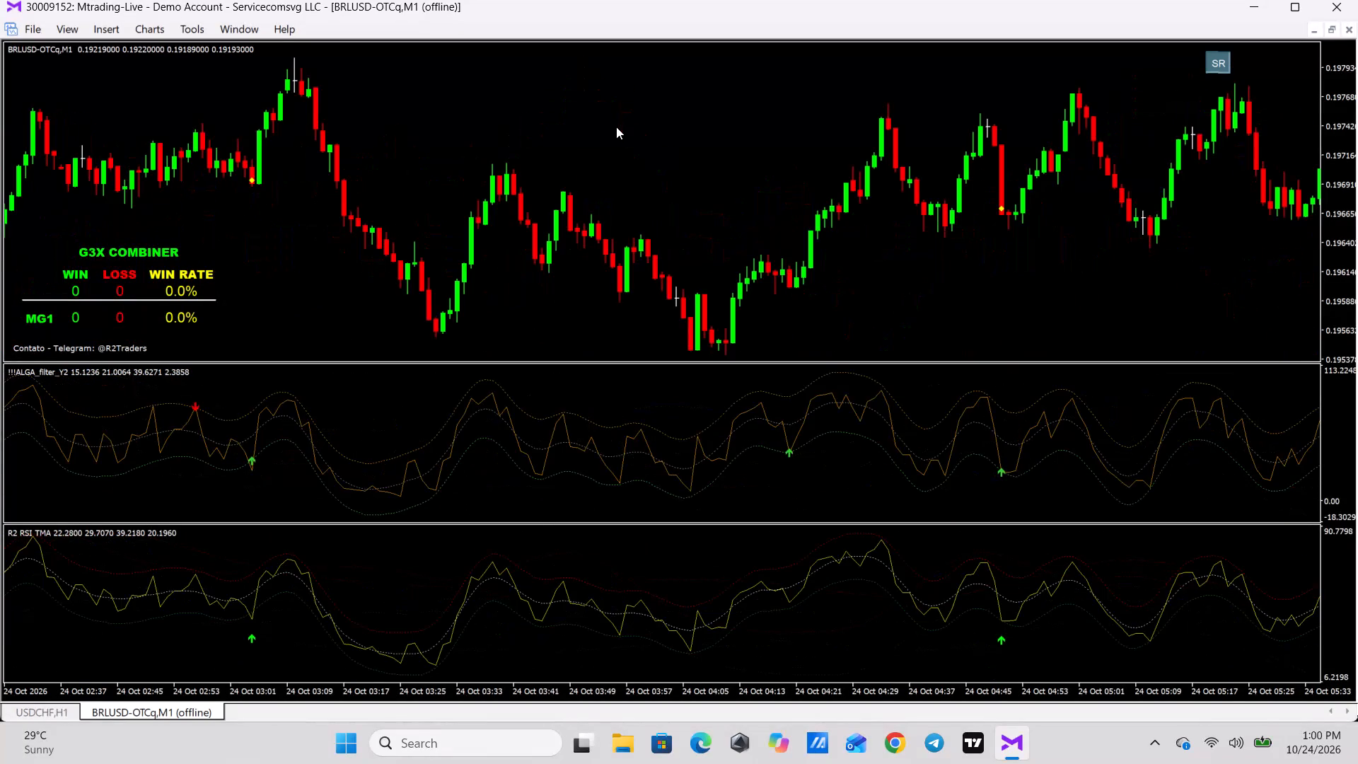
{"action": "key", "text": "Right"}
{"action": "key", "text": "Right"}
{"action": "type", "text": "+++++"}
{"action": "key", "text": "Right"}
{"action": "key", "text": "Right"}
{"action": "key", "text": "Right"}
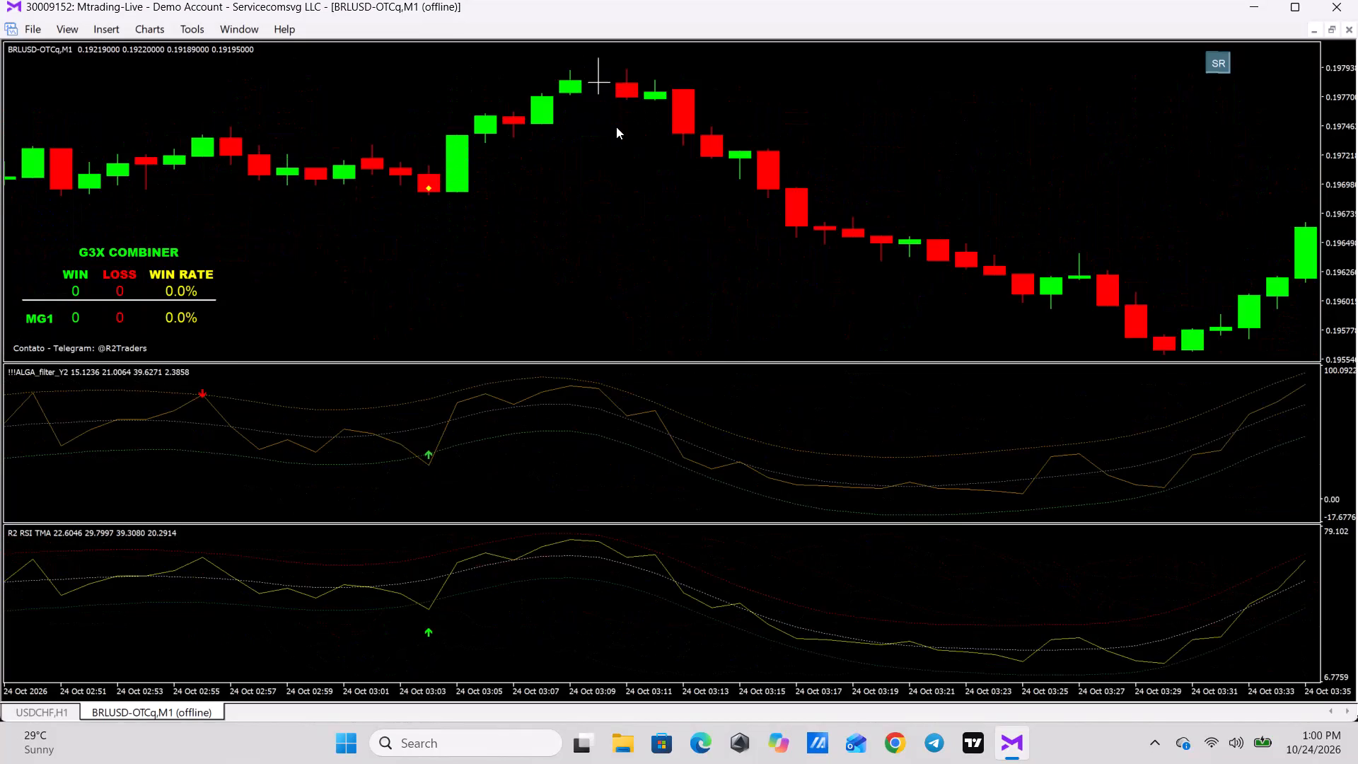
Re-examine the candles and indicator arrows at enlarged scale from about 03:35 to 04:35 on 24 Oct.
{"action": "key", "text": "Right"}
{"action": "key", "text": "Right"}
{"action": "key", "text": "Right"}
{"action": "key", "text": "Right"}
{"action": "key", "text": "Right"}
{"action": "key", "text": "Right"}
{"action": "key", "text": "Right"}
{"action": "key", "text": "Right"}
{"action": "key", "text": "Right"}
{"action": "key", "text": "Right"}
{"action": "key", "text": "Right"}
{"action": "key", "text": "Right"}
{"action": "key", "text": "Right"}
{"action": "key", "text": "Right"}
{"action": "key", "text": "Right"}
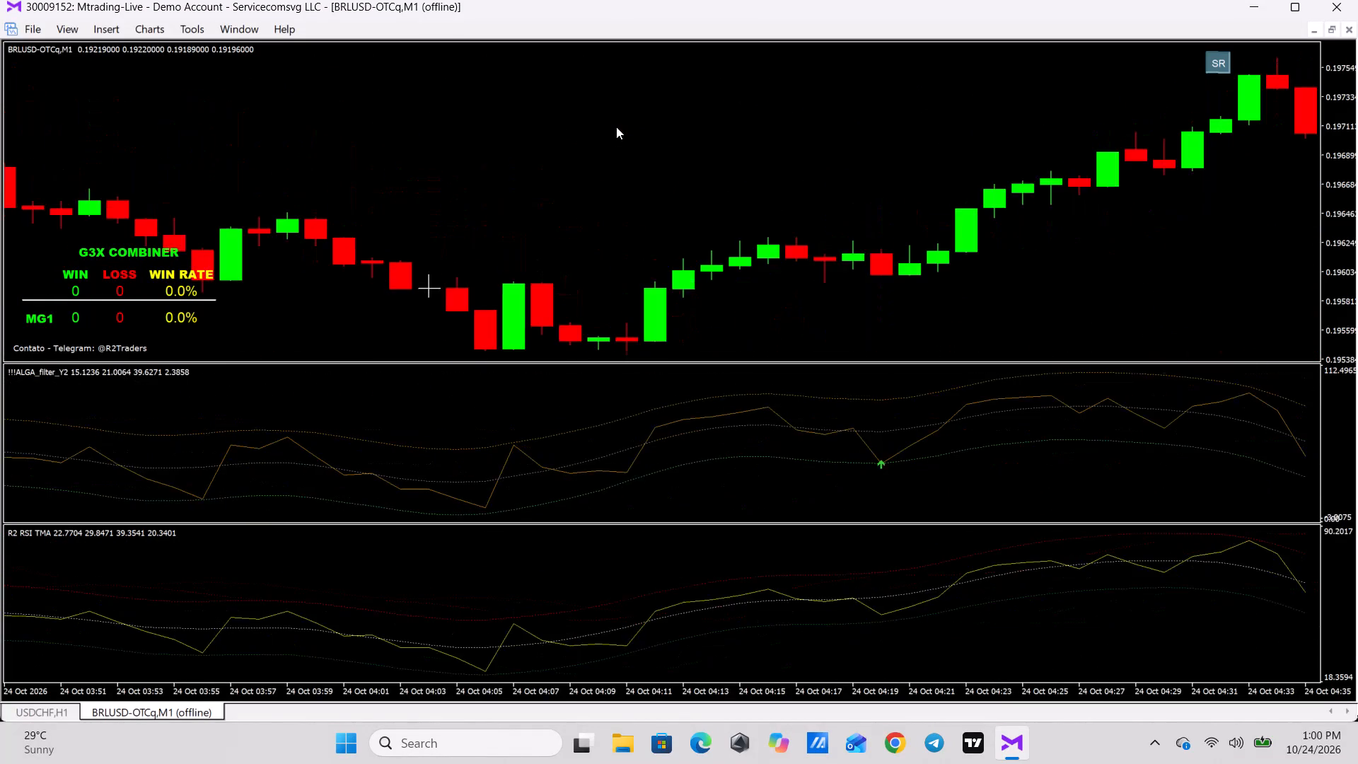
Examine the 04:49 signal on 24 Oct and the candles that follow it up to about 05:23.
{"action": "key", "text": "Right"}
{"action": "key", "text": "Right"}
{"action": "key", "text": "Right"}
{"action": "key", "text": "Right"}
{"action": "key", "text": "Right"}
{"action": "key", "text": "Right"}
{"action": "key", "text": "Right"}
{"action": "key", "text": "Right"}
{"action": "key", "text": "Right"}
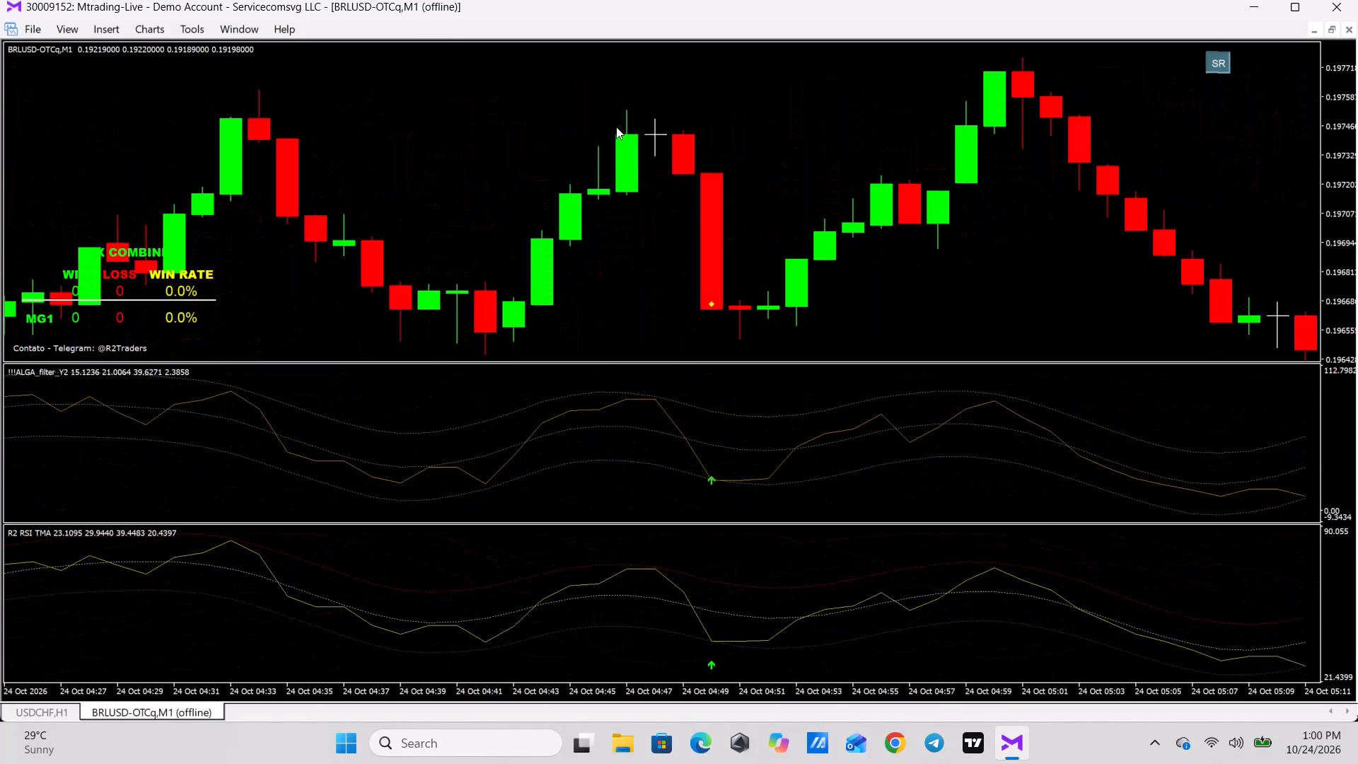
{"action": "key", "text": "Right"}
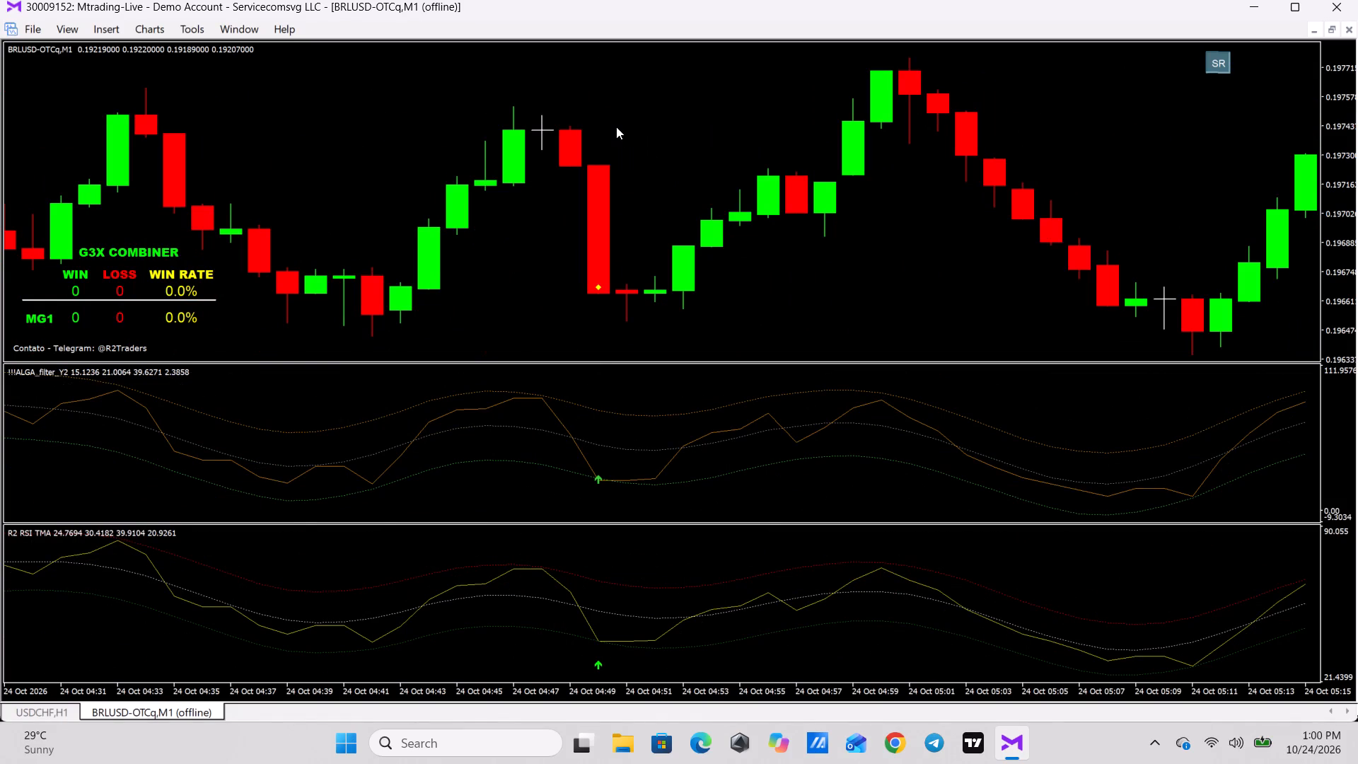
{"action": "key", "text": "Right"}
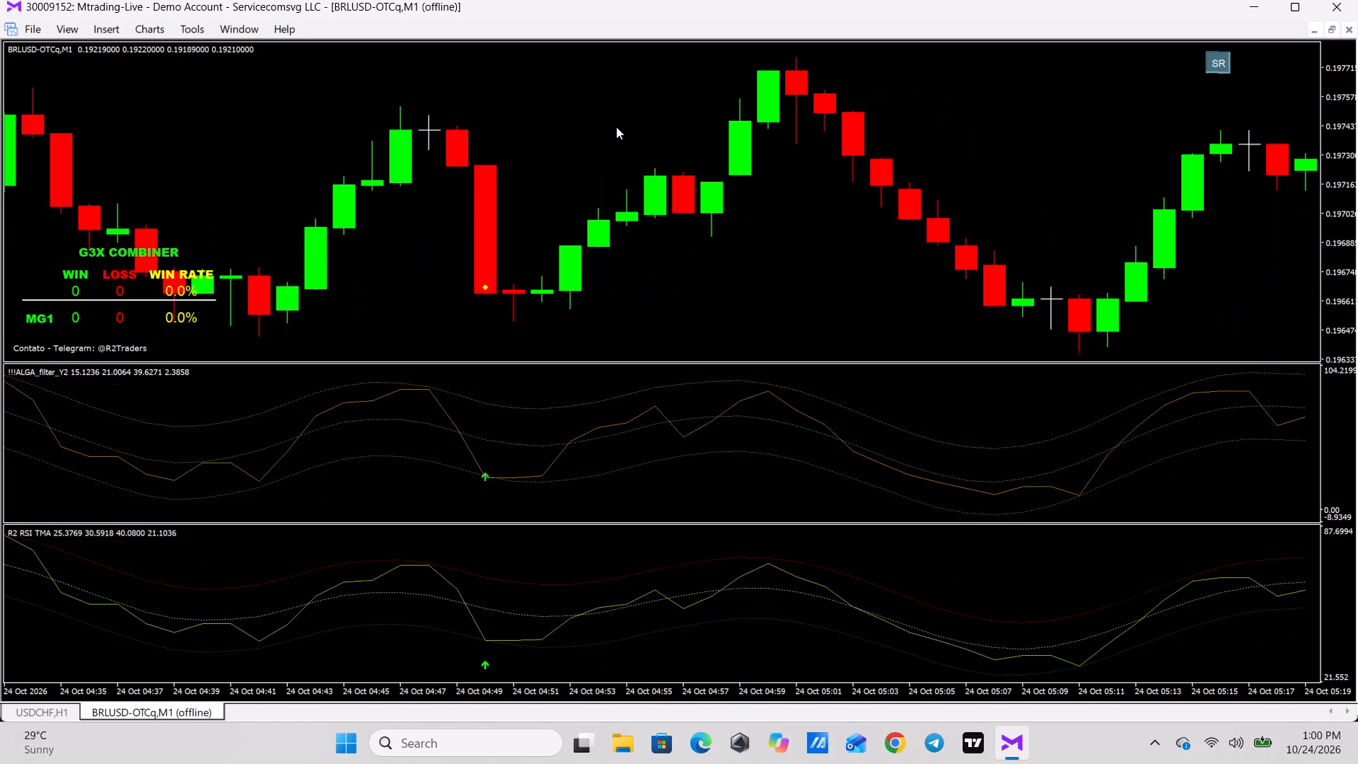
{"action": "key", "text": "Right"}
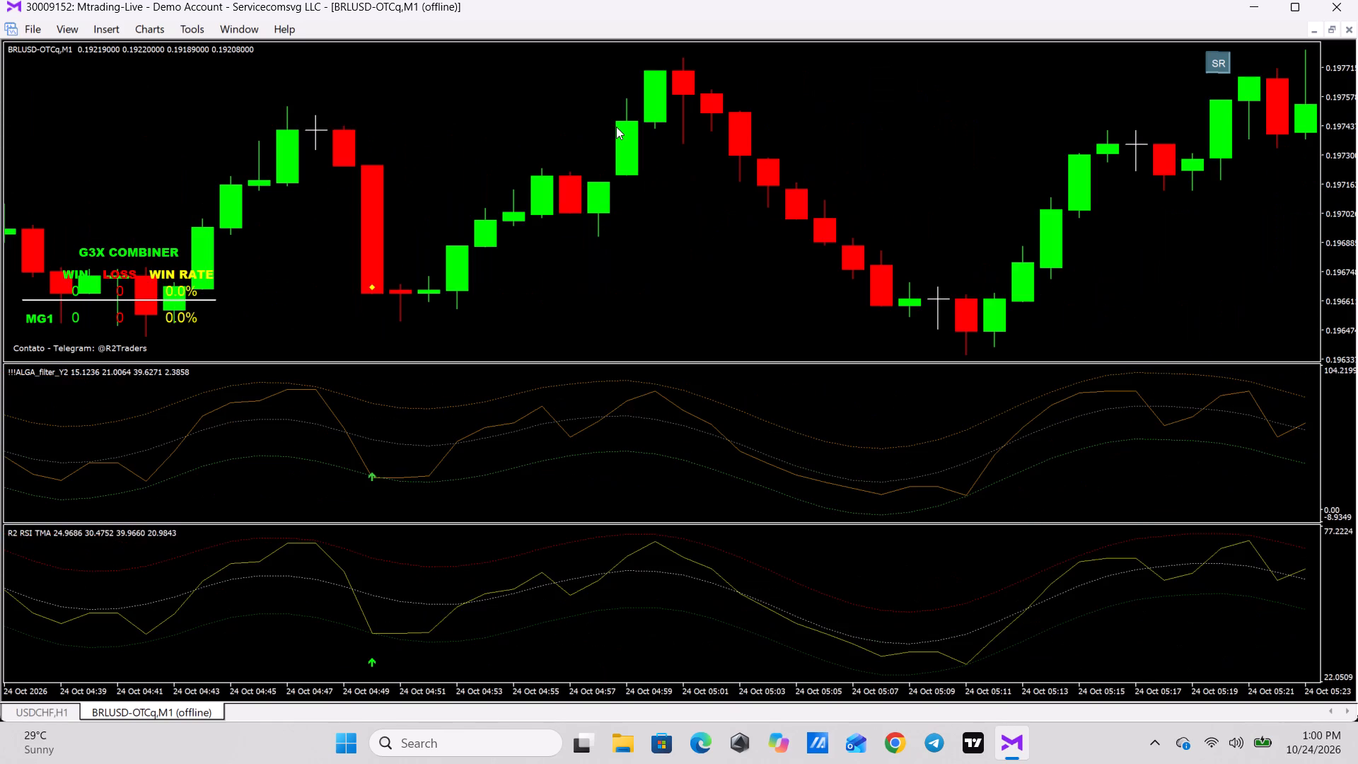
Examine the candles and signals from about 05:23 to 07:11 on 24 Oct.
{"action": "key", "text": "Right"}
{"action": "key", "text": "Right"}
{"action": "key", "text": "Right"}
{"action": "key", "text": "Right"}
{"action": "key", "text": "Right"}
{"action": "key", "text": "Right"}
{"action": "key", "text": "Right"}
{"action": "key", "text": "Right"}
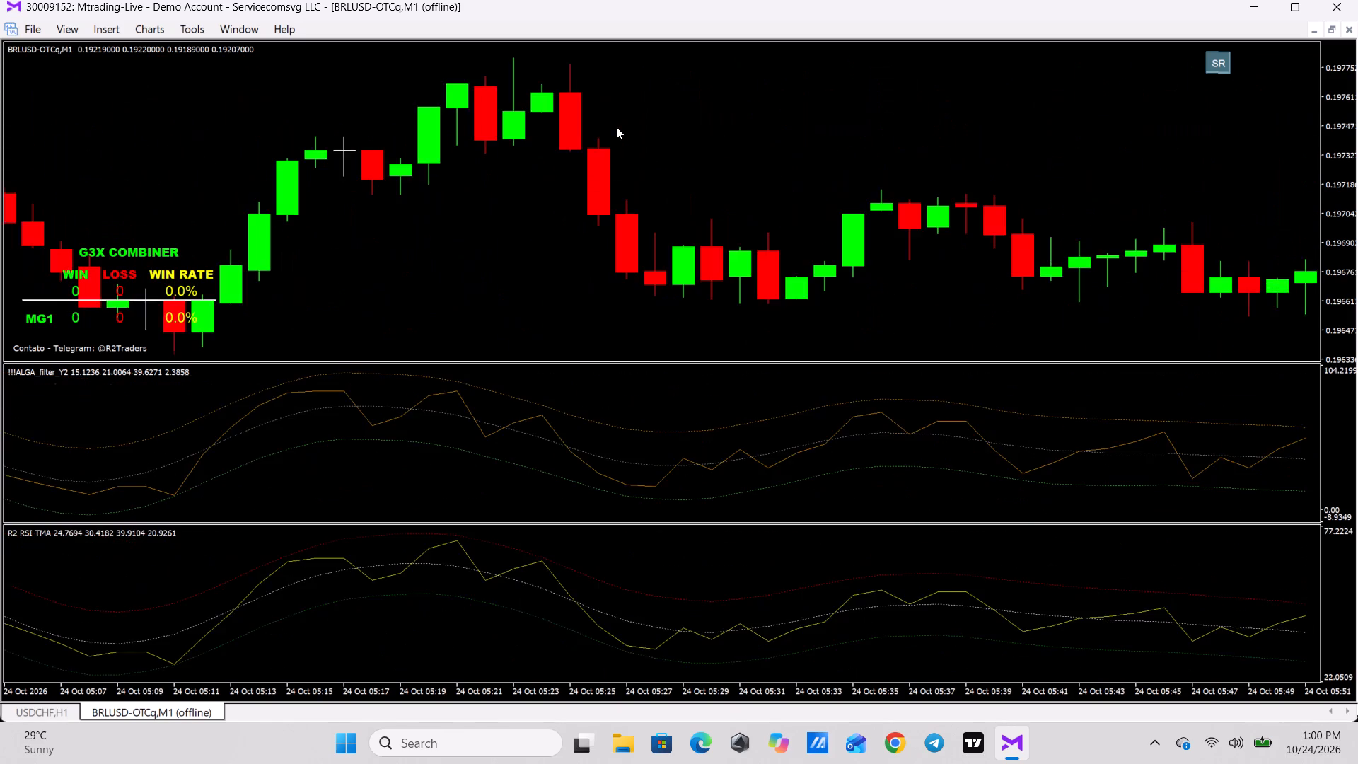
{"action": "key", "text": "Right"}
{"action": "key", "text": "Right"}
{"action": "key", "text": "Right"}
{"action": "key", "text": "Right"}
{"action": "key", "text": "Right"}
{"action": "key", "text": "Right"}
{"action": "key", "text": "Right"}
{"action": "key", "text": "Right"}
{"action": "key", "text": "Right"}
{"action": "key", "text": "Right"}
{"action": "key", "text": "Right"}
{"action": "key", "text": "Right"}
{"action": "key", "text": "Right"}
{"action": "key", "text": "Right"}
{"action": "key", "text": "Right"}
{"action": "key", "text": "Right"}
{"action": "key", "text": "Right"}
{"action": "key", "text": "Right"}
{"action": "key", "text": "Right"}
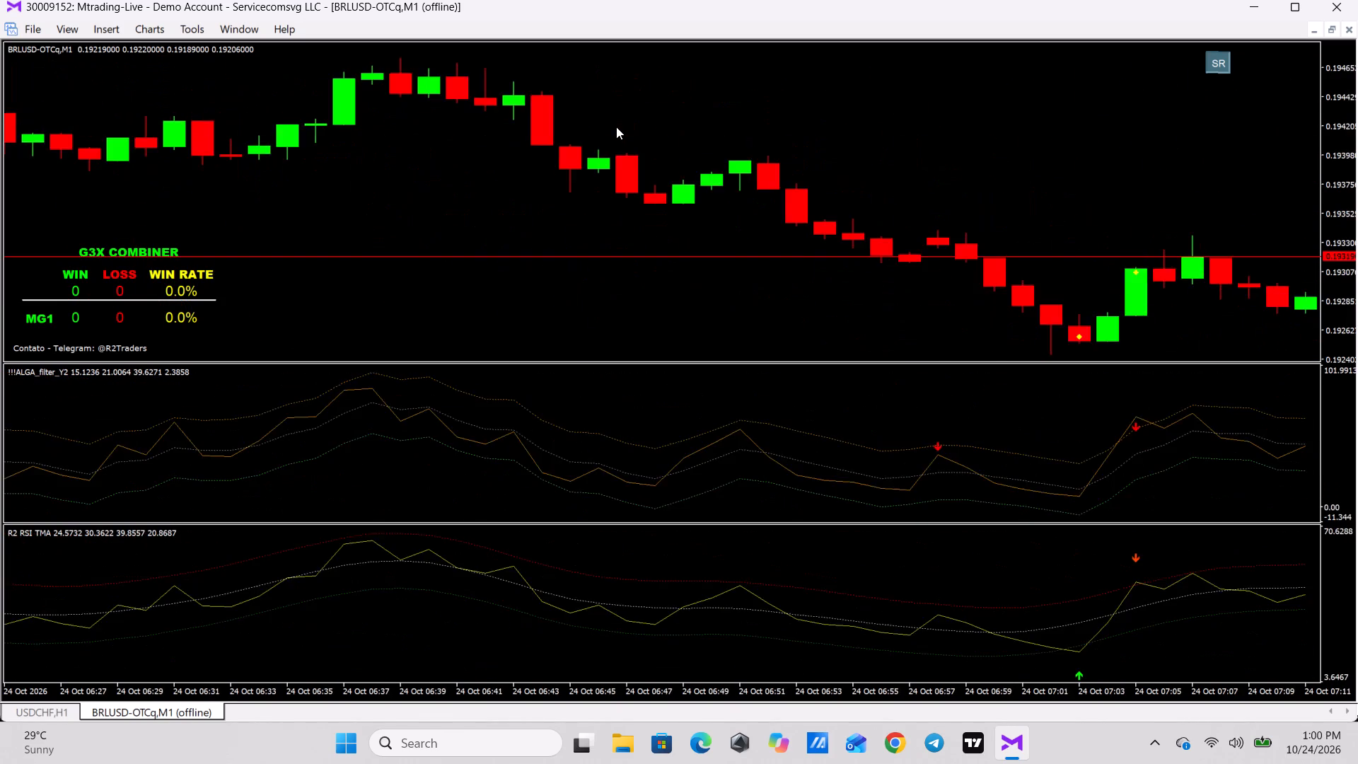
Examine the candles and signals from about 07:11 on 24 Oct through to the newest candle at 07:31.
{"action": "key", "text": "Right"}
{"action": "key", "text": "Right"}
{"action": "key", "text": "Right"}
{"action": "key", "text": "Right"}
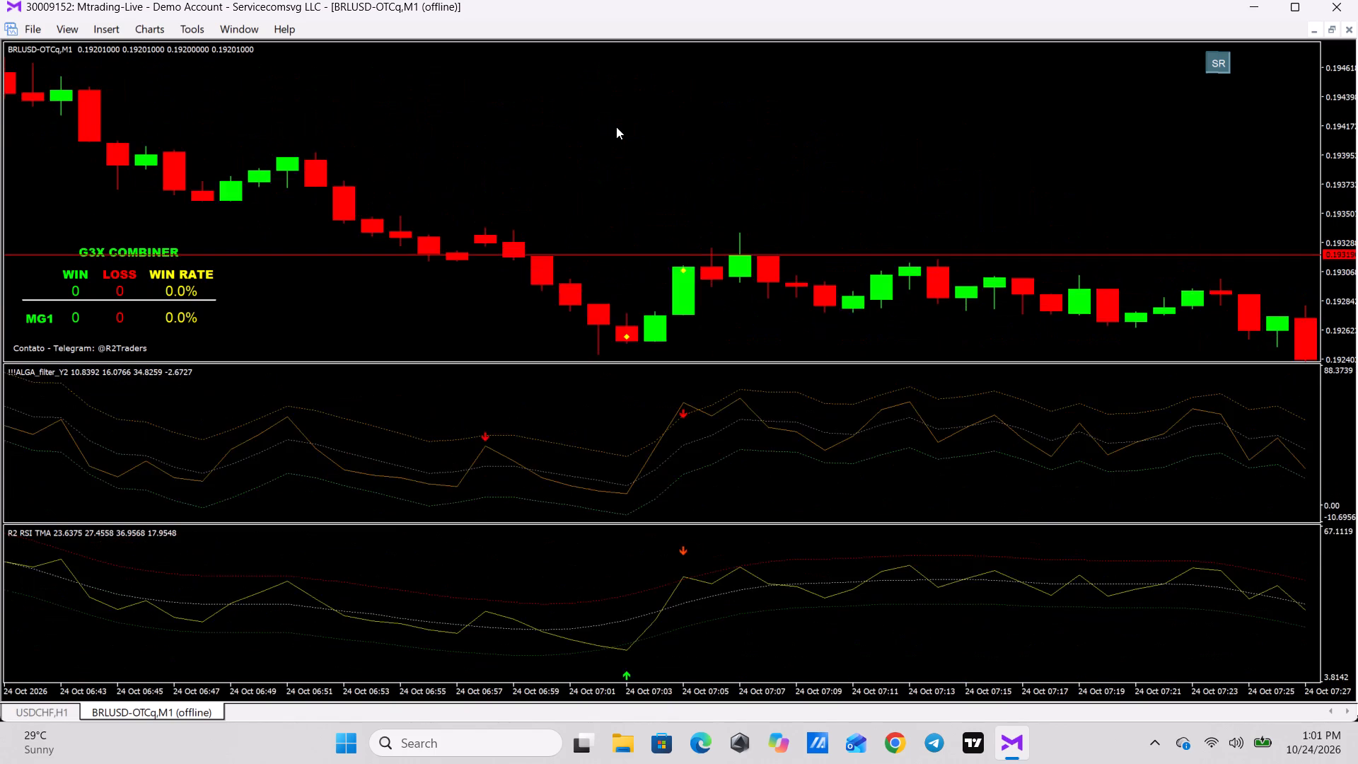
{"action": "key", "text": "Right"}
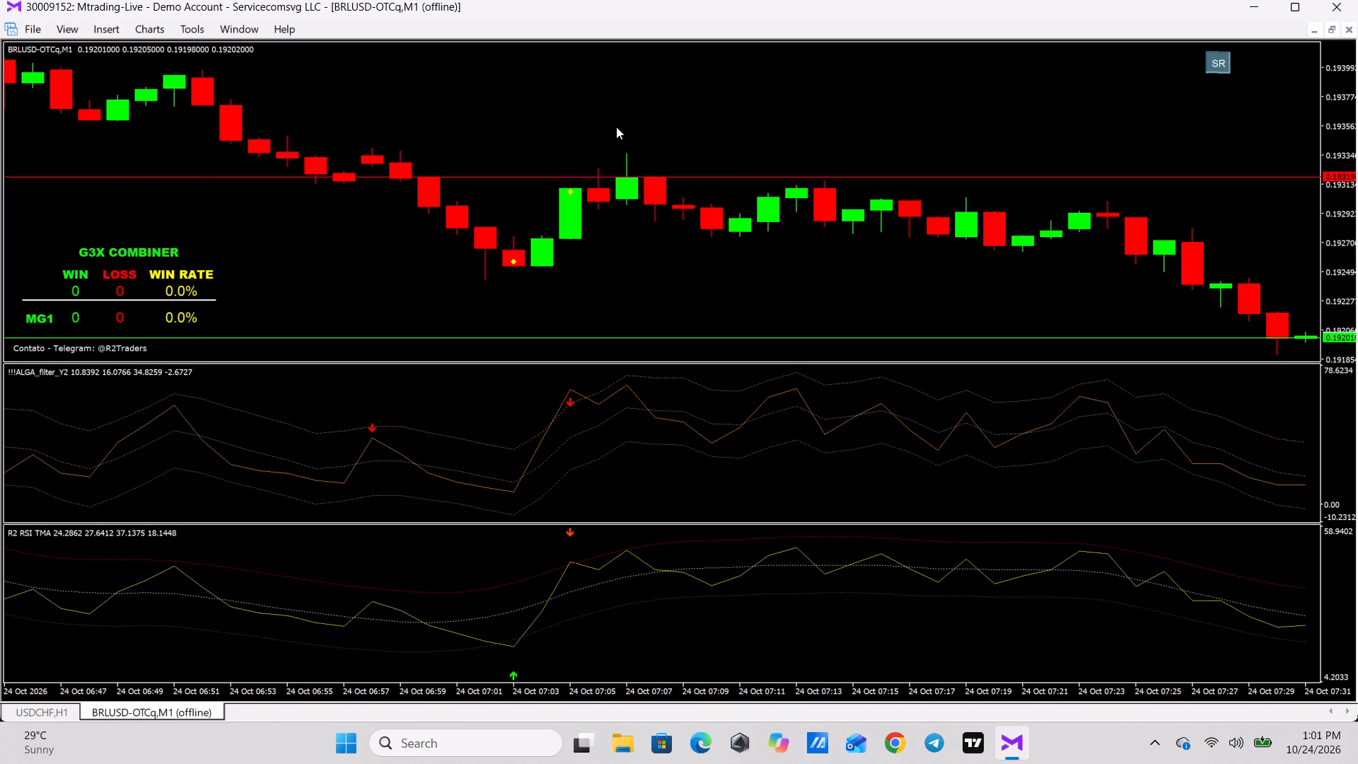
{"action": "key", "text": "Right"}
{"action": "key", "text": "Right"}
{"action": "key", "text": "Right"}
{"action": "key", "text": "Right"}
{"action": "key", "text": "Right"}
{"action": "key", "text": "Right"}
{"action": "key", "text": "Right"}
{"action": "key", "text": "Right"}
{"action": "key", "text": "Right"}
{"action": "key", "text": "Right"}
{"action": "key", "text": "Right"}
{"action": "key", "text": "Right"}
{"action": "key", "text": "Right"}
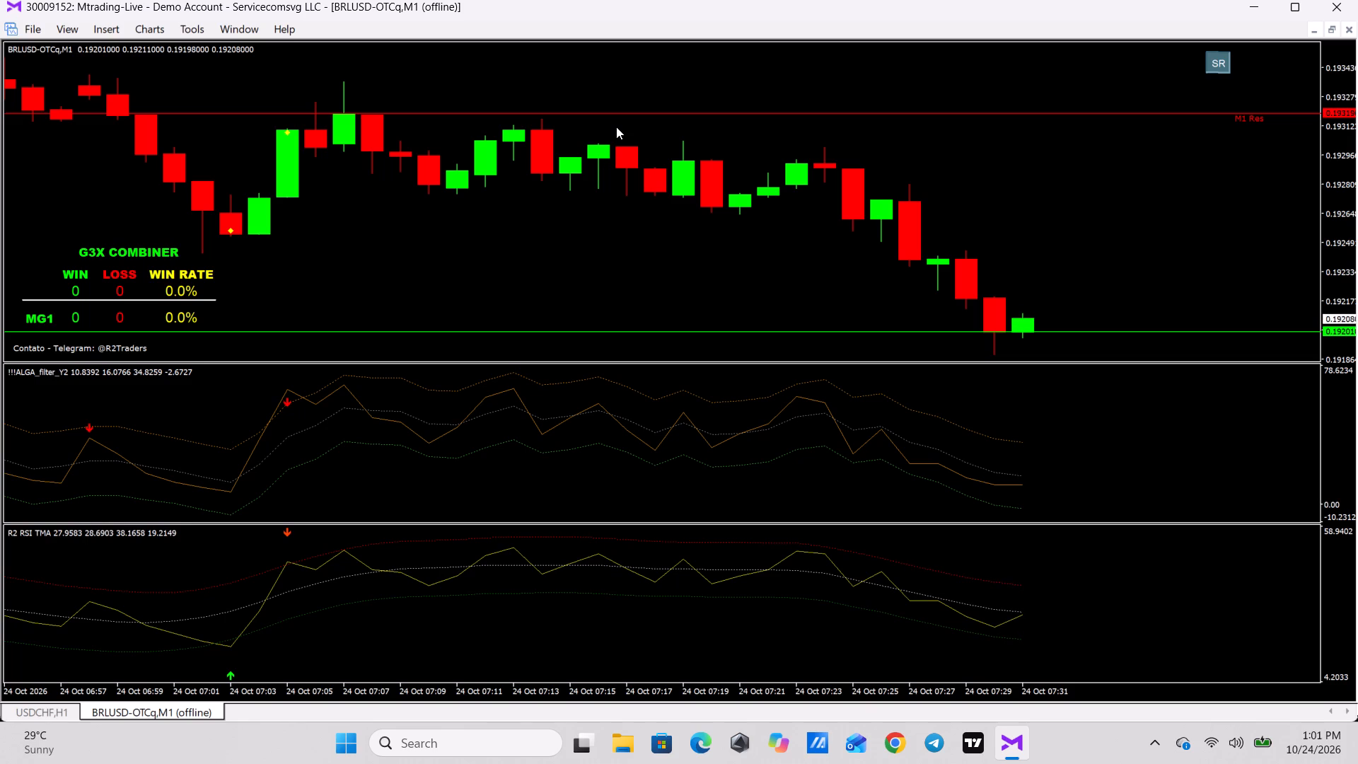
{"action": "type", "text": "++"}
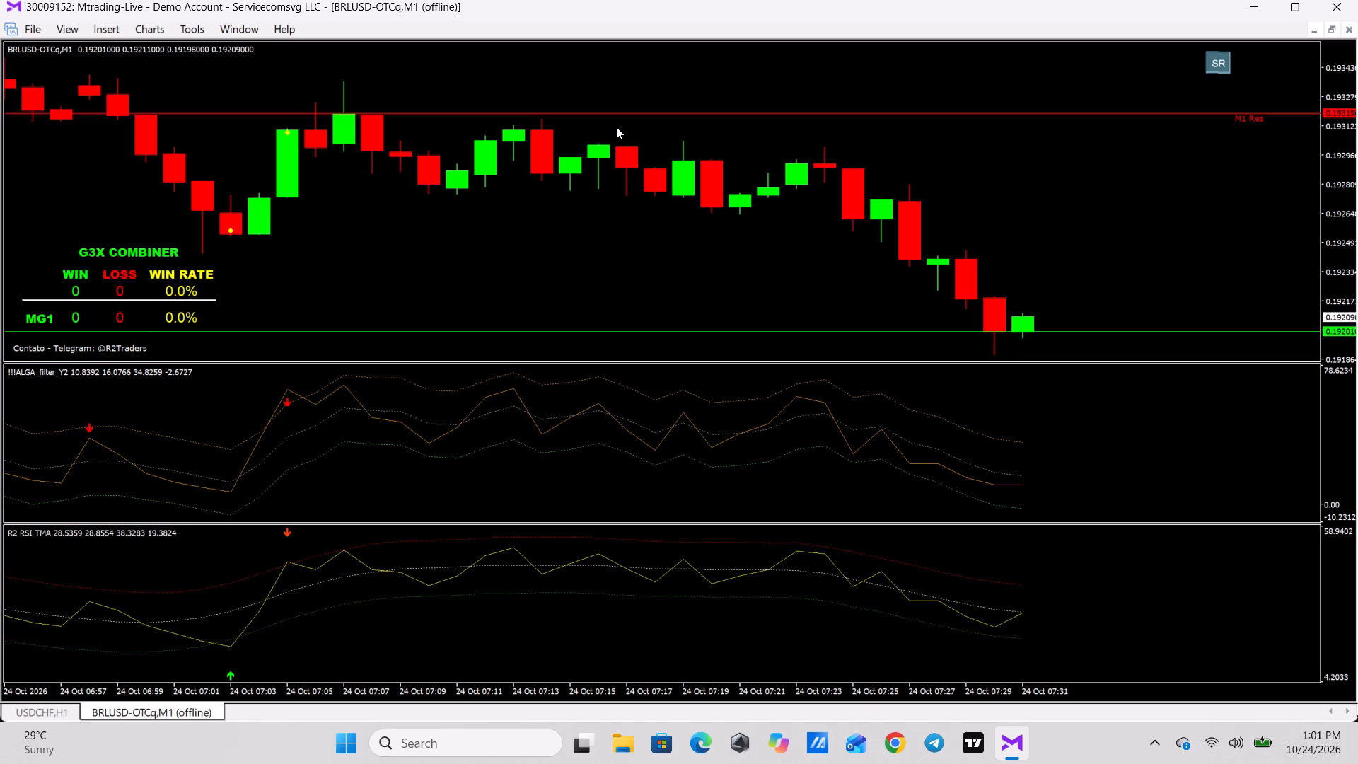
Turn on automatic scrolling of the chart to its end on incoming ticks, and return to the full-screen view.
{"action": "key", "text": "F11"}
{"action": "left_click", "coordinate": [619, 53]}
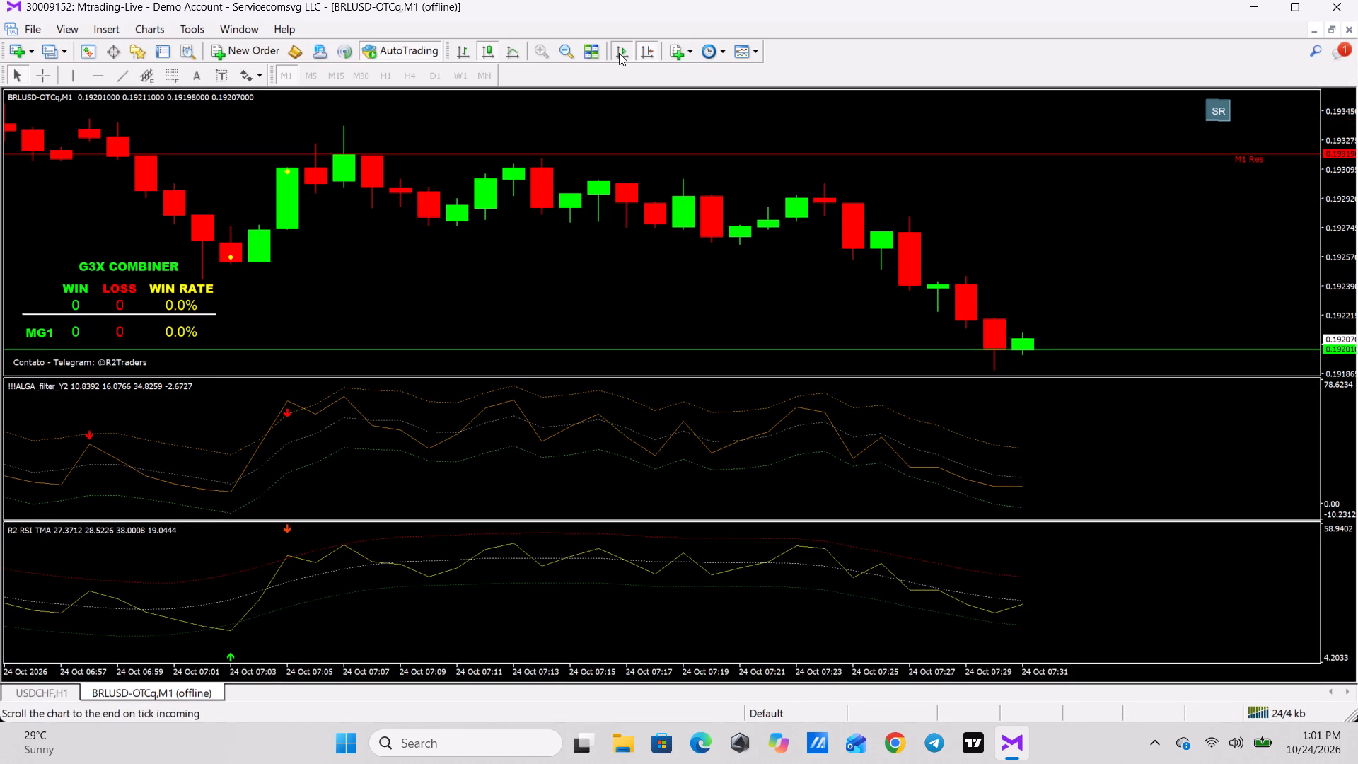
{"action": "left_click", "coordinate": [631, 285]}
{"action": "key", "text": "plus"}
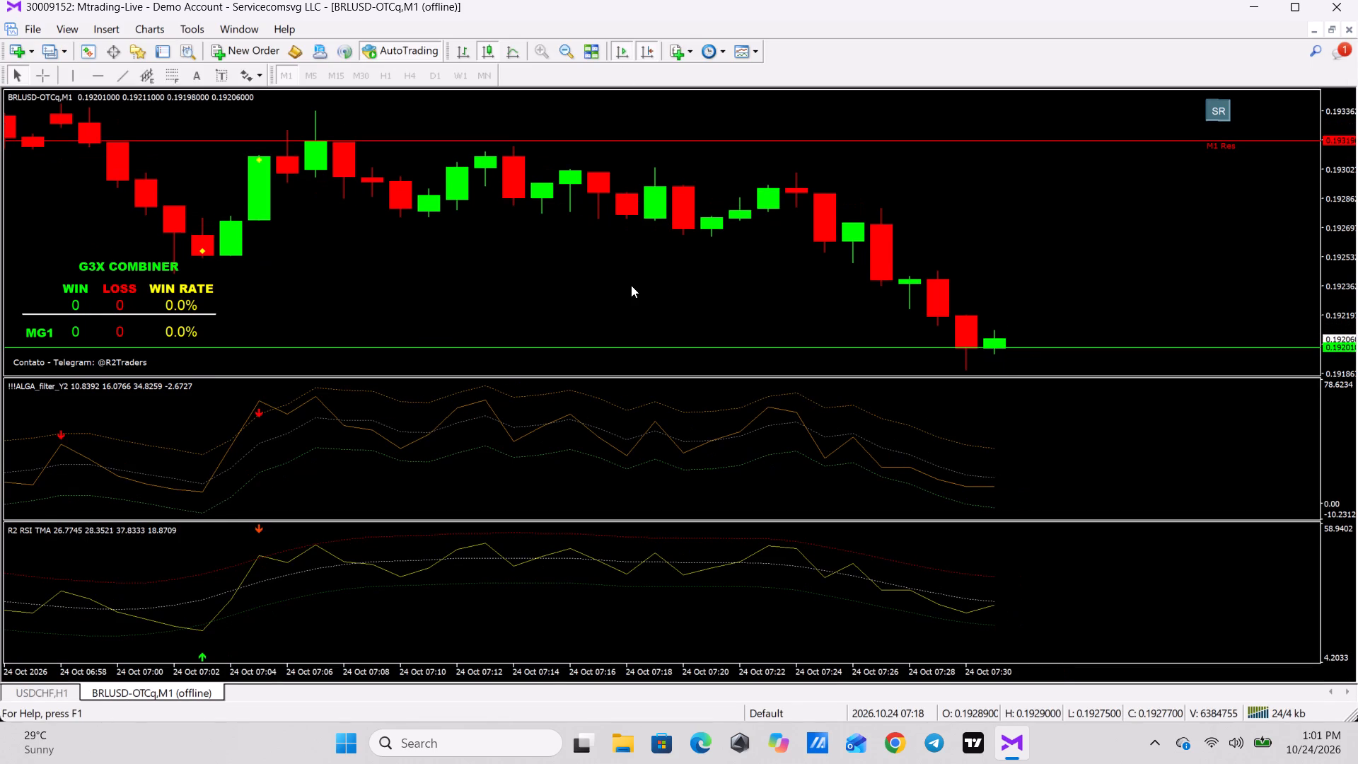
{"action": "key", "text": "F11"}
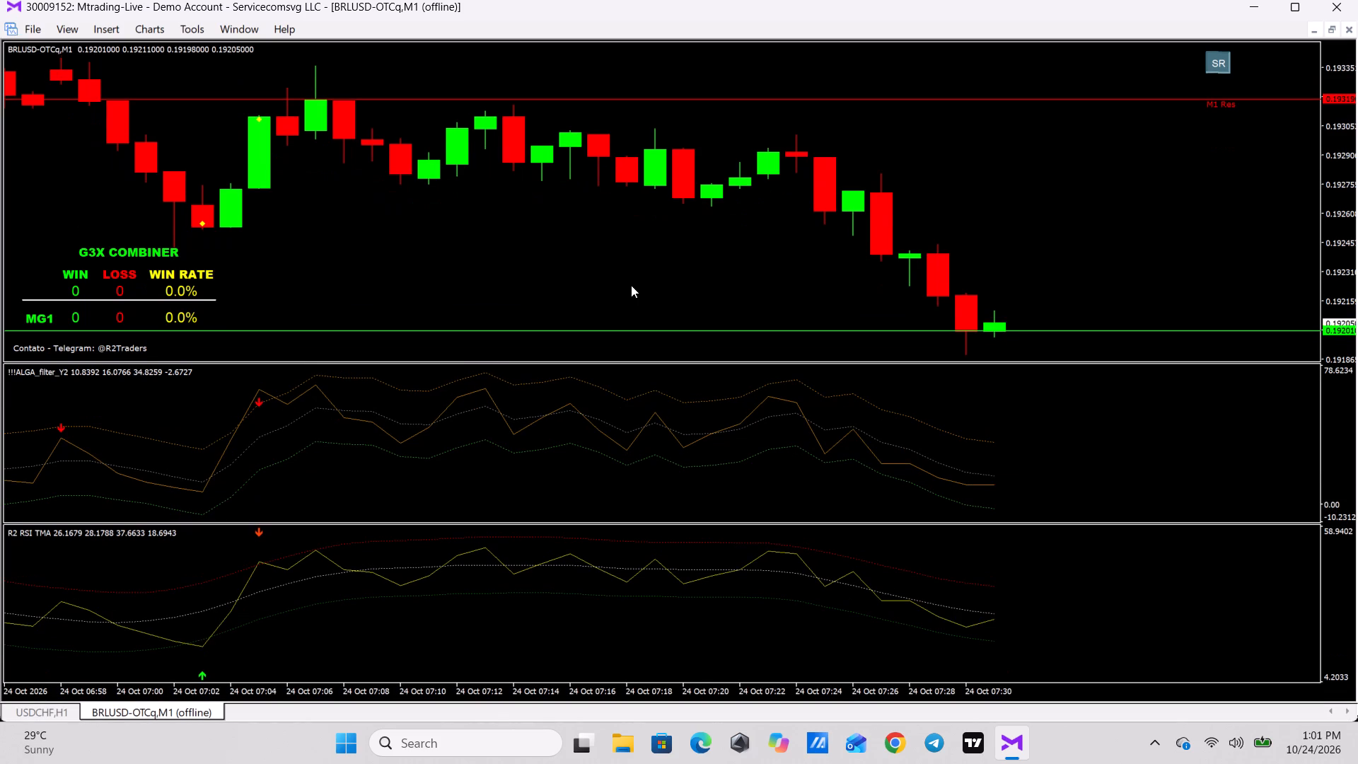
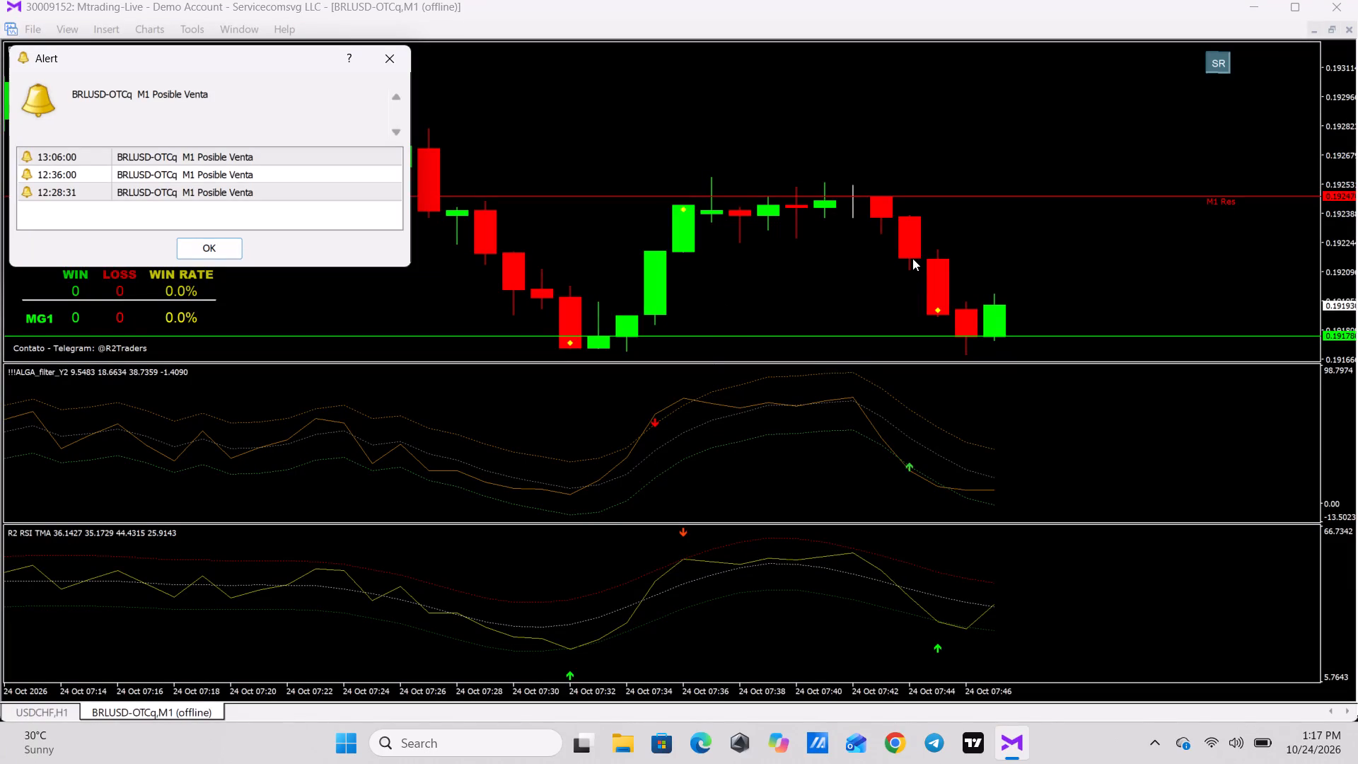
Dismiss the BRLUSD-OTCq M1 Posible Venta alert window covering the chart.
{"action": "left_click", "coordinate": [914, 289]}
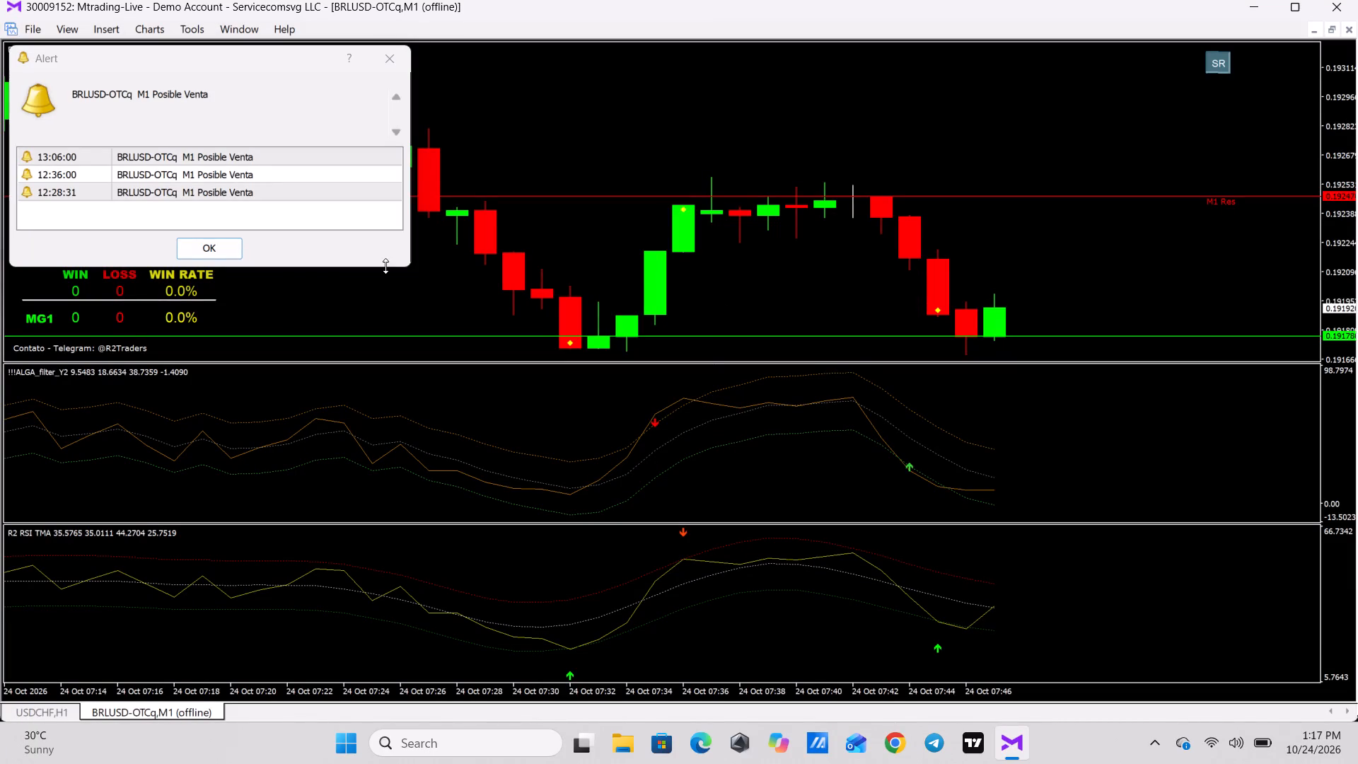
{"action": "left_click", "coordinate": [231, 245]}
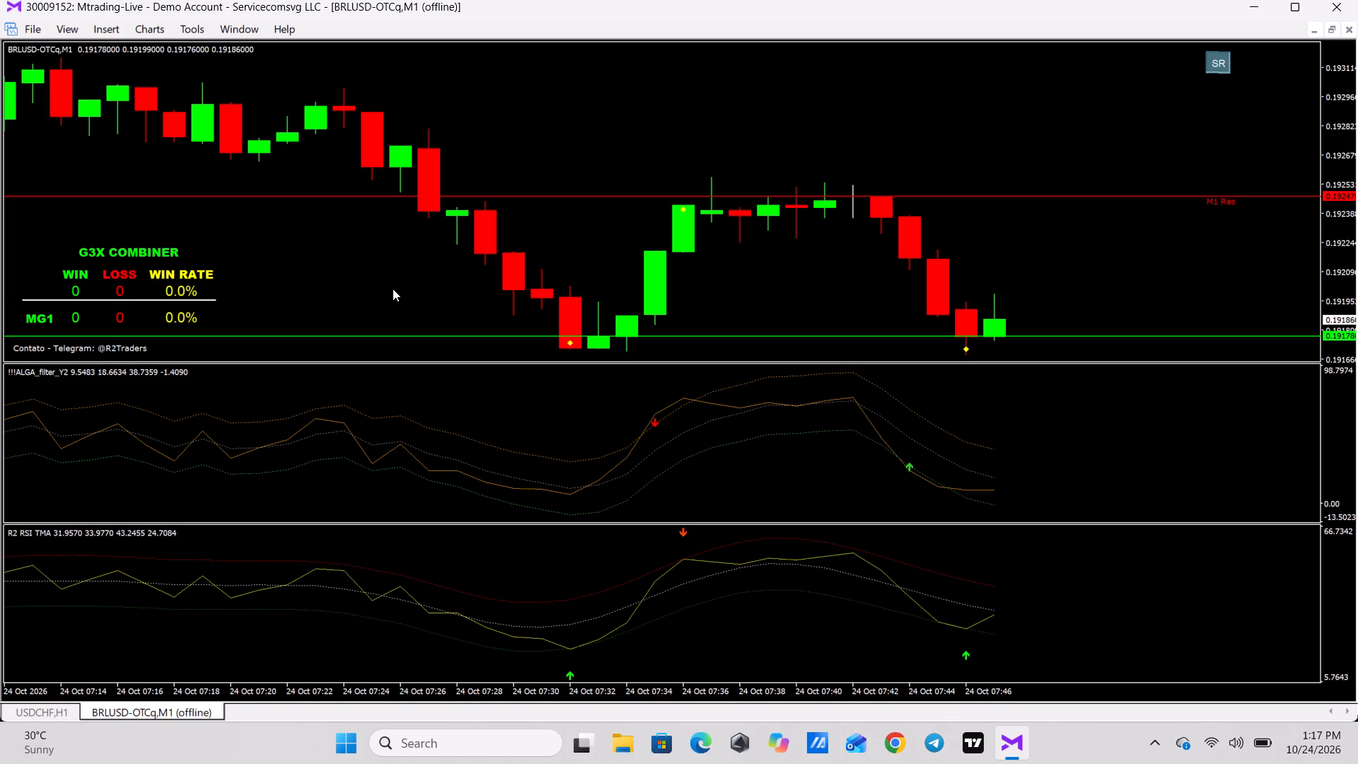
Examine a wider stretch of the BRLUSD-OTCq chart, with candles and signals from about 06:36 to 07:46 on 24 Oct.
{"action": "left_click", "coordinate": [378, 278]}
{"action": "key", "text": "minus"}
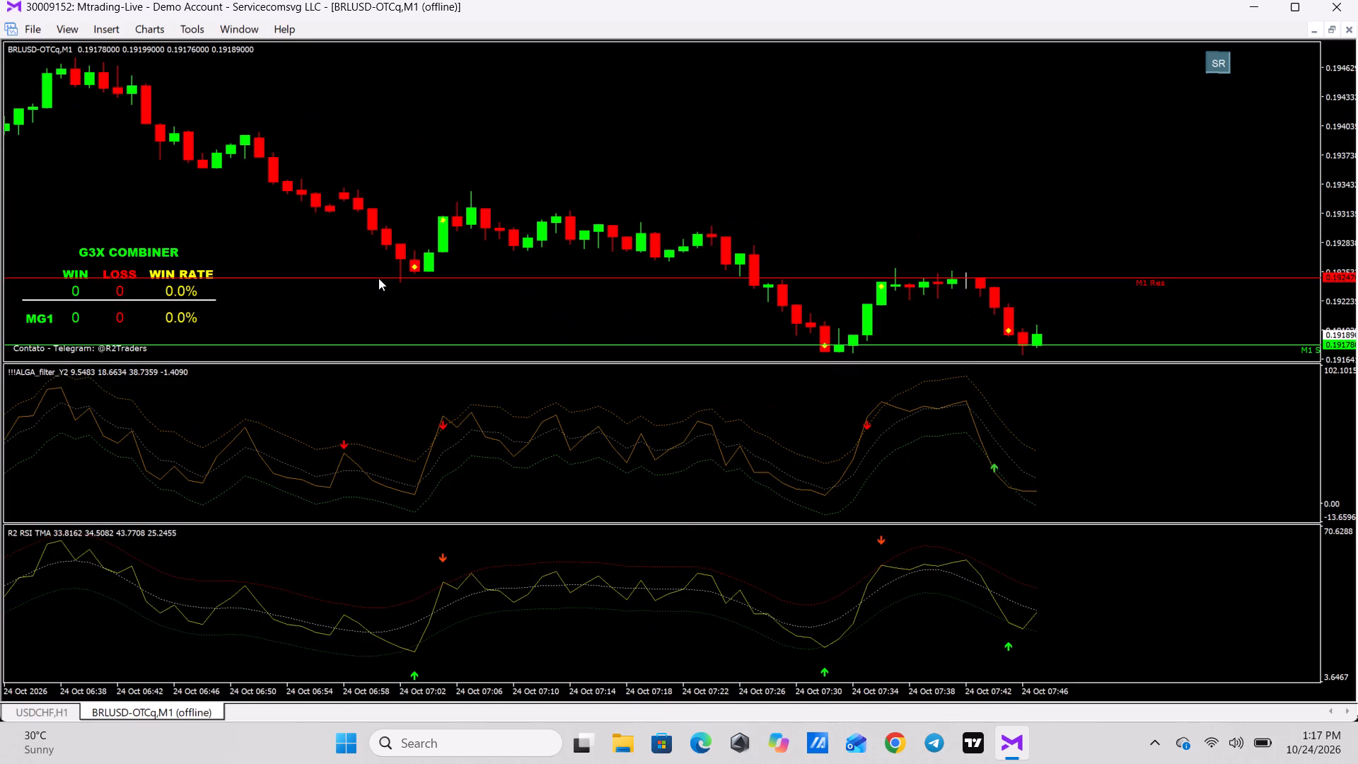
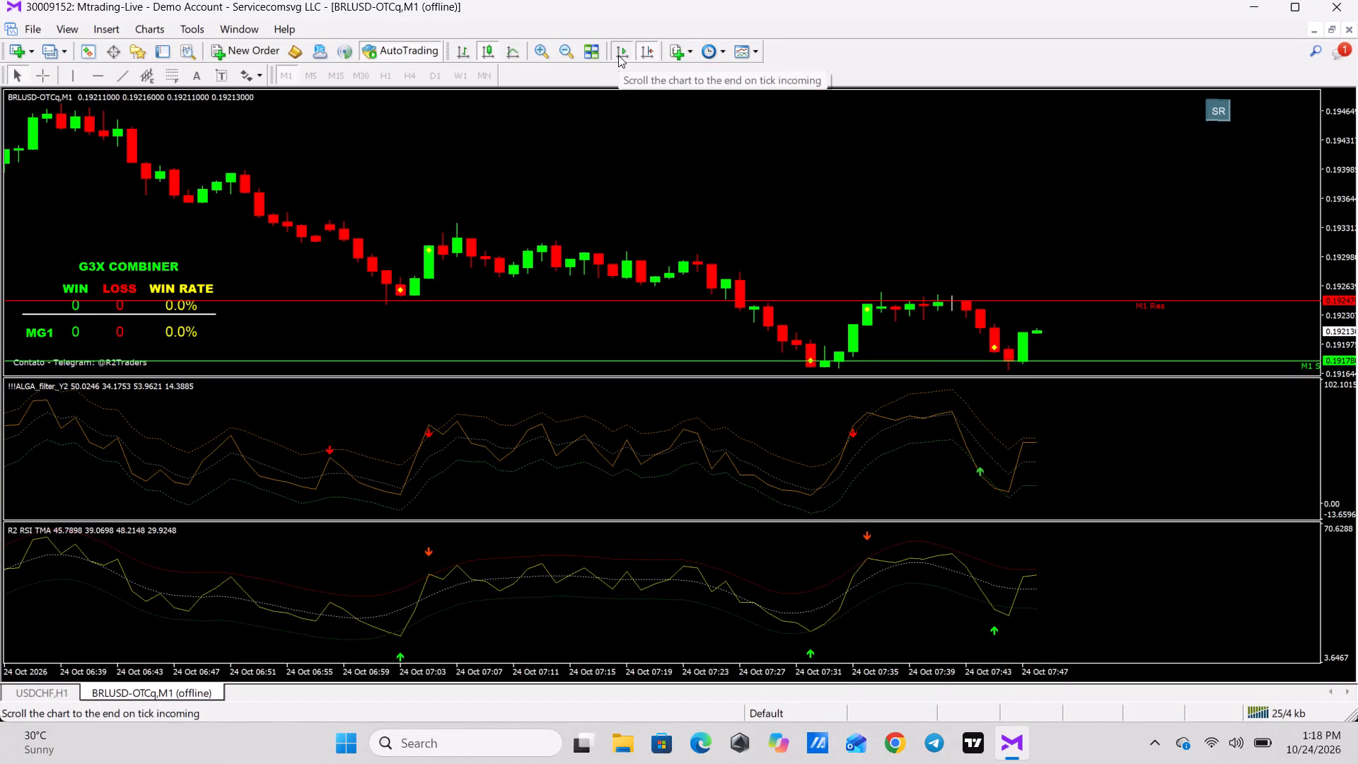
Examine the BRLUSD-OTCq candles and signals from about 07:13 to 07:47 on 24 Oct at maximum zoom.
{"action": "left_click", "coordinate": [559, 167]}
{"action": "type", "text": "+++++++++"}
{"action": "key", "text": "Left"}
{"action": "key", "text": "Left"}
{"action": "key", "text": "Left"}
{"action": "key", "text": "Left"}
{"action": "key", "text": "Left"}
{"action": "key", "text": "Left"}
{"action": "key", "text": "Left"}
{"action": "key", "text": "Left"}
{"action": "key", "text": "Left"}
{"action": "key", "text": "Left"}
{"action": "key", "text": "Left"}
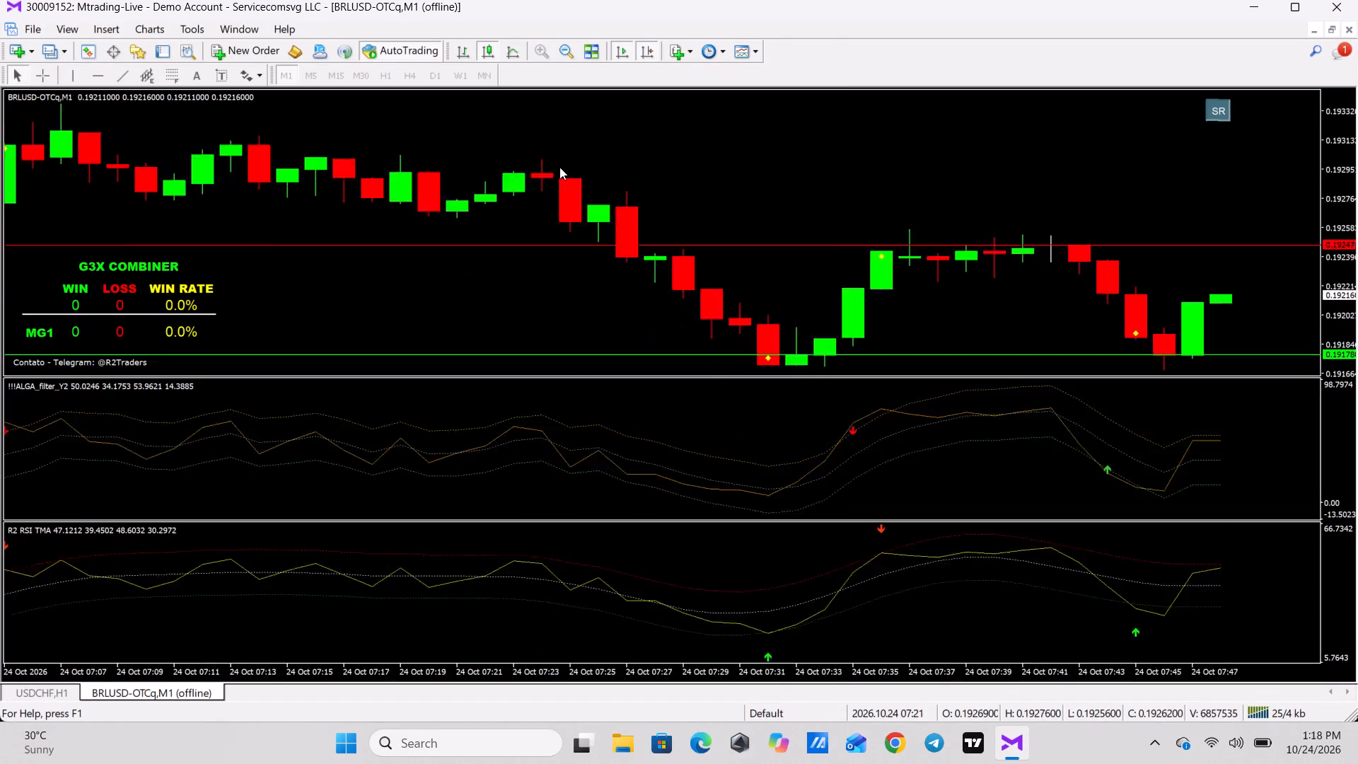
Turn off automatic scrolling to the chart end on incoming ticks for the BRLUSD-OTCq chart.
{"action": "left_click", "coordinate": [622, 48]}
Examine the earlier BRLUSD-OTCq candles and indicator arrows, going back from 07:47 to before 06:00 on 24 Oct.
{"action": "left_click", "coordinate": [619, 158]}
{"action": "key", "text": "Left"}
{"action": "key", "text": "Left"}
{"action": "key", "text": "Left"}
{"action": "key", "text": "Left"}
{"action": "key", "text": "Left"}
{"action": "key", "text": "Left"}
{"action": "key", "text": "Left"}
{"action": "key", "text": "Left"}
{"action": "key", "text": "Left"}
{"action": "key", "text": "Left"}
{"action": "key", "text": "Left"}
{"action": "key", "text": "Left"}
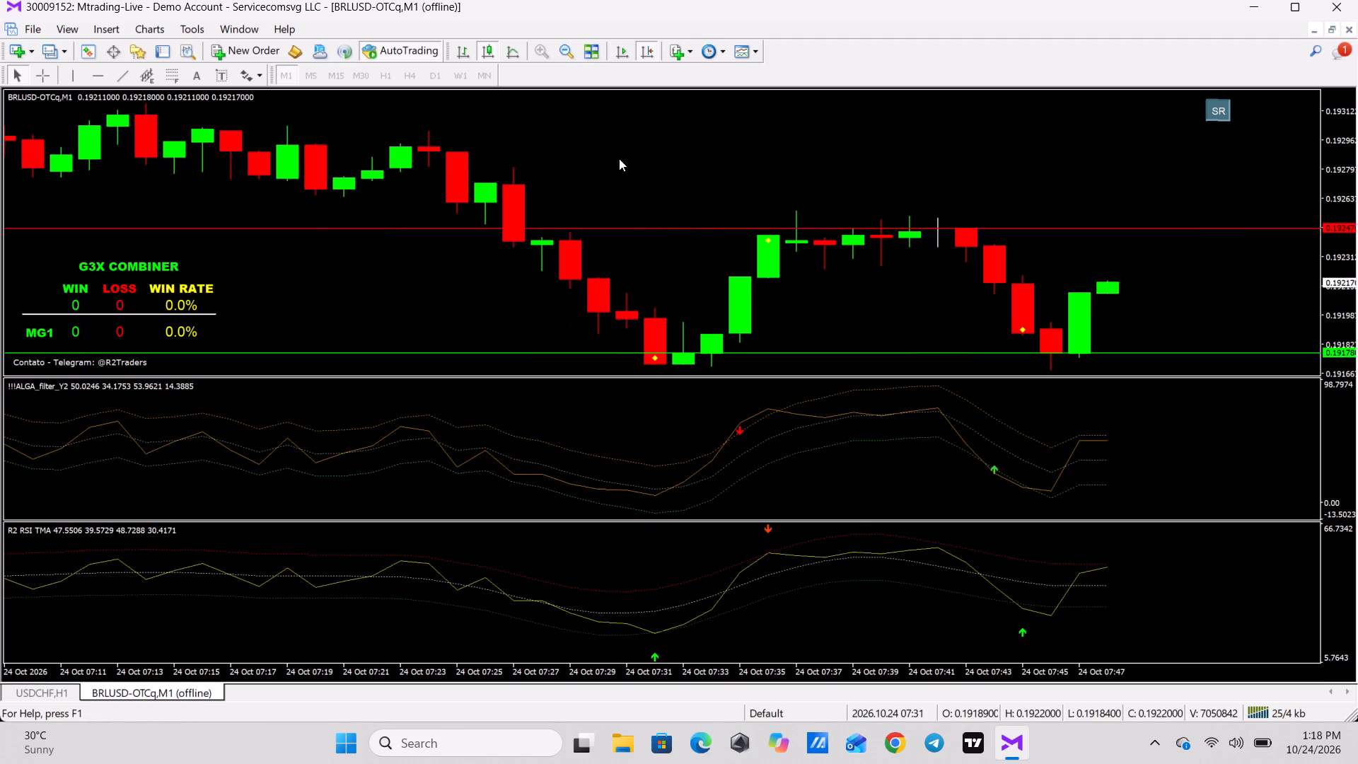
{"action": "type", "text": "+++++++++++++++++++++++++"}
{"action": "key", "text": "Left"}
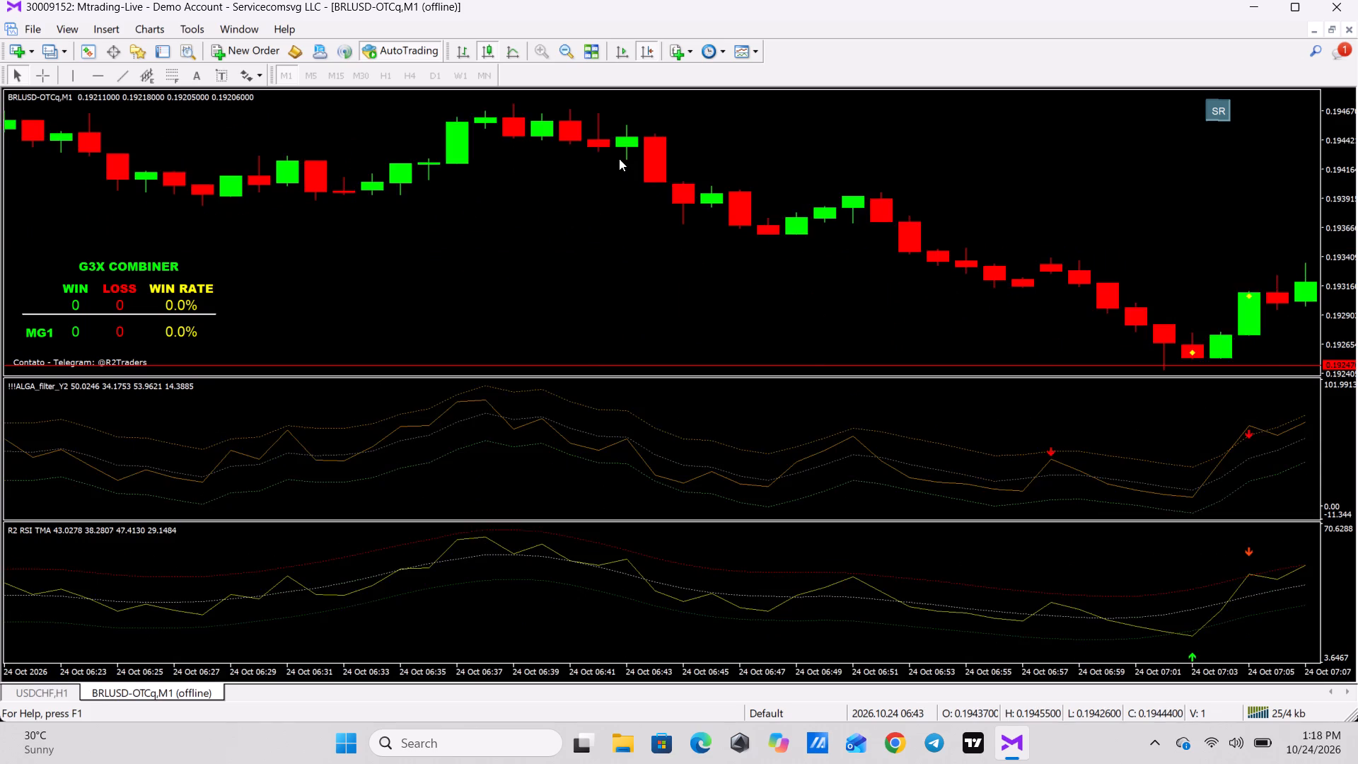
{"action": "key", "text": "Left"}
{"action": "key", "text": "Left"}
{"action": "key", "text": "Left"}
{"action": "key", "text": "Left"}
{"action": "key", "text": "Left"}
{"action": "key", "text": "Left"}
{"action": "key", "text": "Left"}
{"action": "key", "text": "Left"}
{"action": "key", "text": "Left"}
Examine the BRLUSD-OTCq candles and signals going forward in time to about 07:27 on 24 Oct.
{"action": "key", "text": "Right"}
{"action": "key", "text": "Right"}
{"action": "key", "text": "Right"}
{"action": "key", "text": "Right"}
{"action": "key", "text": "Right"}
{"action": "key", "text": "Right"}
{"action": "key", "text": "Right"}
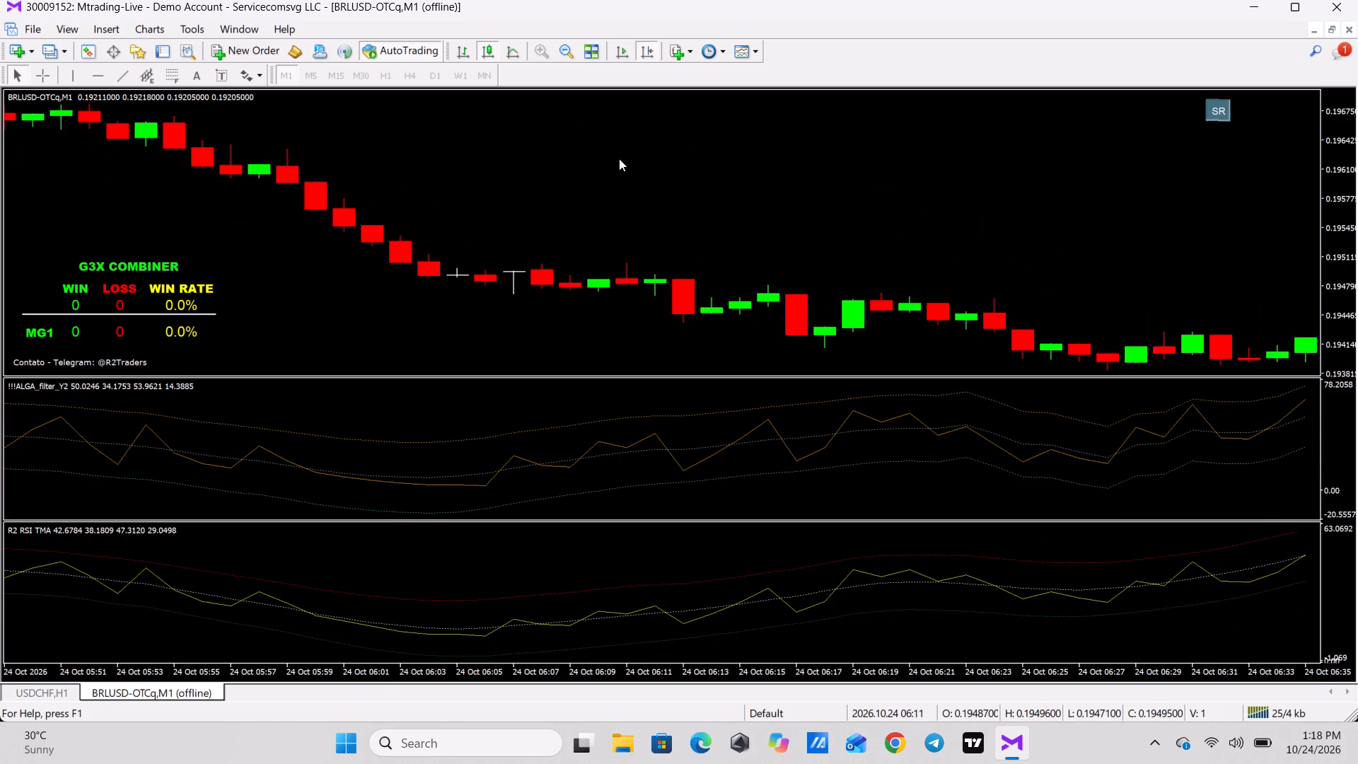
{"action": "key", "text": "Right"}
{"action": "key", "text": "Right"}
{"action": "key", "text": "Right"}
{"action": "key", "text": "Right"}
{"action": "key", "text": "Right"}
{"action": "key", "text": "Right"}
{"action": "key", "text": "Right"}
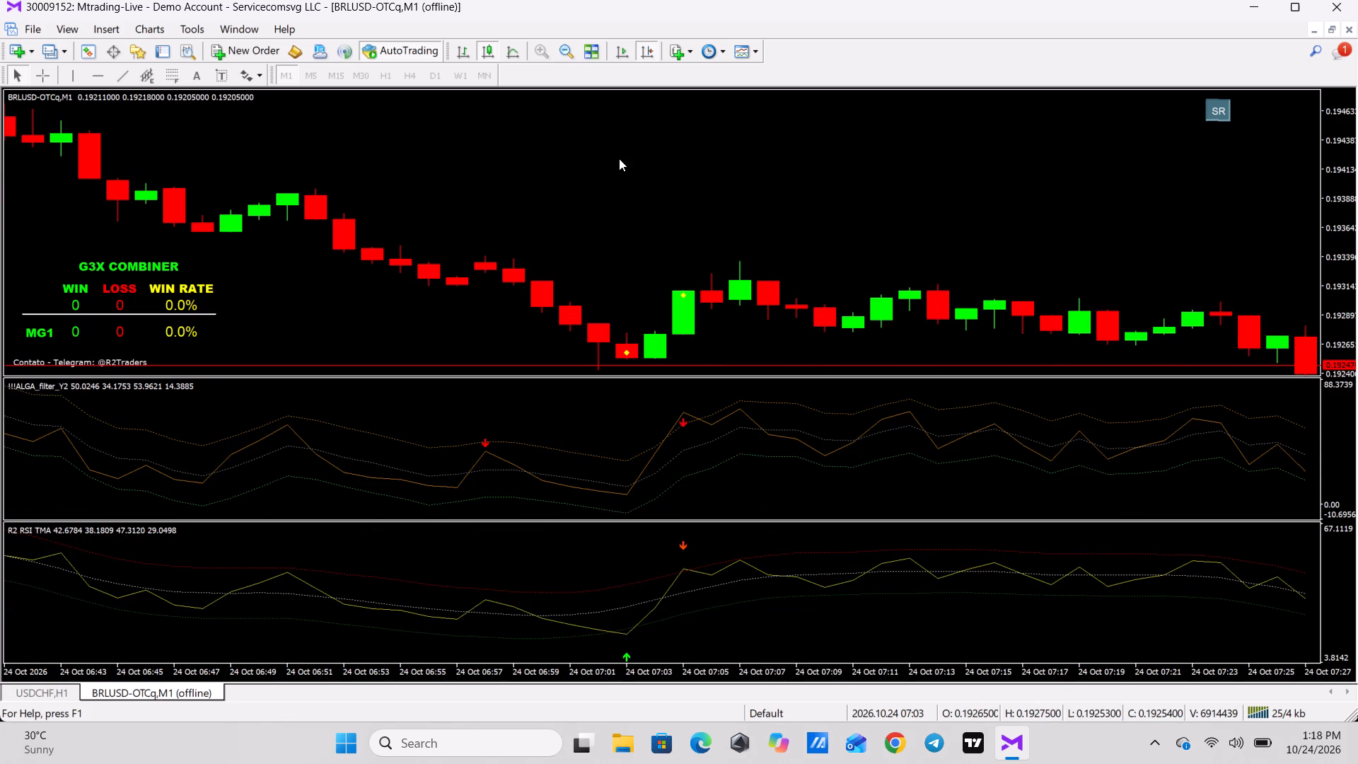
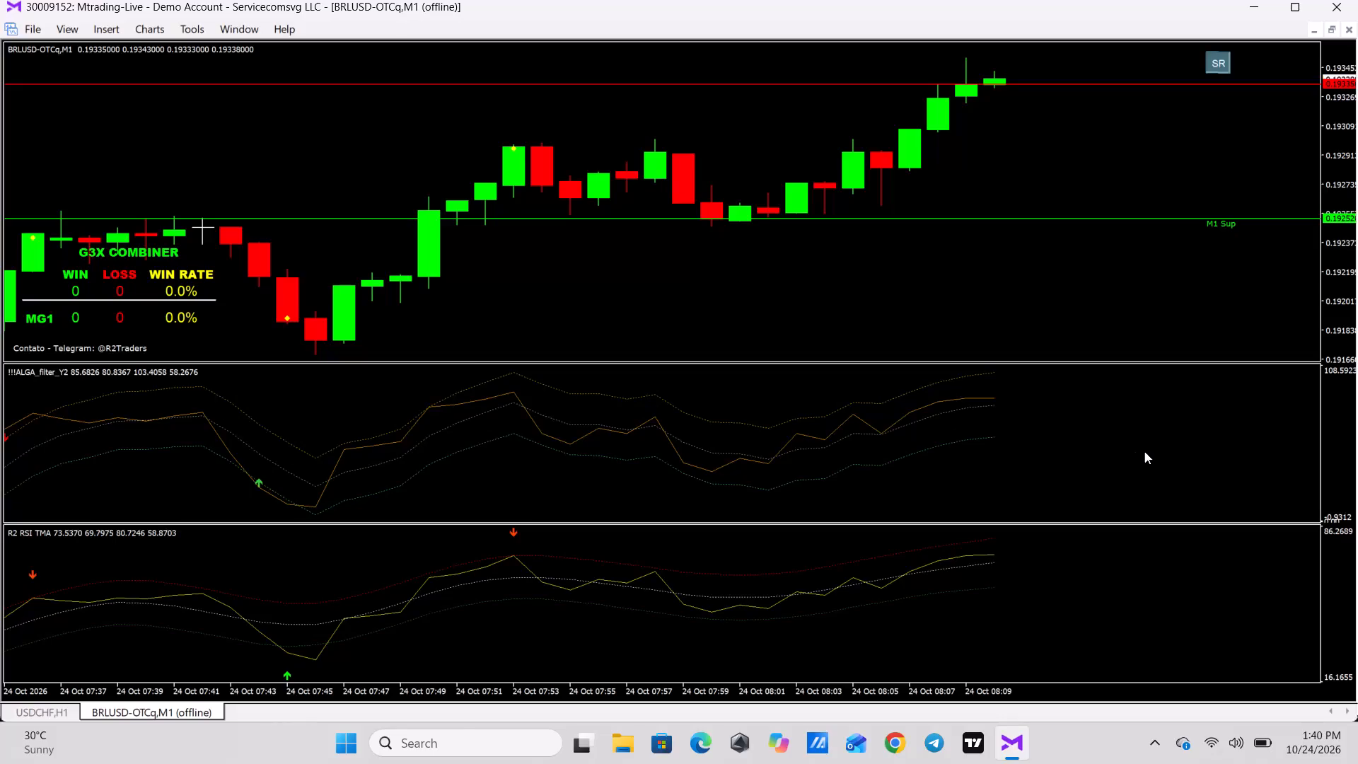
Examine the recent BRLUSD-OTCq candles and indicator arrows from about 07:00 to the latest candle on 24 Oct.
{"action": "type", "text": "++"}
{"action": "key", "text": "Left"}
{"action": "key", "text": "Left"}
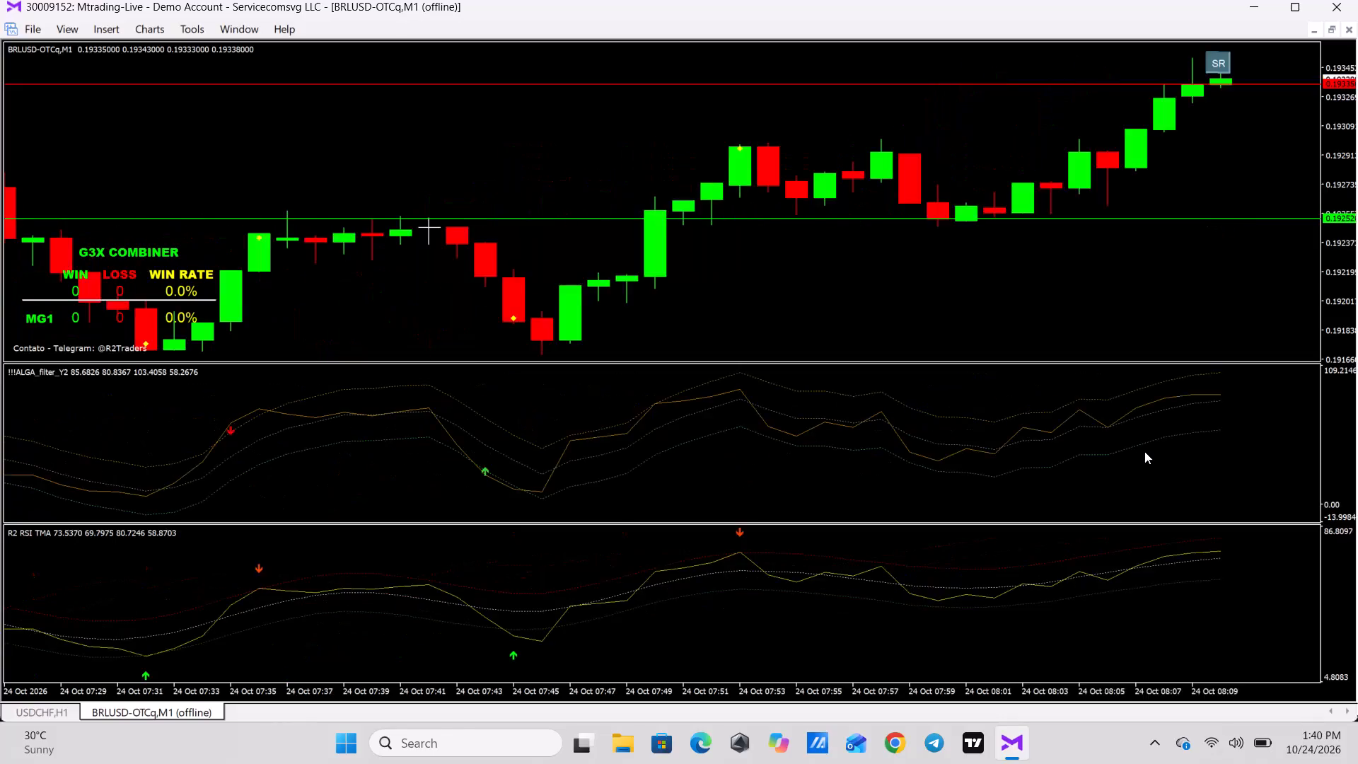
{"action": "key", "text": "Left"}
{"action": "key", "text": "Left"}
{"action": "key", "text": "Left"}
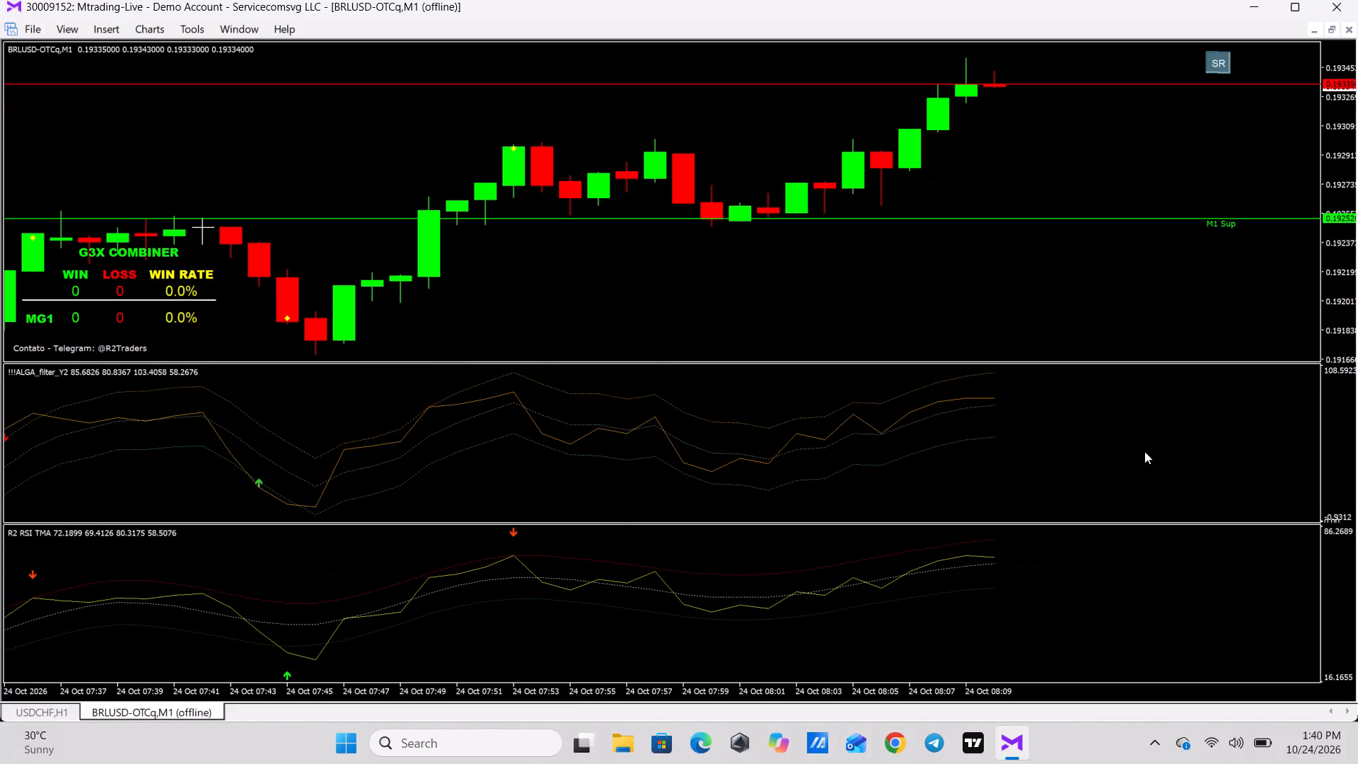
{"action": "type", "text": "+++-"}
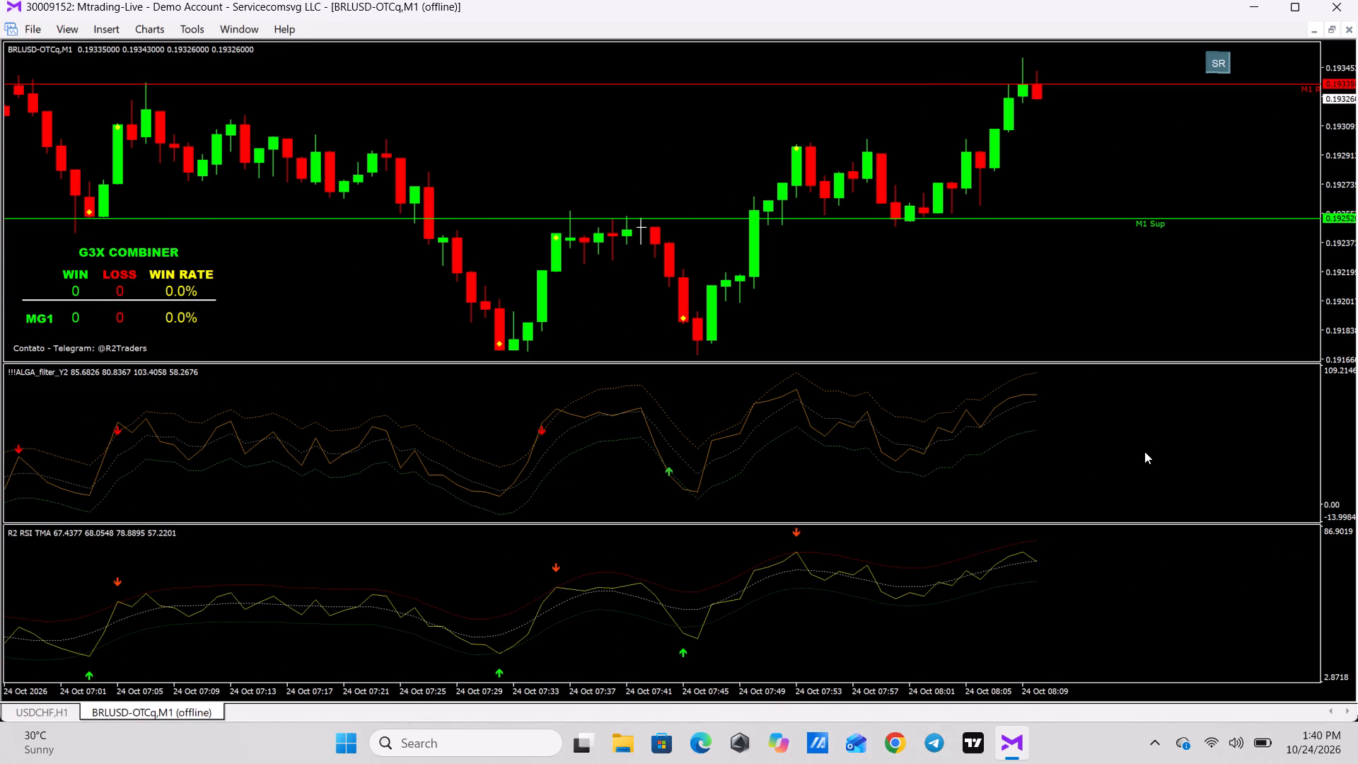
Follow the live BRLUSD-OTCq candle just after 08:09 on 24 Oct at maximum zoom.
{"action": "key", "text": "plus"}
{"action": "key", "text": "plus"}
{"action": "key", "text": "plus"}
{"action": "key", "text": "plus"}
{"action": "key", "text": "plus"}
{"action": "key", "text": "plus"}
{"action": "key", "text": "plus"}
{"action": "key", "text": "plus"}
{"action": "key", "text": "plus"}
{"action": "key", "text": "plus"}
{"action": "key", "text": "plus"}
{"action": "key", "text": "plus"}
{"action": "key", "text": "plus"}
{"action": "key", "text": "plus"}
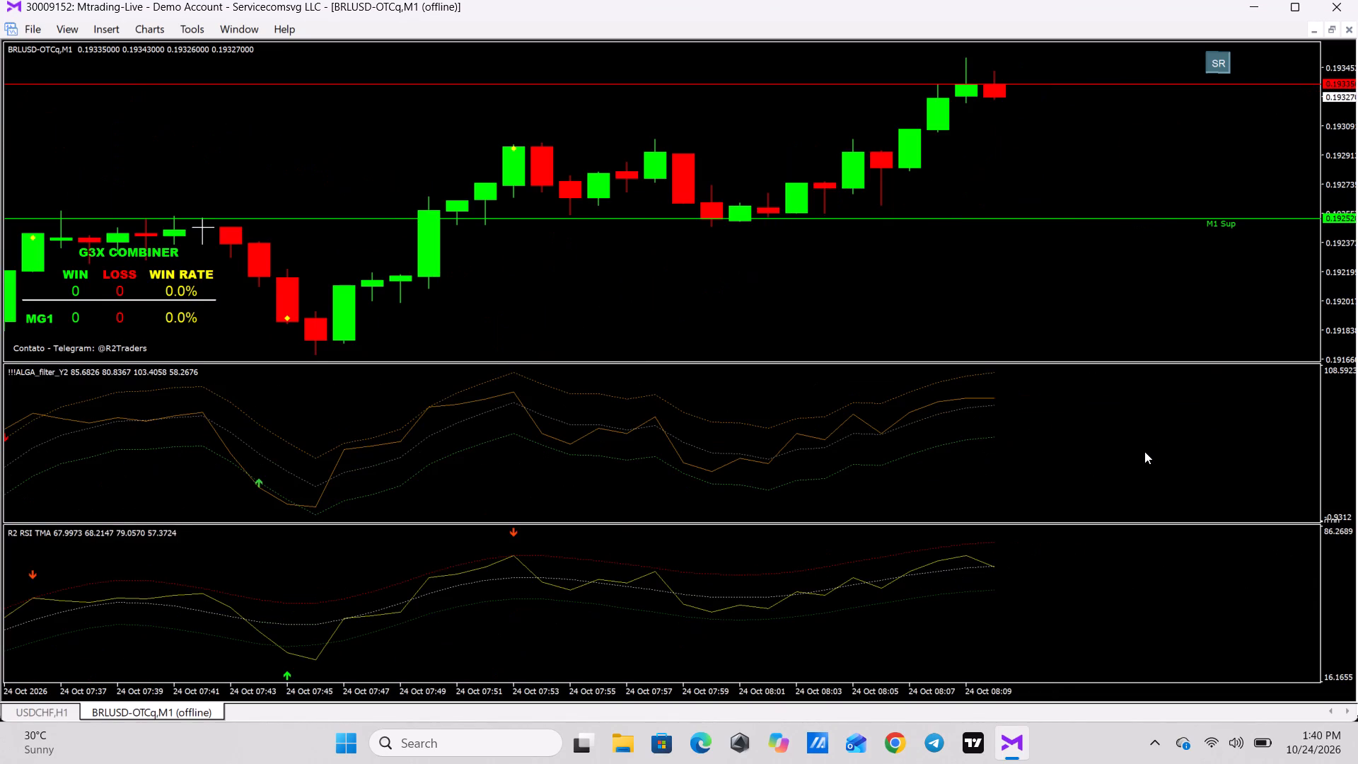
{"action": "type", "text": "++++++++++++++"}
{"action": "type", "text": "++++"}
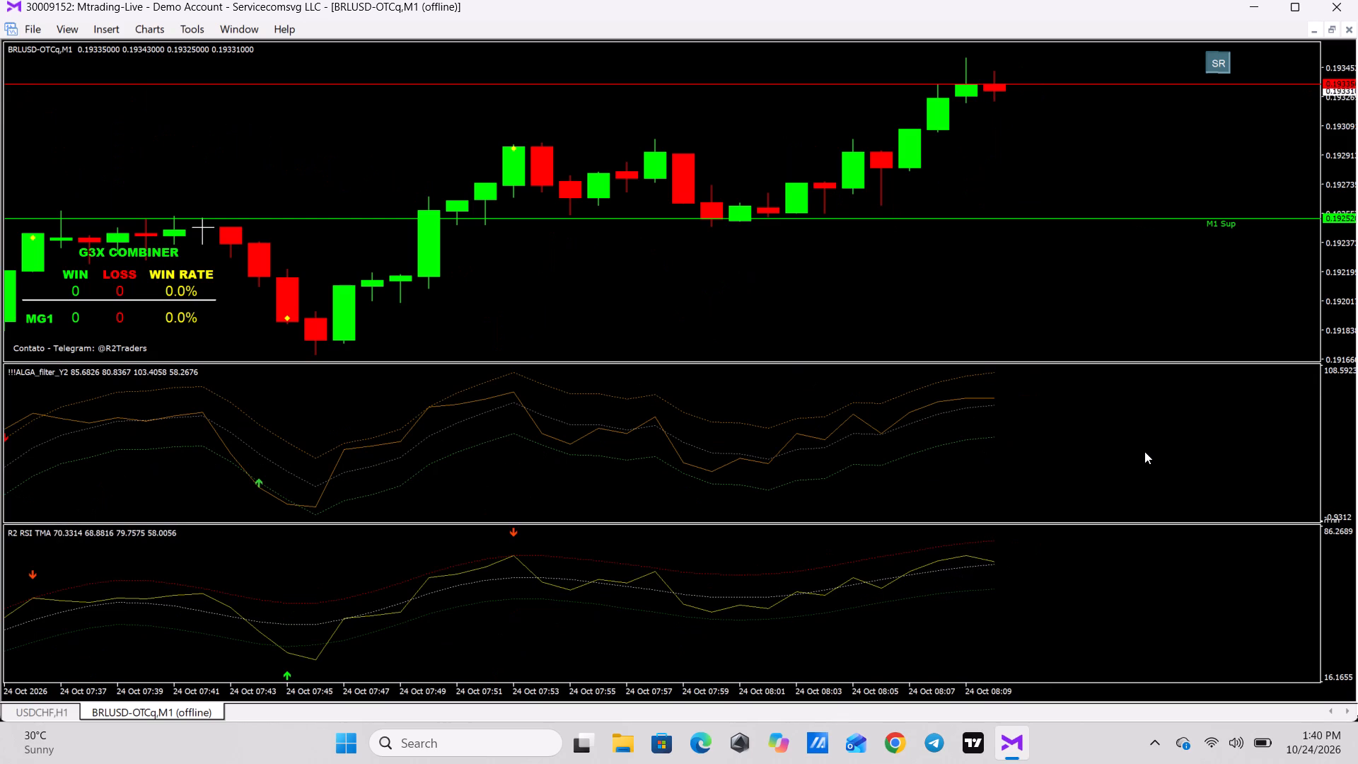
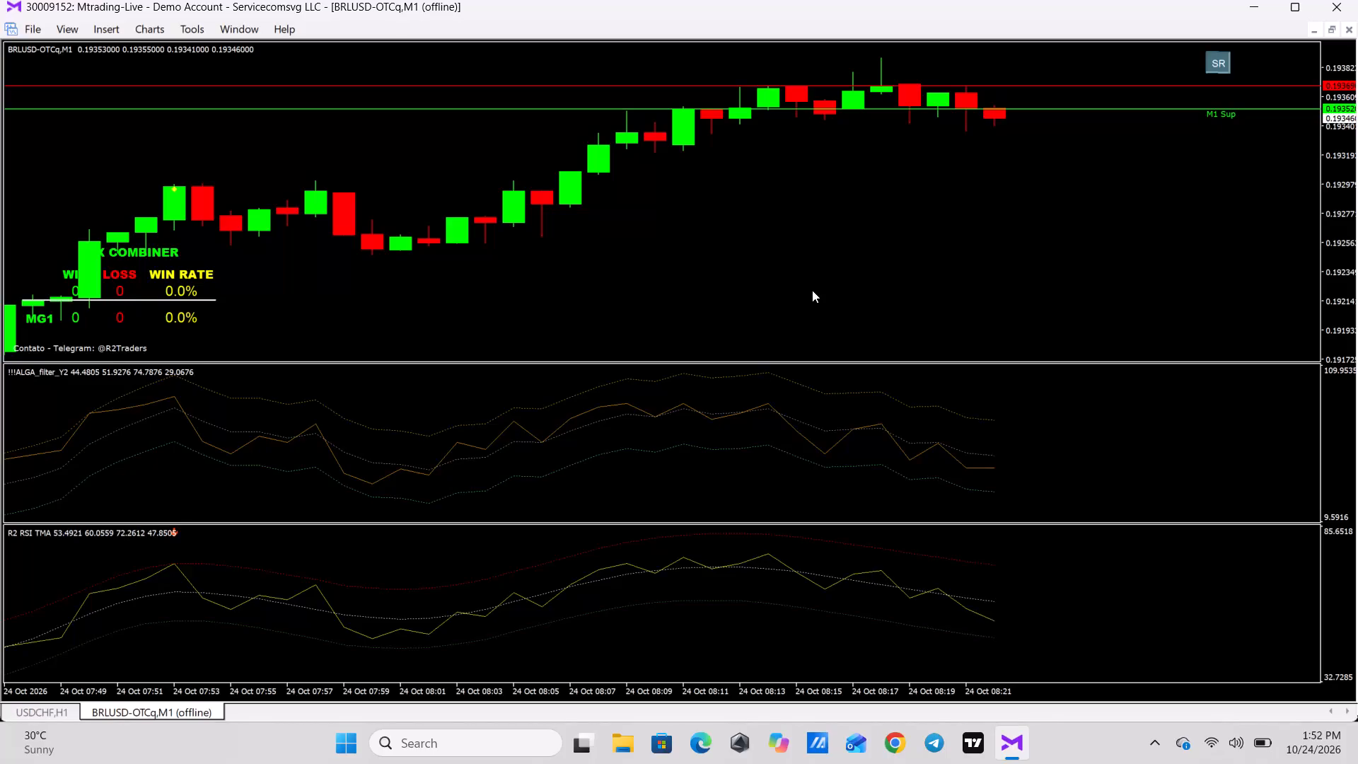
Follow the live BRLUSD-OTCq candle around 08:21–08:22 on 24 Oct, comparing it with the preceding hour and ending at maximum zoom.
{"action": "left_click", "coordinate": [812, 290]}
{"action": "type", "text": "+++"}
{"action": "key", "text": "minus"}
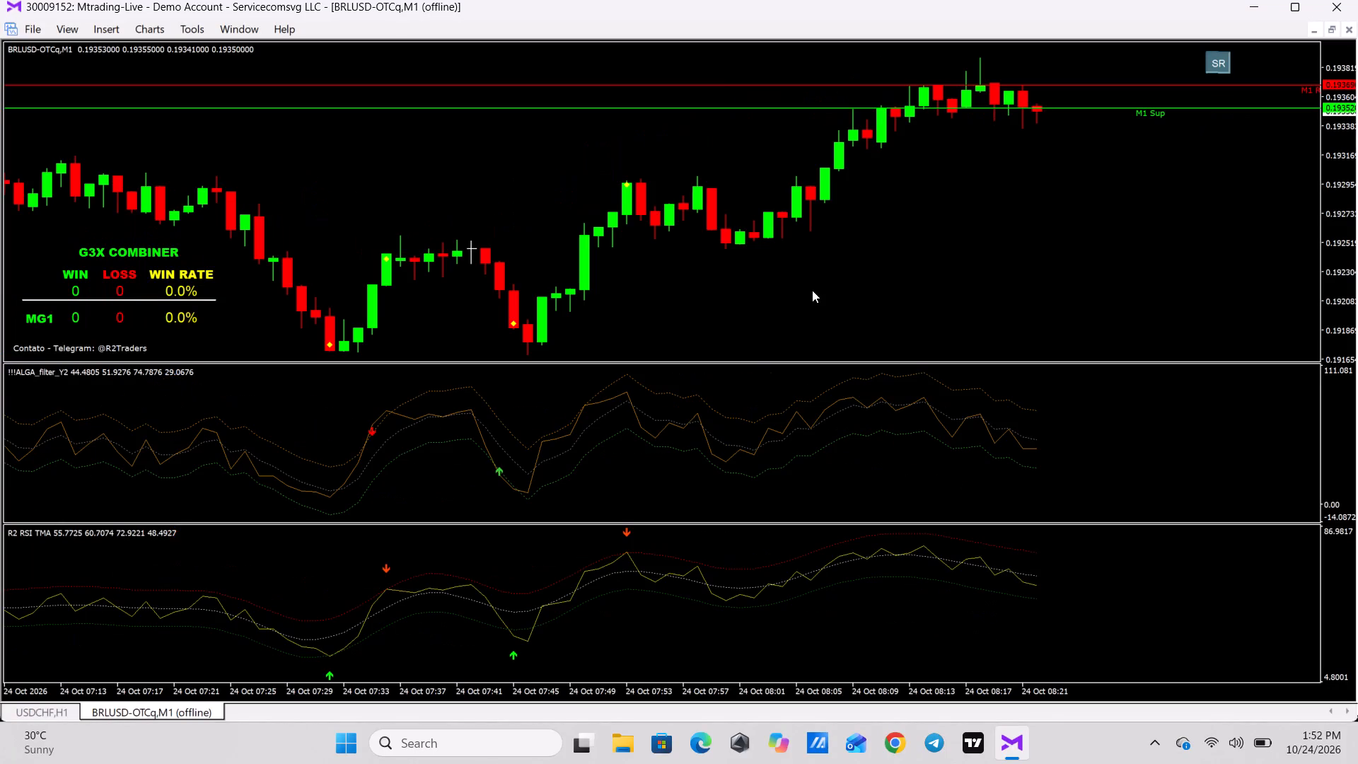
{"action": "type", "text": "+++++++++++++++++"}
{"action": "left_click", "coordinate": [770, 274]}
Leave full screen, show the Navigator, close the BRLUSD-OTCq,M1 offline chart and exit MetaTrader 4.
{"action": "key", "text": "F11"}
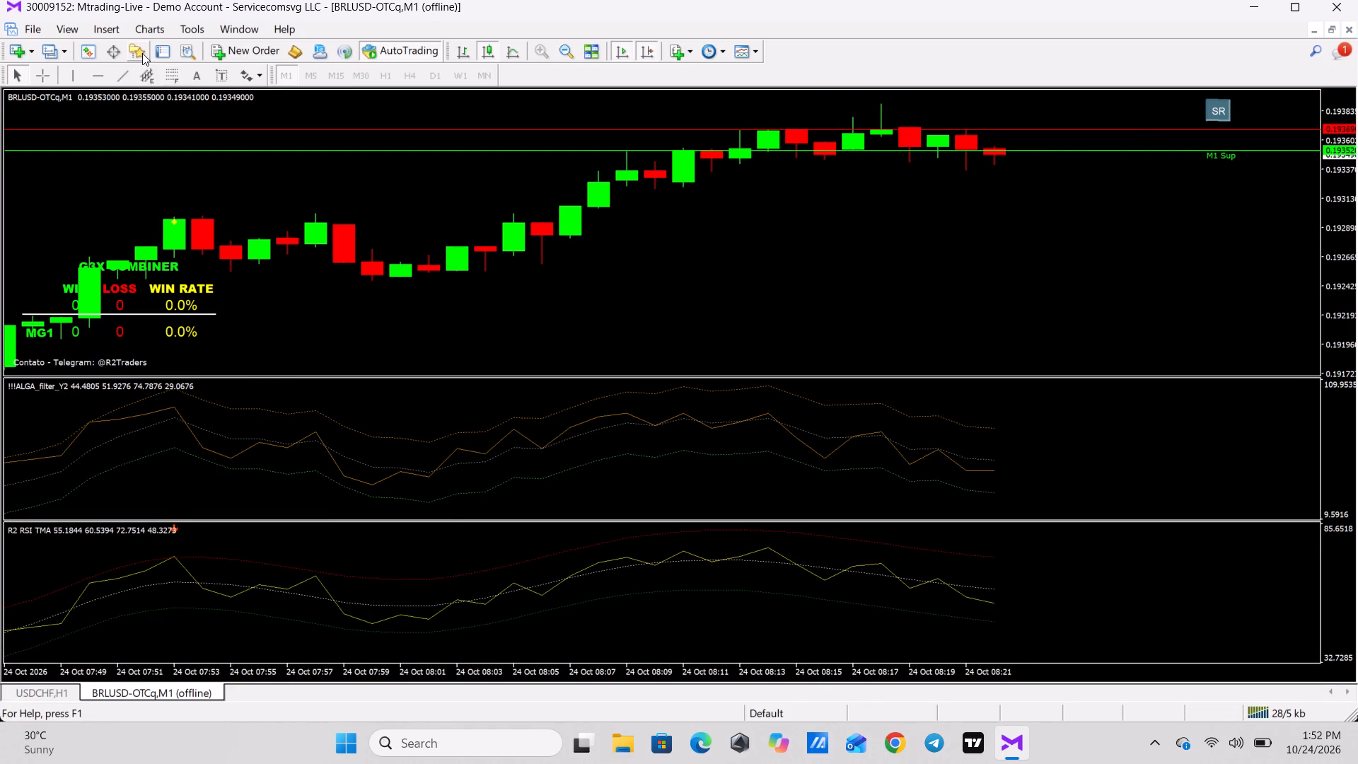
{"action": "left_click", "coordinate": [142, 53]}
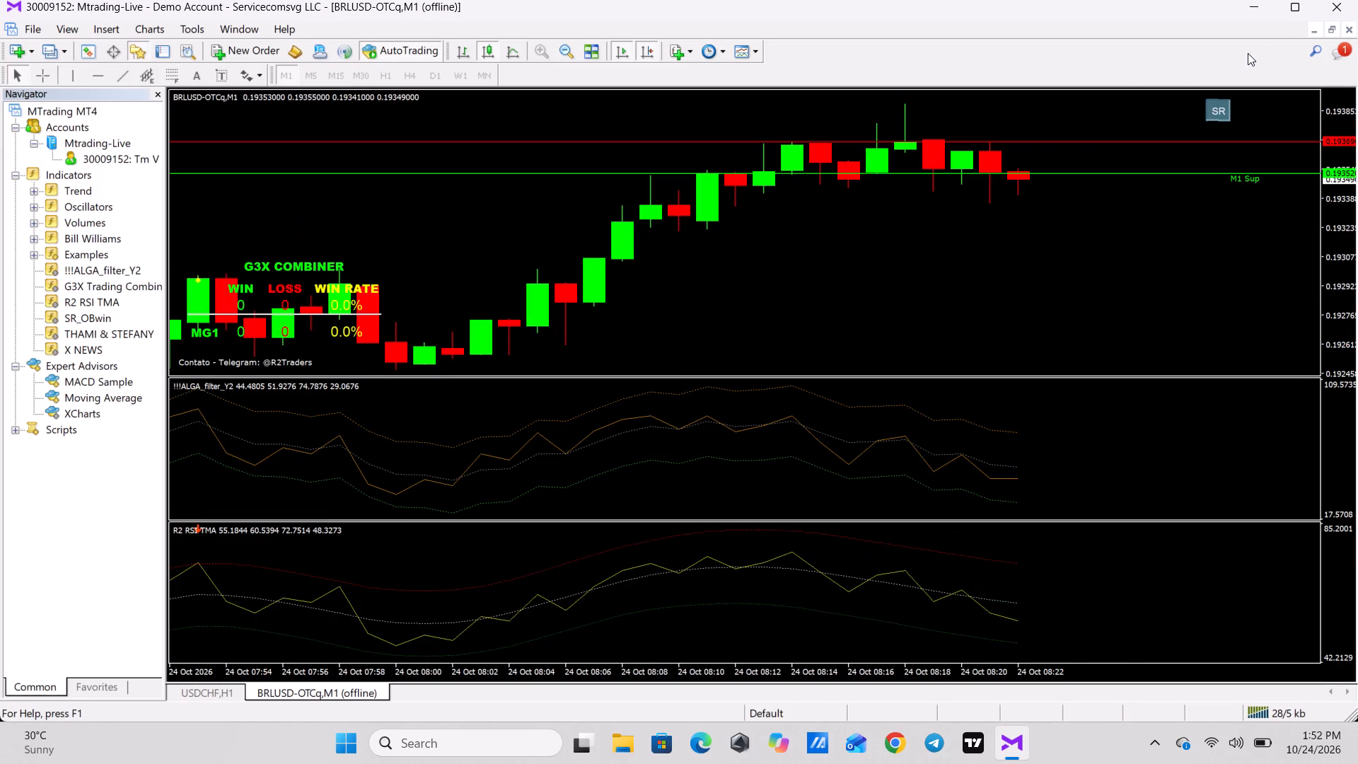
{"action": "left_click", "coordinate": [1295, 9]}
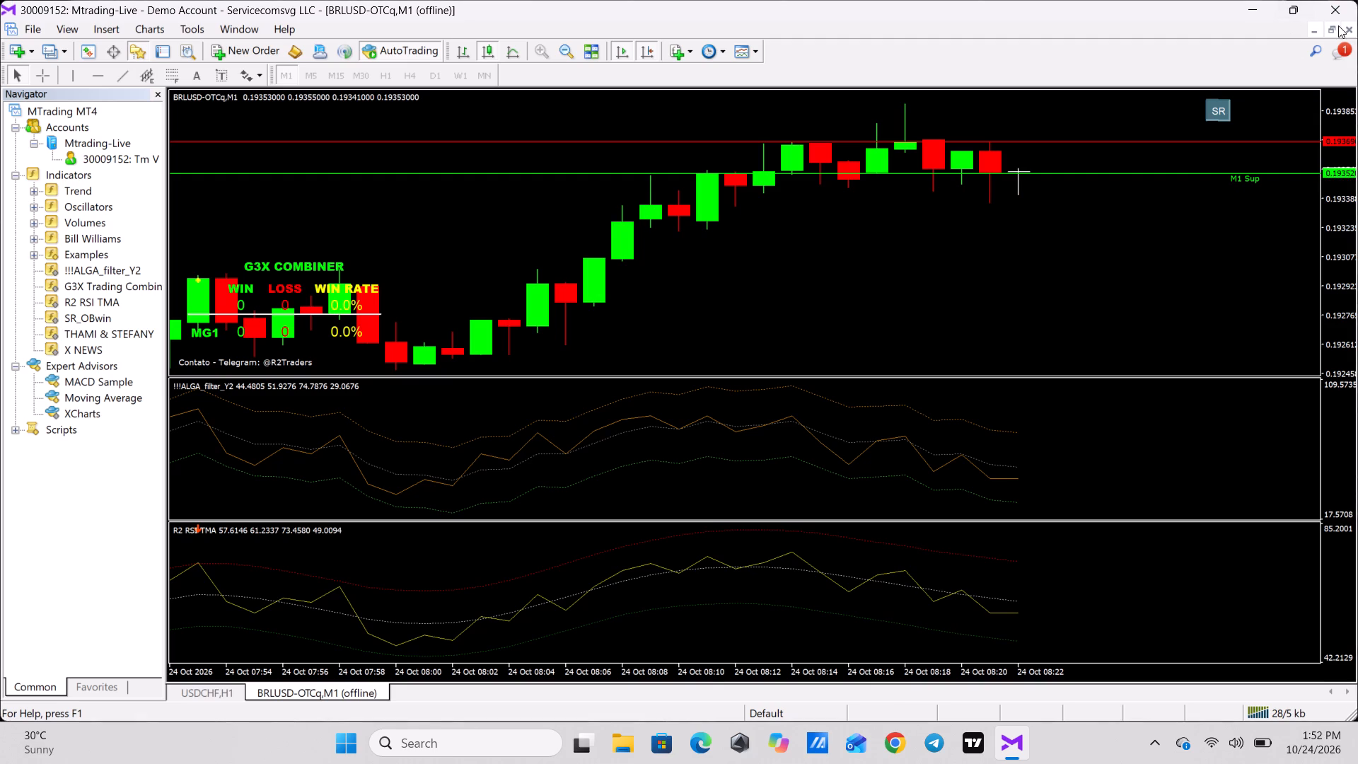
{"action": "left_click", "coordinate": [1347, 27]}
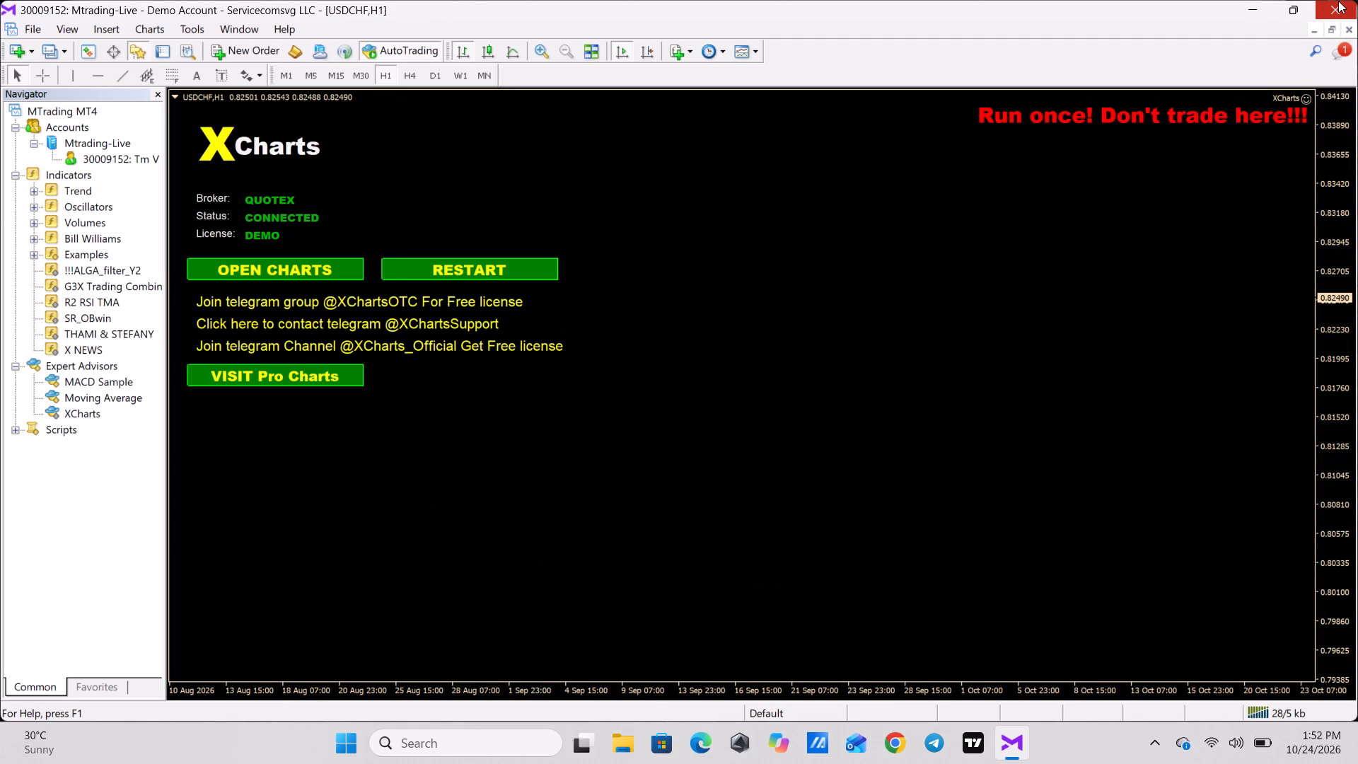
{"action": "left_click", "coordinate": [1338, 1]}
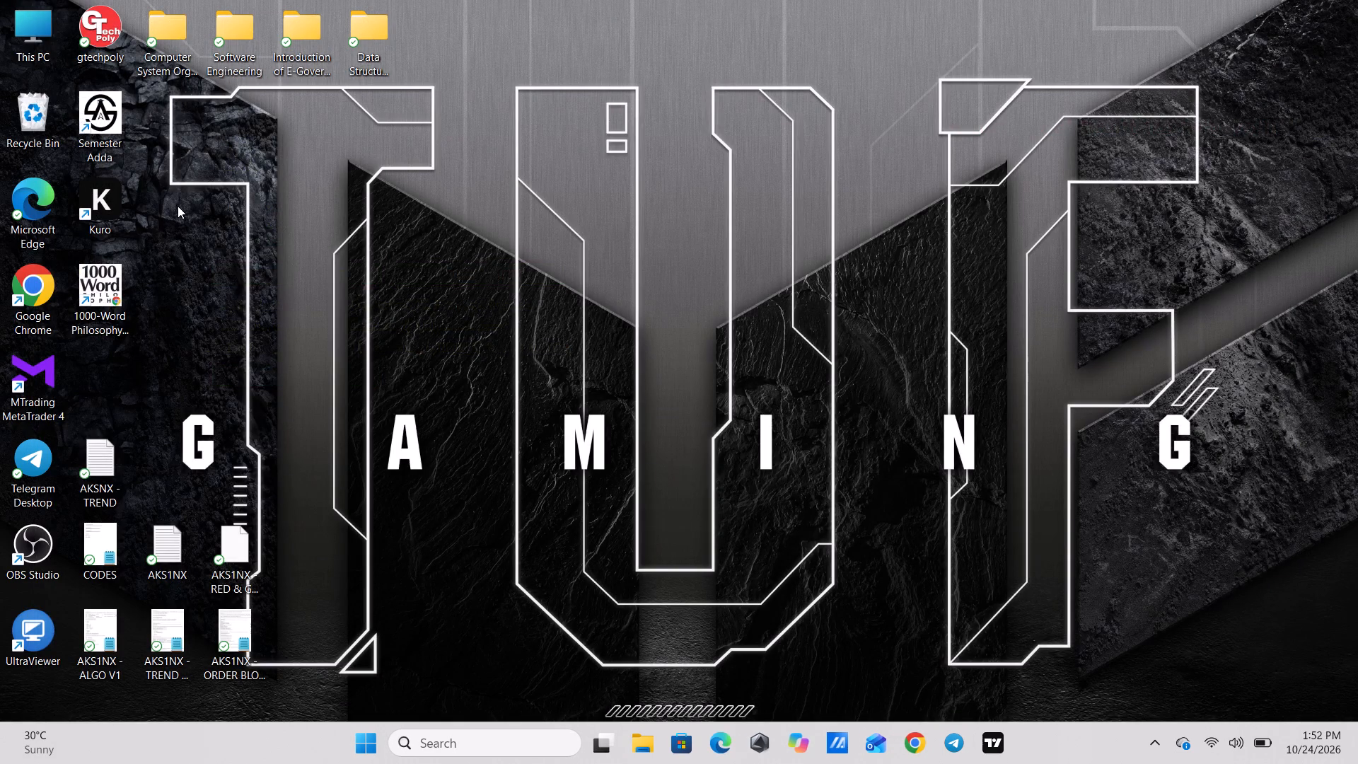
Open the 1000-Word Philosophy website from its desktop shortcut in Chrome and snap the browser to the right part of the screen.
{"action": "double_click", "coordinate": [113, 276]}
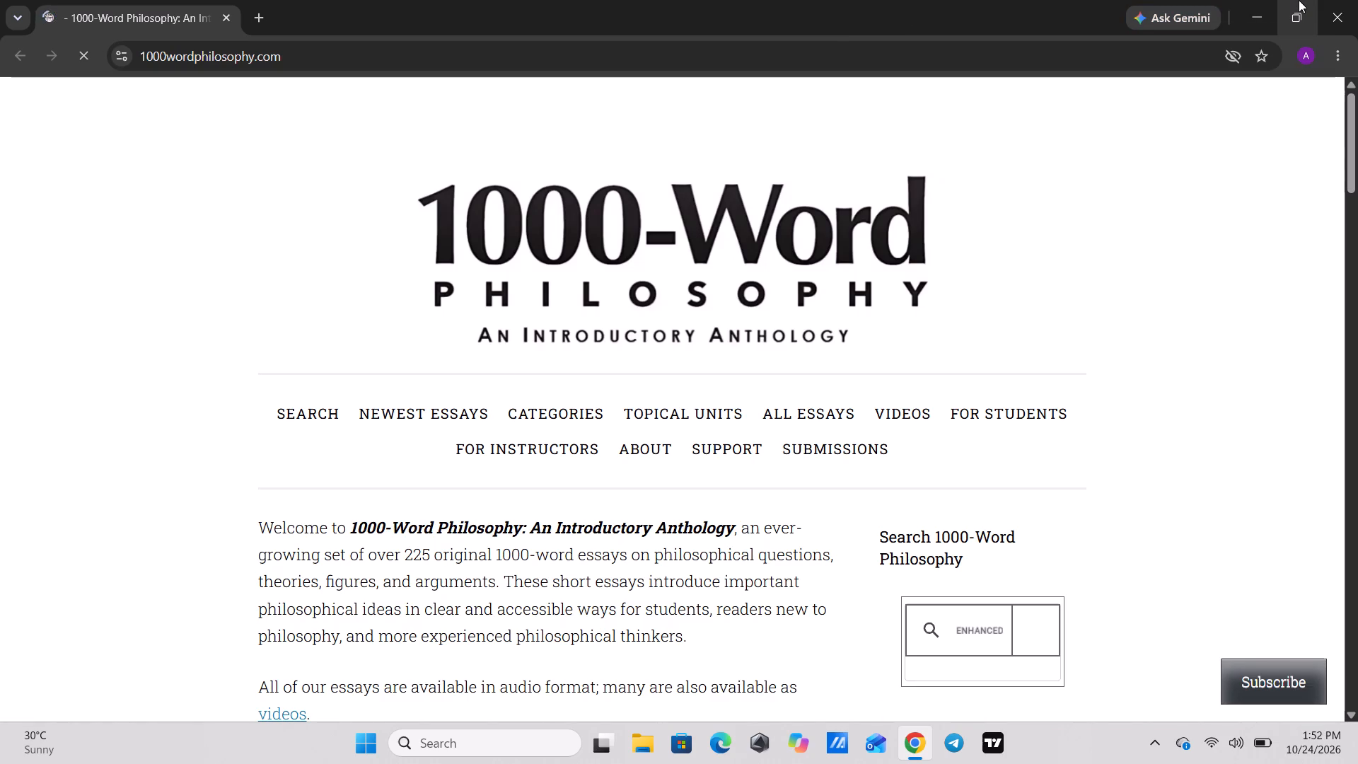
{"action": "left_click", "coordinate": [1328, 59]}
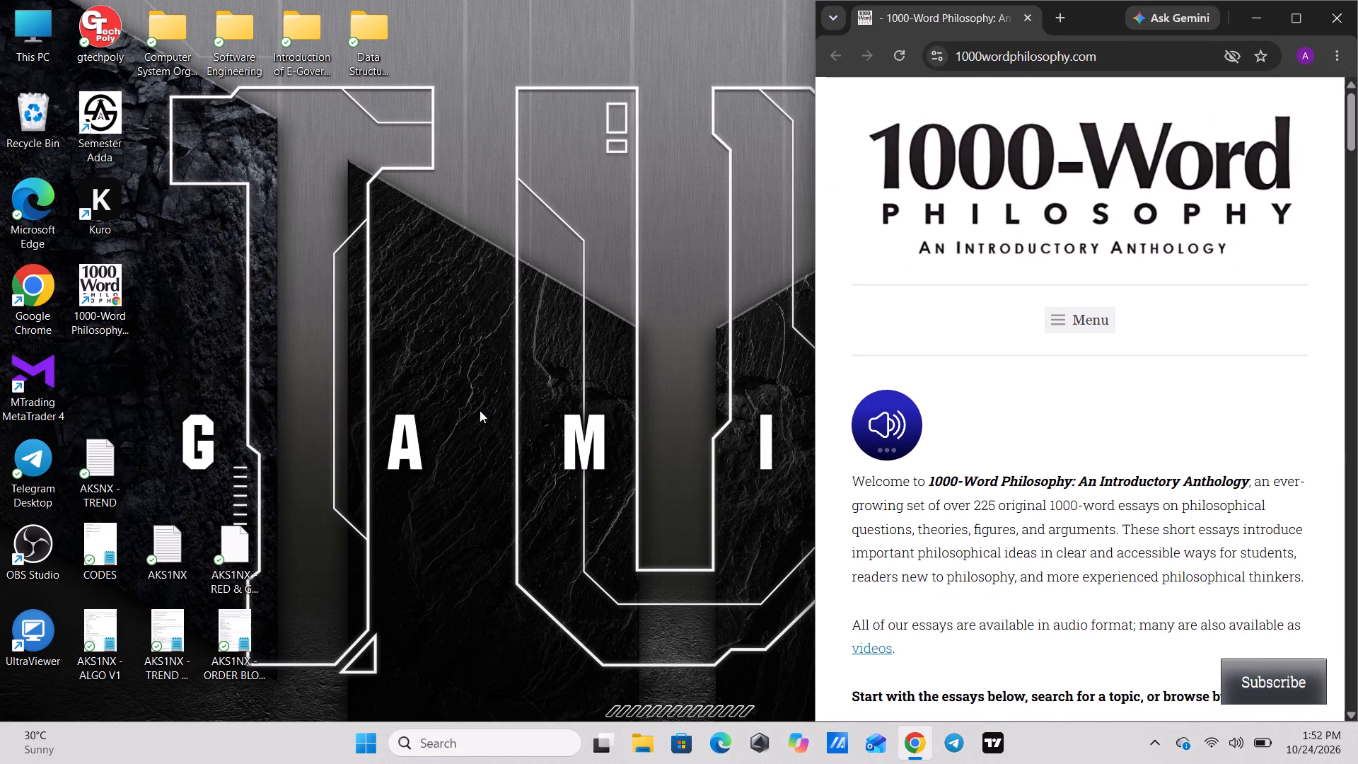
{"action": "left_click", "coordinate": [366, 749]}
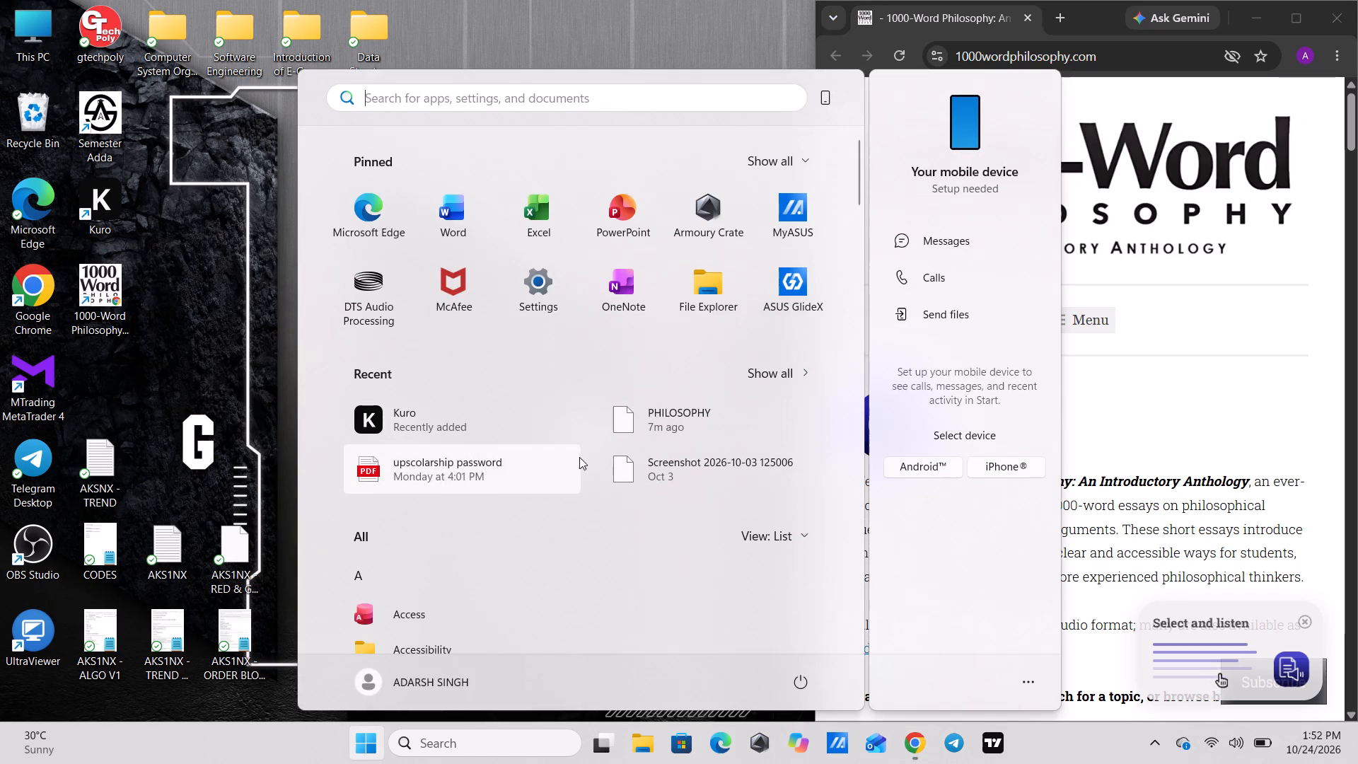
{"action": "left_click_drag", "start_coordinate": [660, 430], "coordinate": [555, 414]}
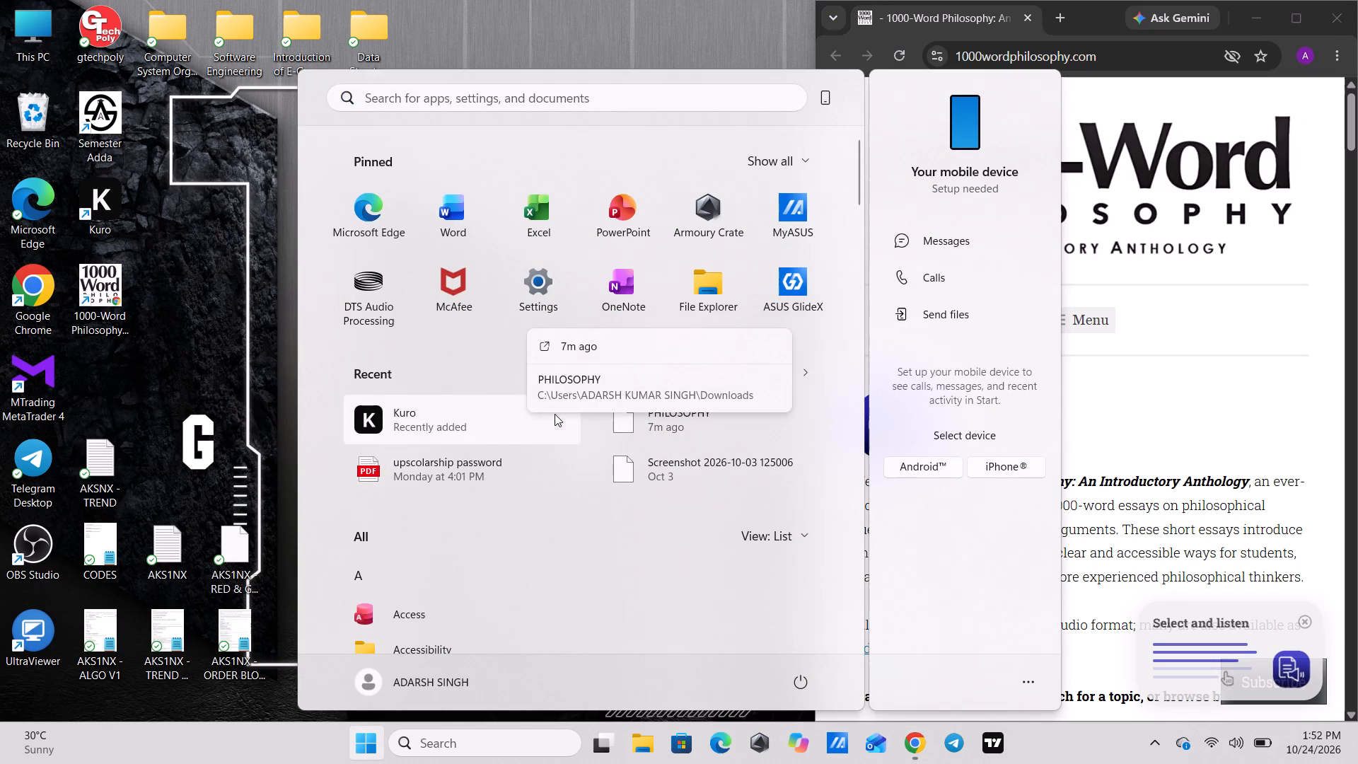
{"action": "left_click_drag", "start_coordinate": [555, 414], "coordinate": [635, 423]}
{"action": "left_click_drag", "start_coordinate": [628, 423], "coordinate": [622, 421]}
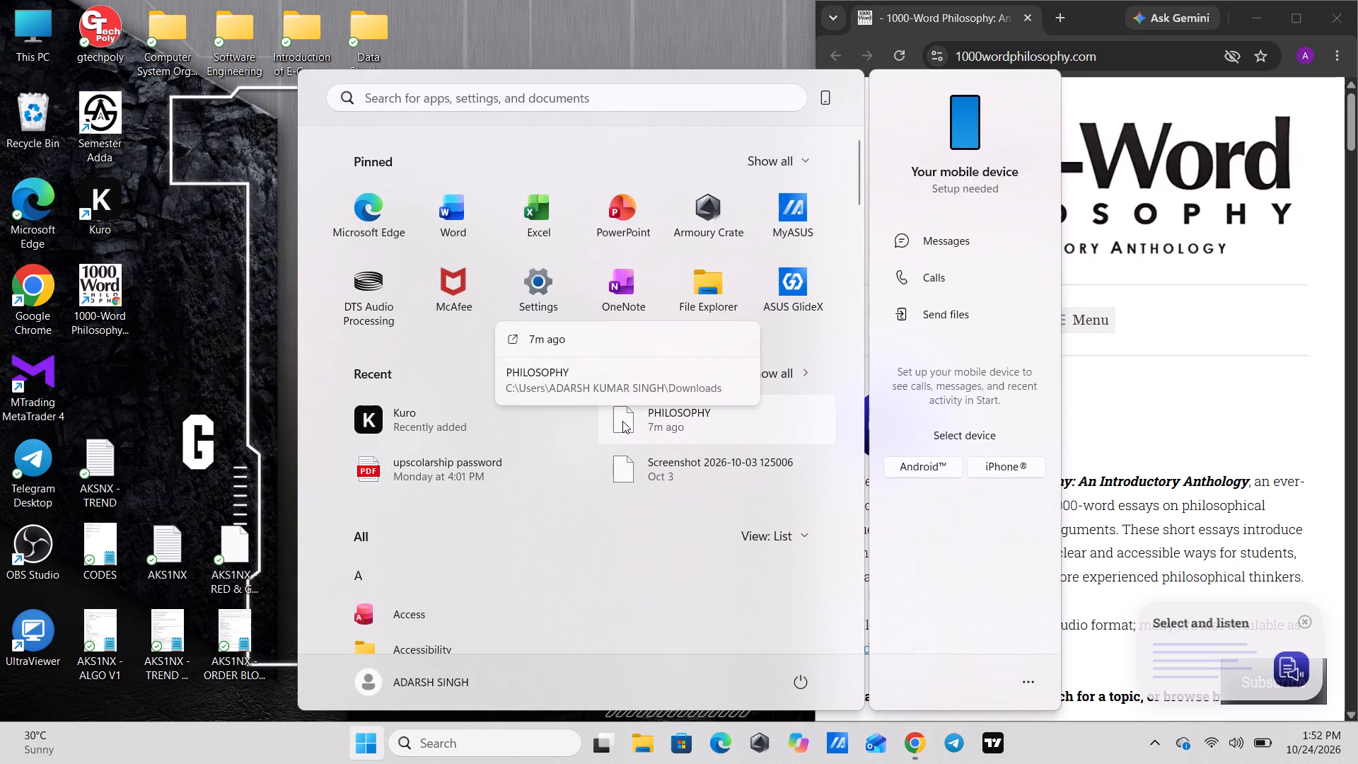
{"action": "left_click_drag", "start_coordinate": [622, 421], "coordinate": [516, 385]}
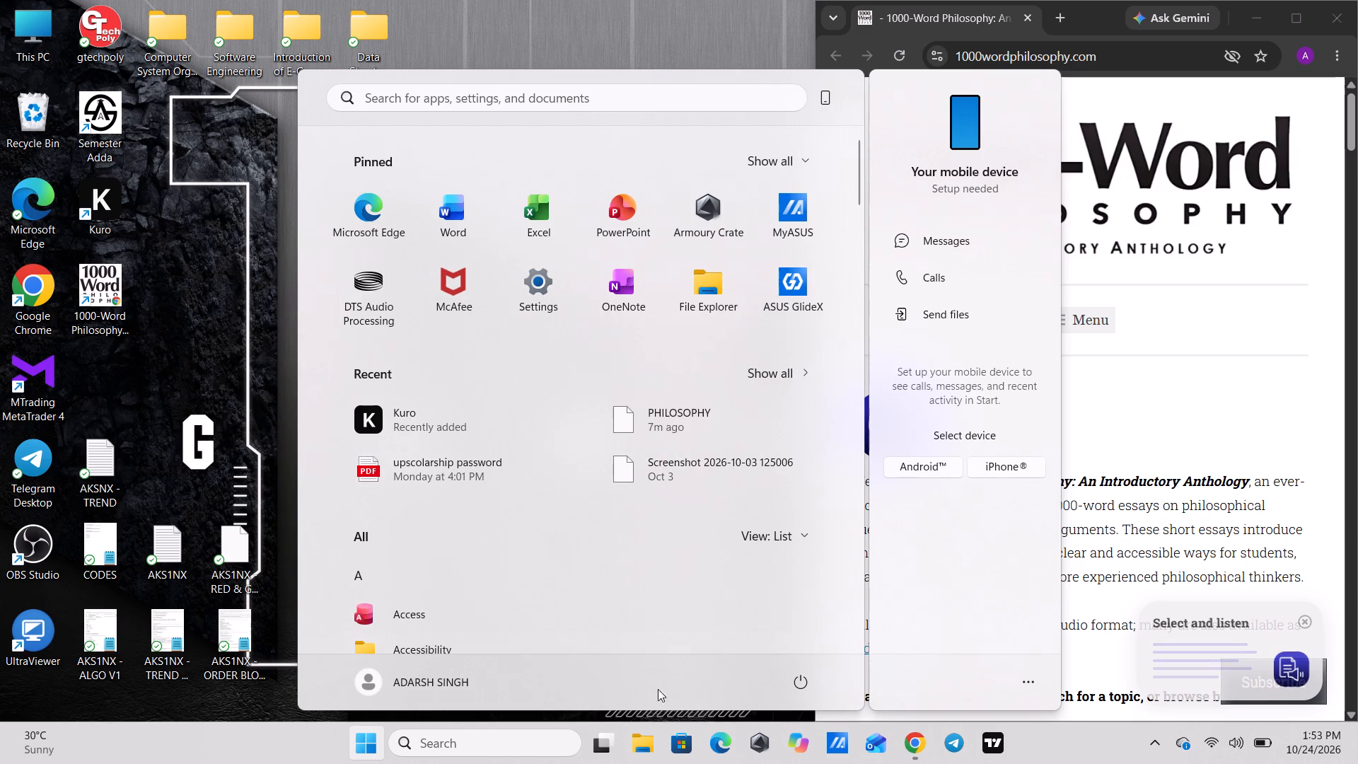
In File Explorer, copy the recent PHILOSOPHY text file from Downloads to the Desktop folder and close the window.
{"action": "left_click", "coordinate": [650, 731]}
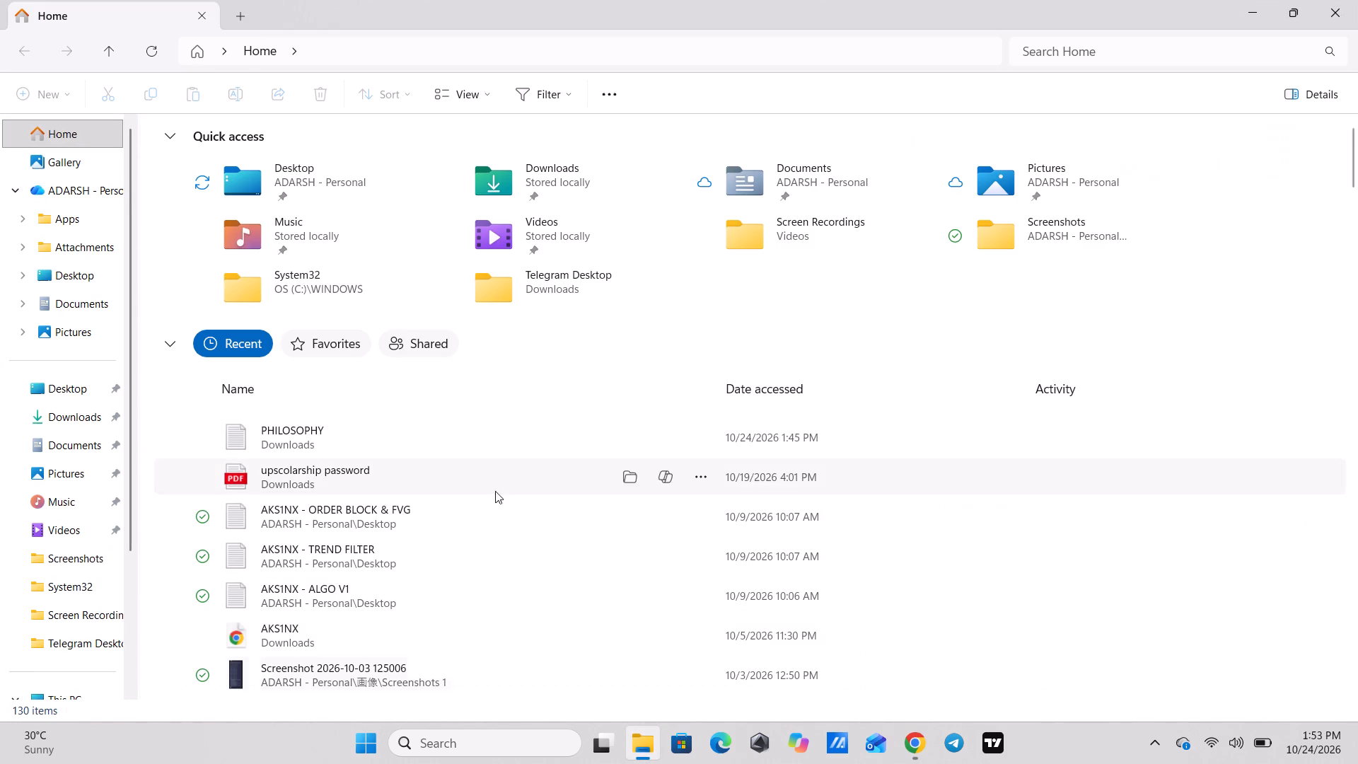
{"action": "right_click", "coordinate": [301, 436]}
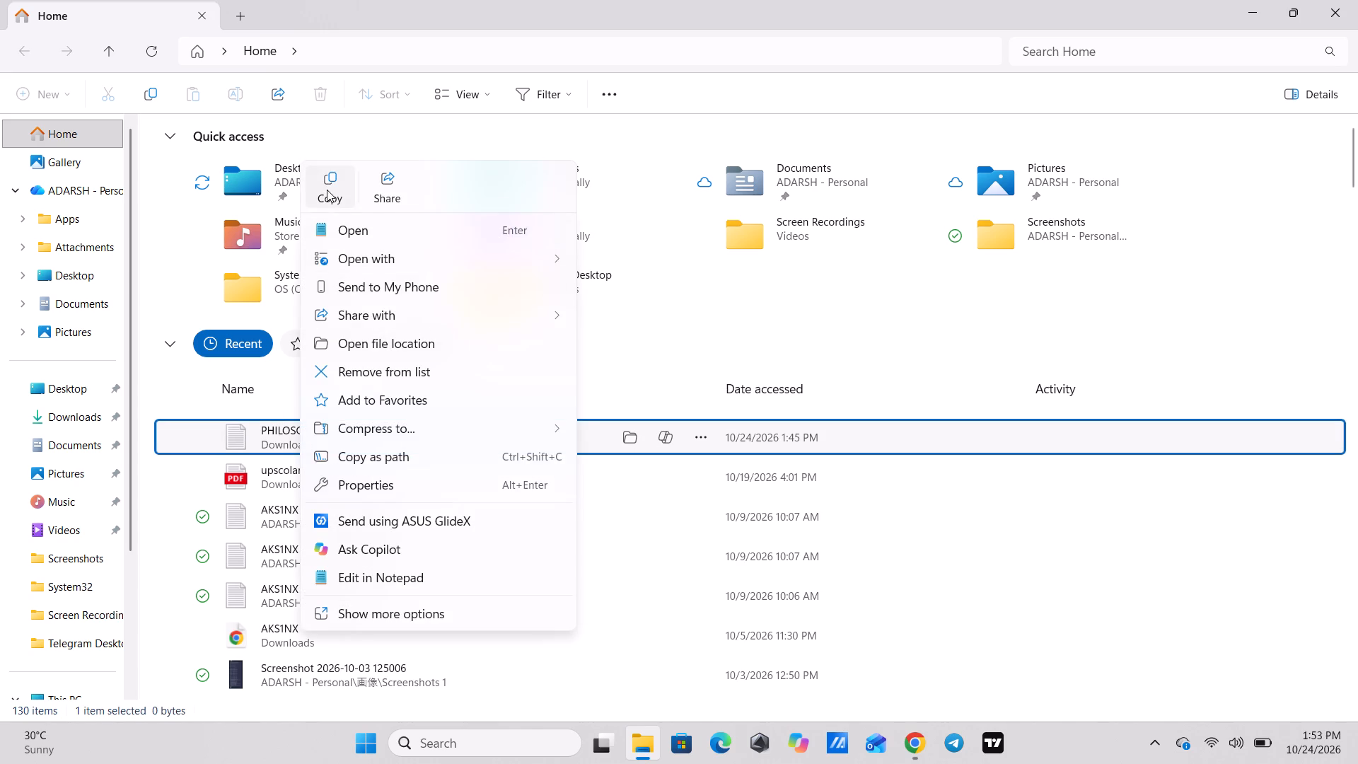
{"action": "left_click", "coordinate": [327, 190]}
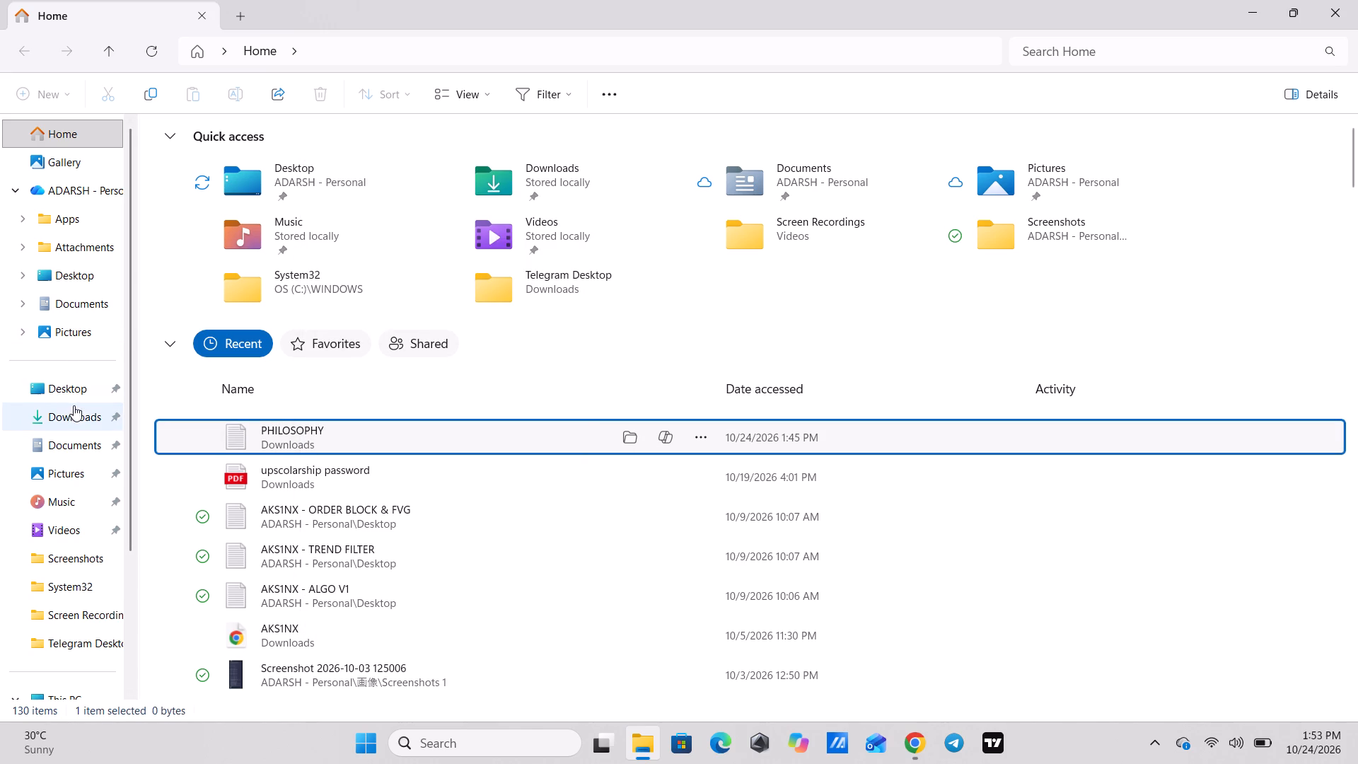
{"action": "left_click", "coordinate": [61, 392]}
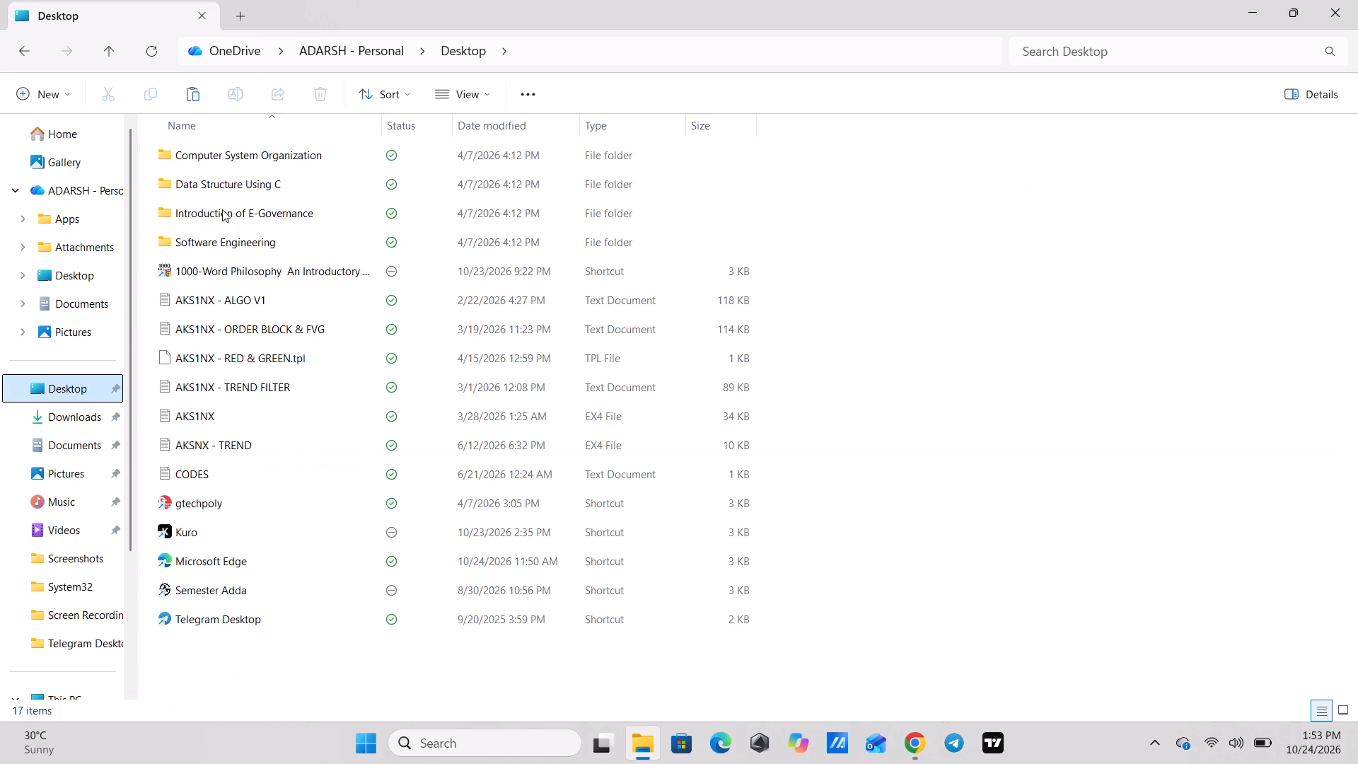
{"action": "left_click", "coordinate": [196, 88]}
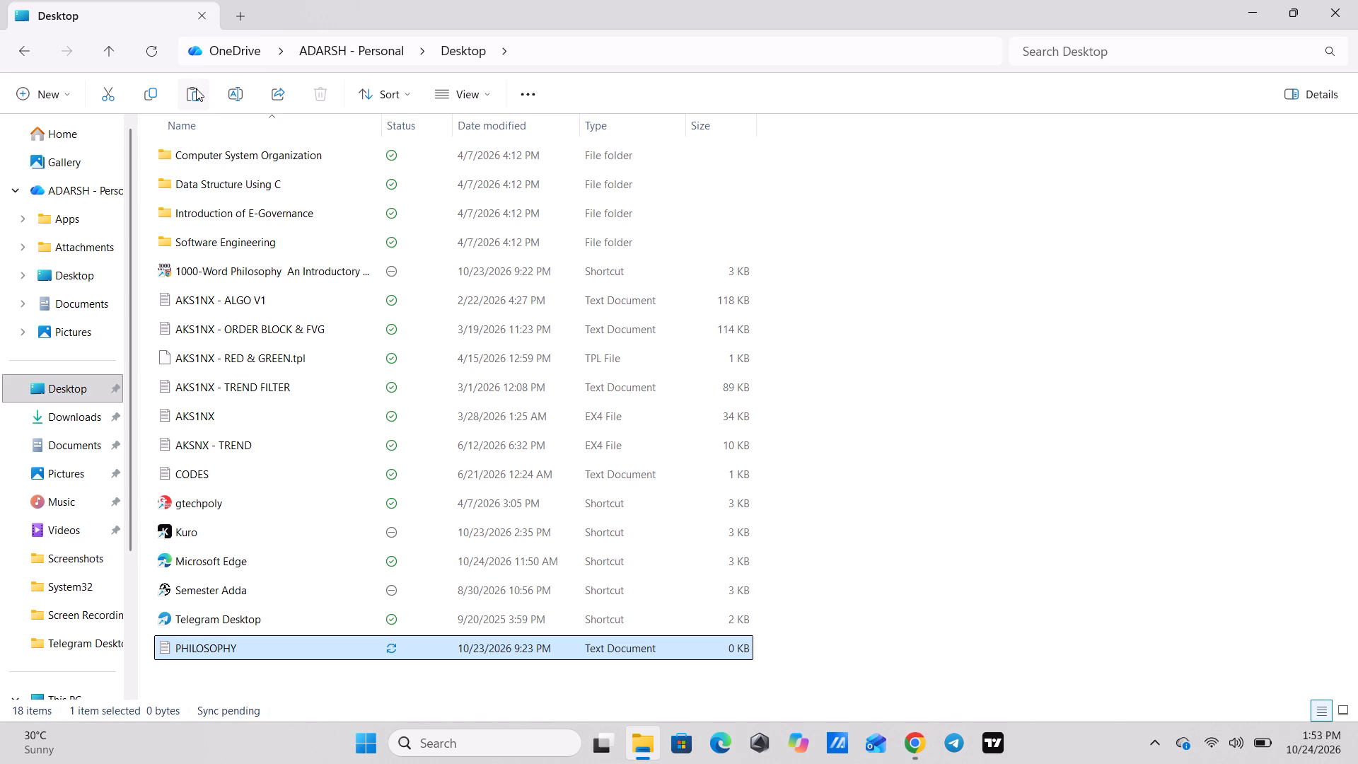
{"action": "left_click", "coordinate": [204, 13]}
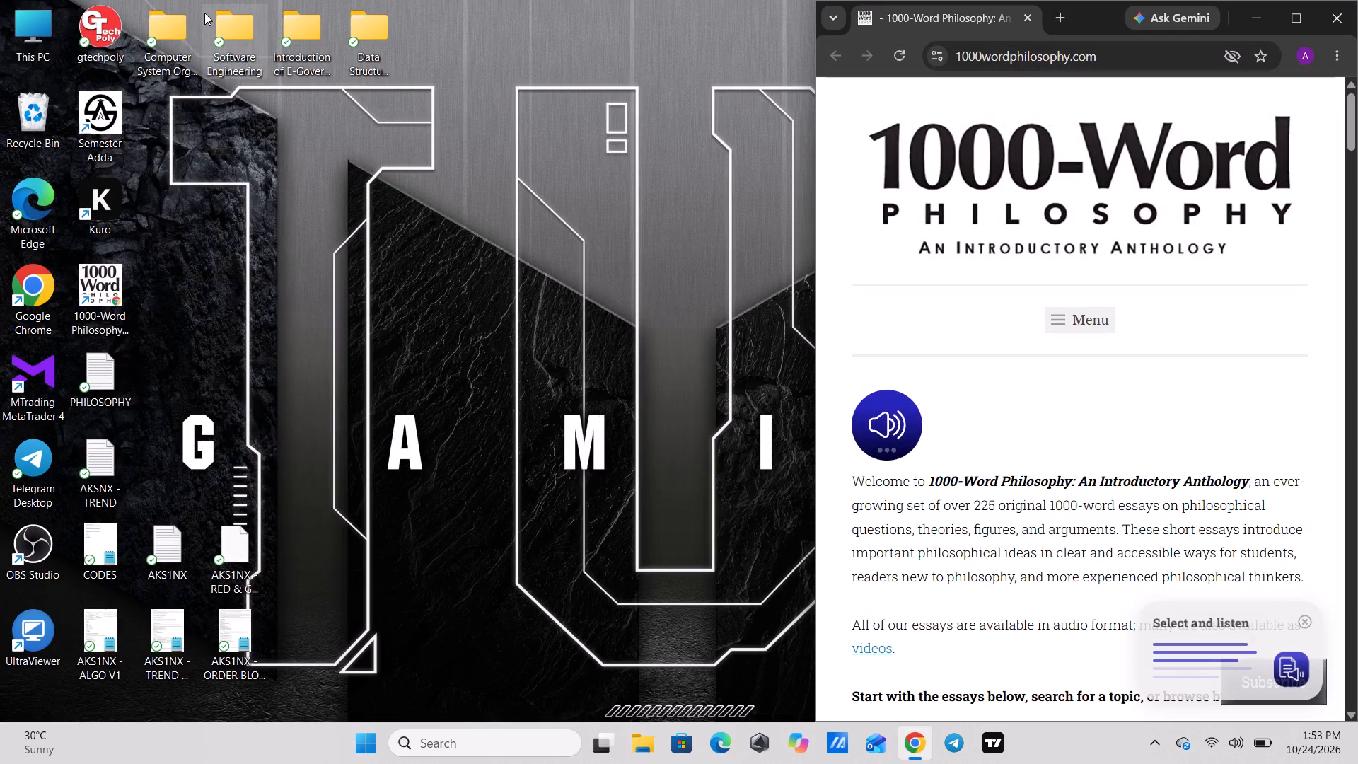
Open the desktop PHILOSOPHY file in Notepad and close both PHILOSOPHY.txt tabs, discarding the unsaved changes to the Downloads file.
{"action": "double_click", "coordinate": [100, 388]}
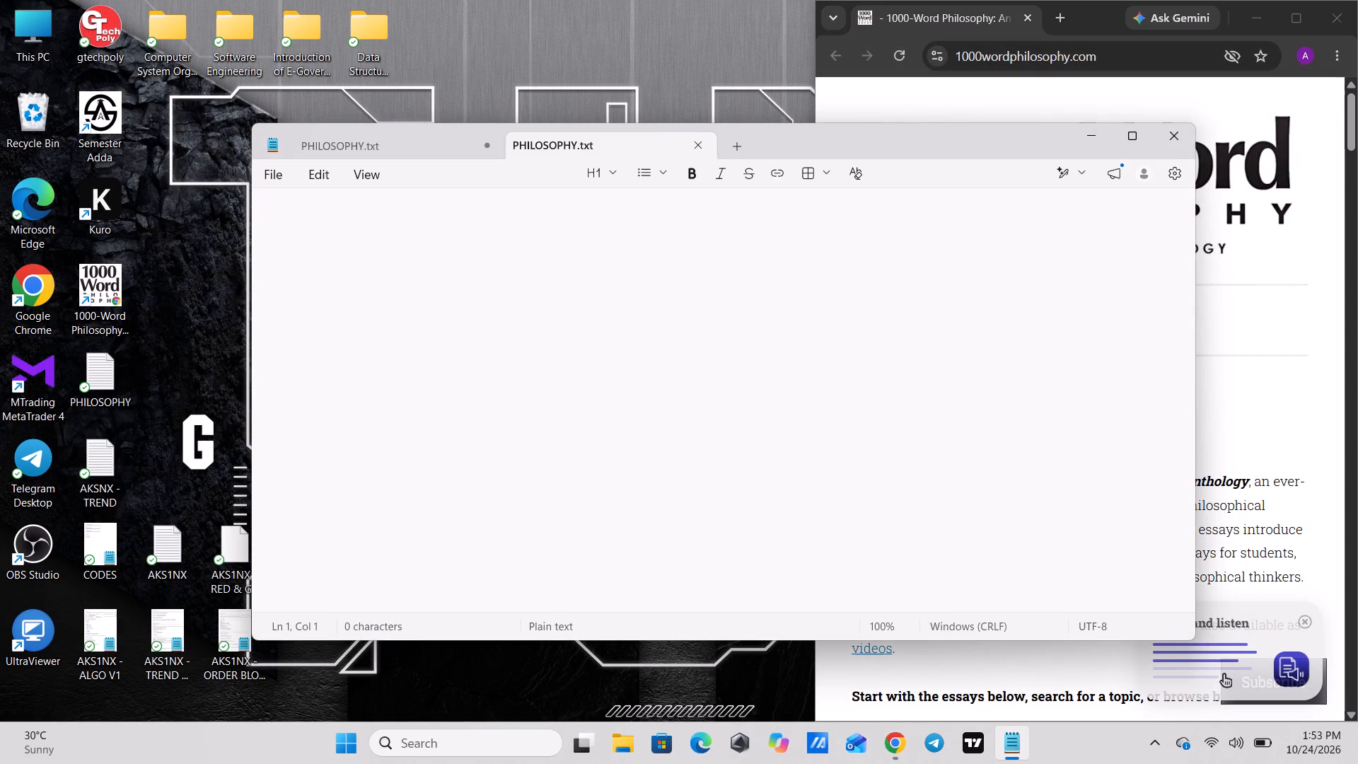
{"action": "left_click", "coordinate": [695, 144]}
{"action": "left_click", "coordinate": [487, 146]}
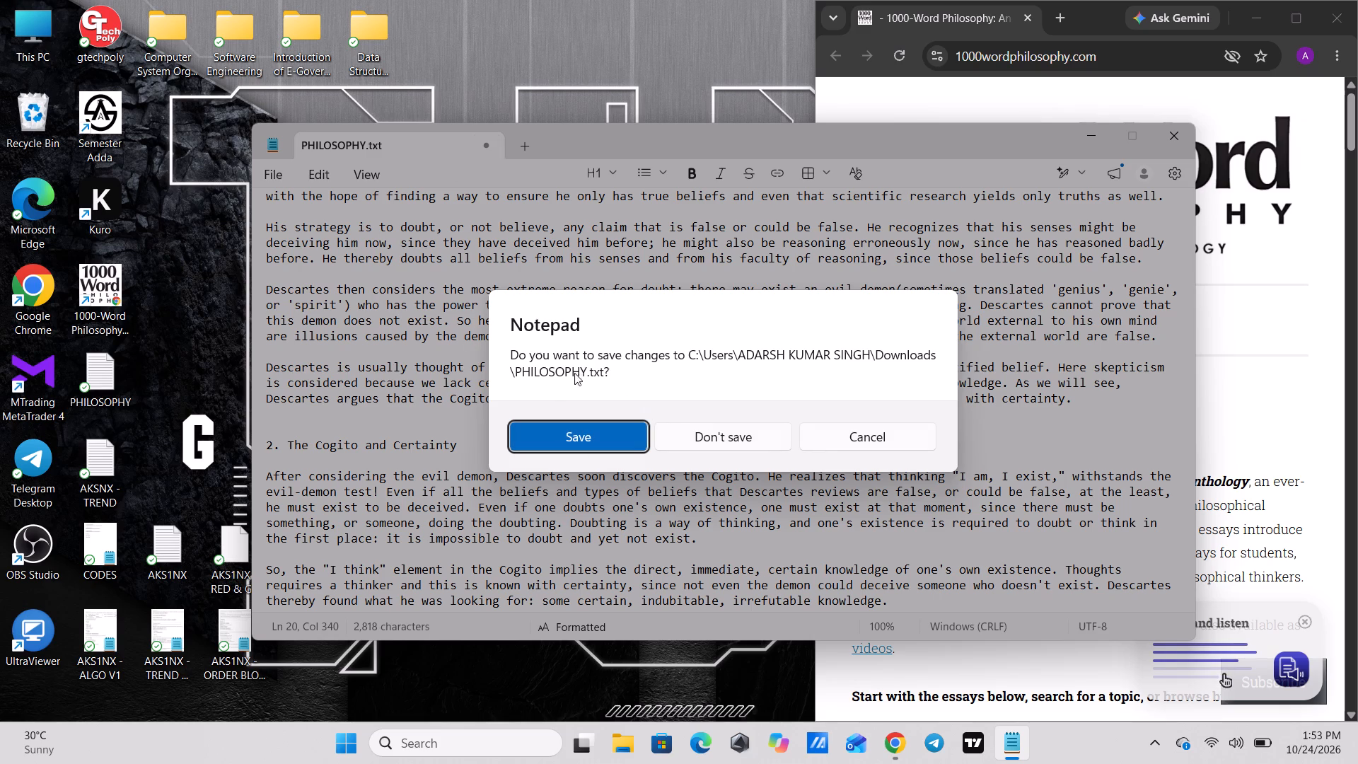
{"action": "left_click", "coordinate": [854, 438]}
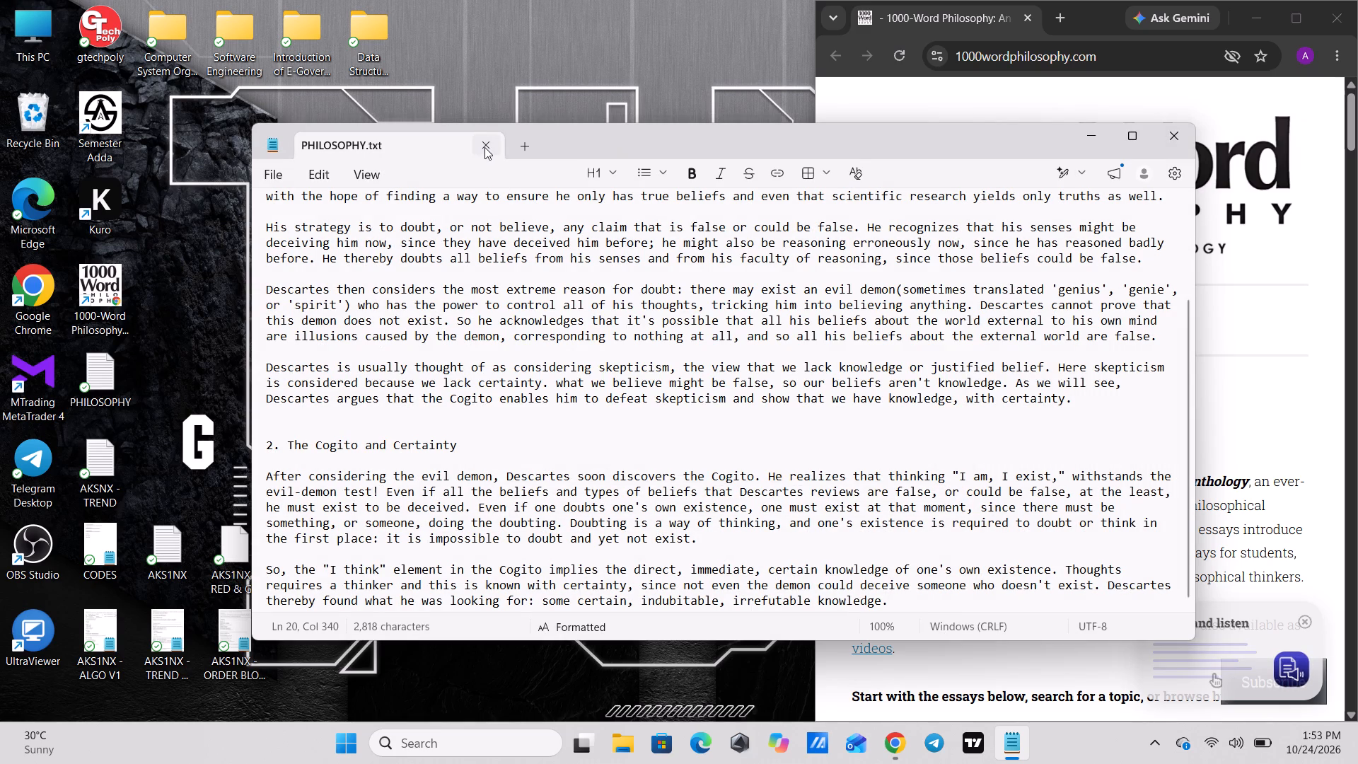
{"action": "left_click", "coordinate": [484, 147]}
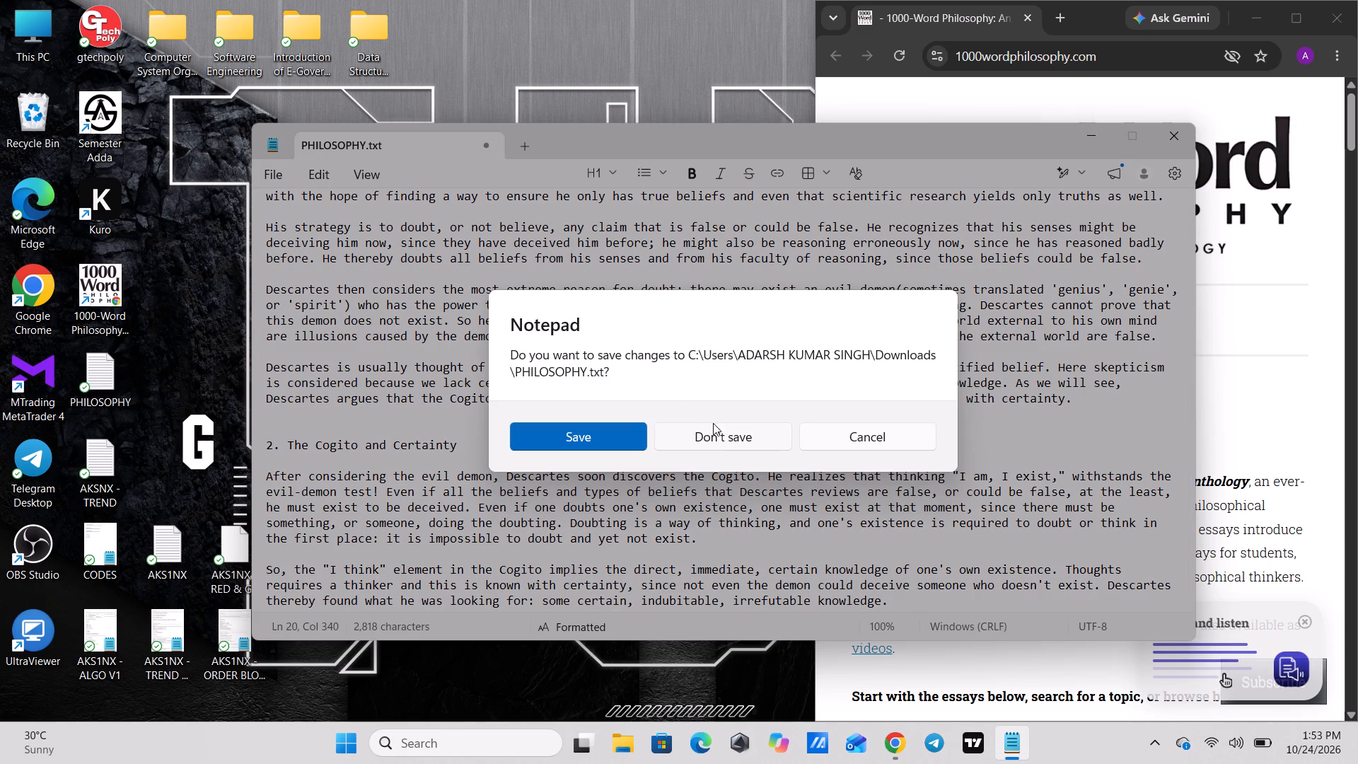
{"action": "left_click", "coordinate": [719, 433]}
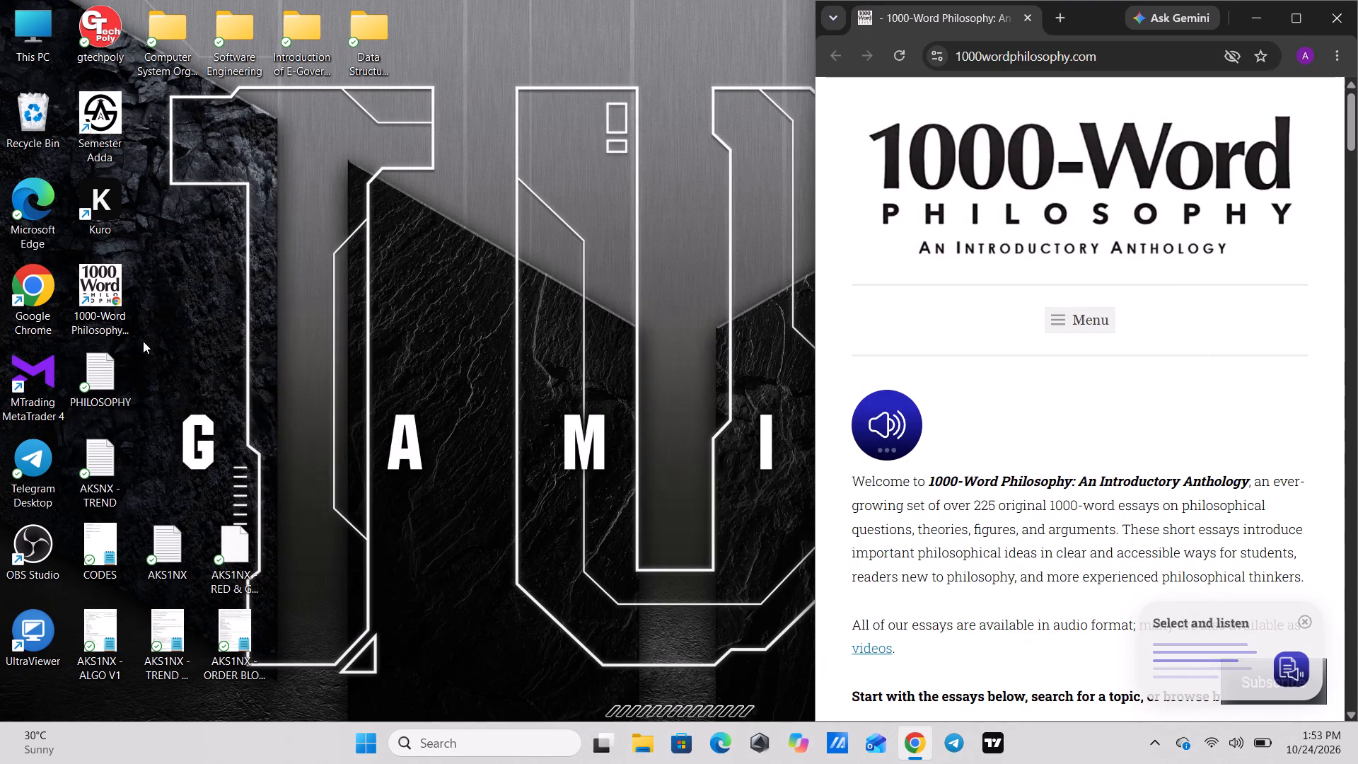
Reopen the desktop copy of PHILOSOPHY in Notepad to check its contents, and close it.
{"action": "double_click", "coordinate": [105, 380]}
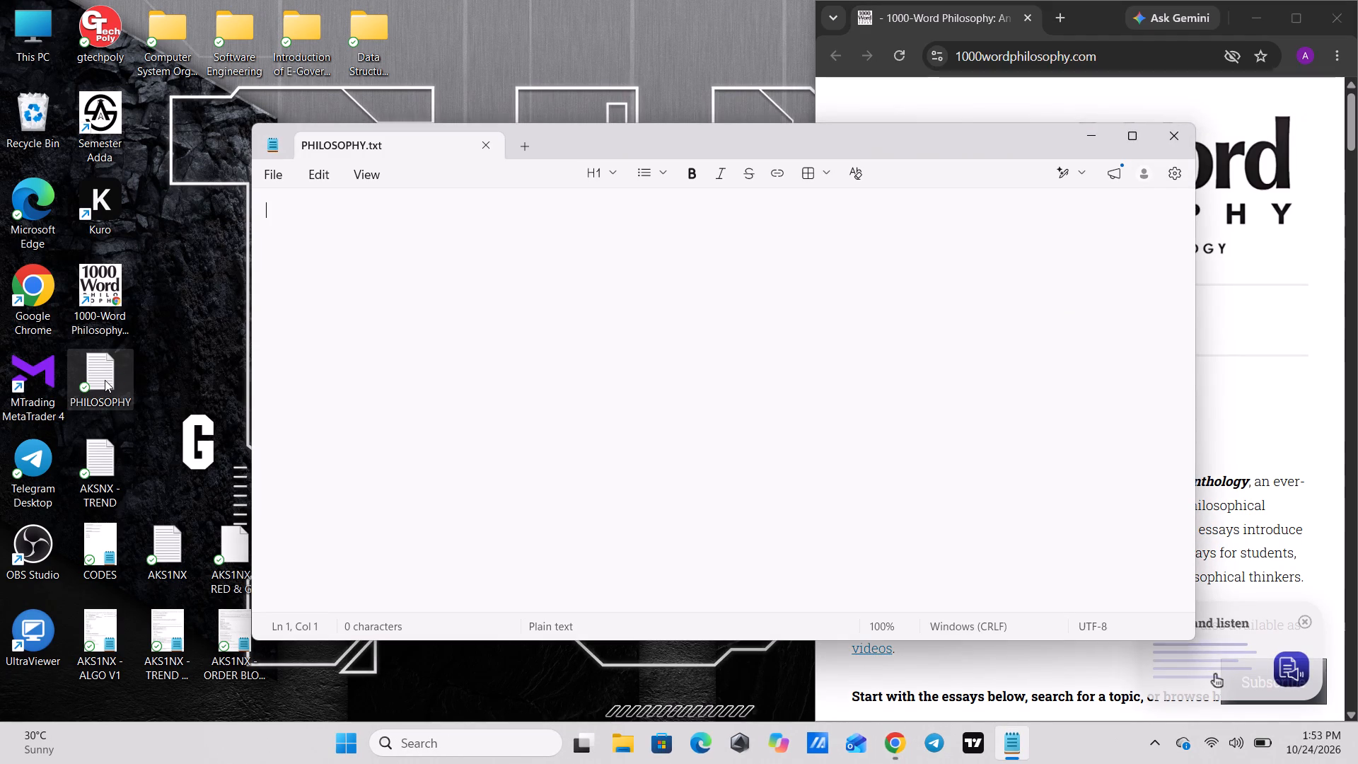
{"action": "left_click", "coordinate": [403, 308]}
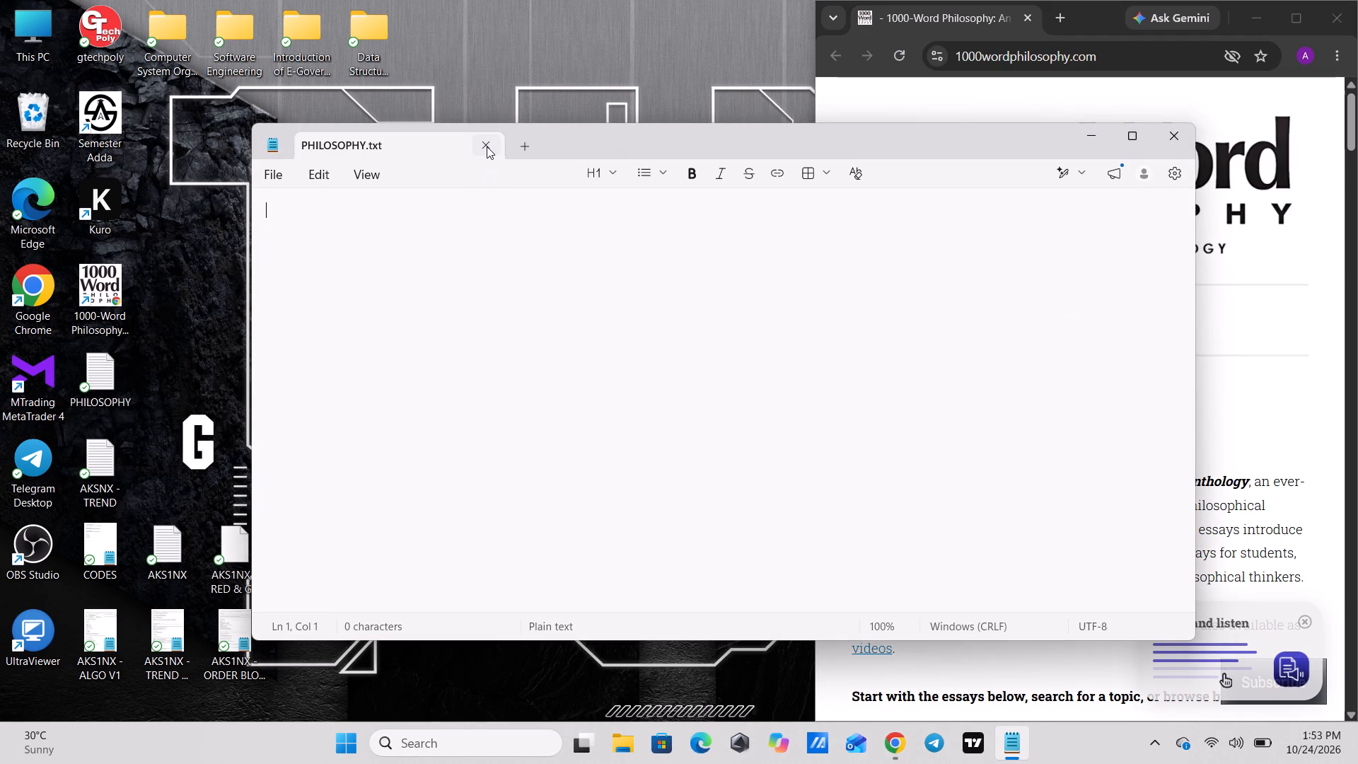
{"action": "left_click", "coordinate": [487, 146]}
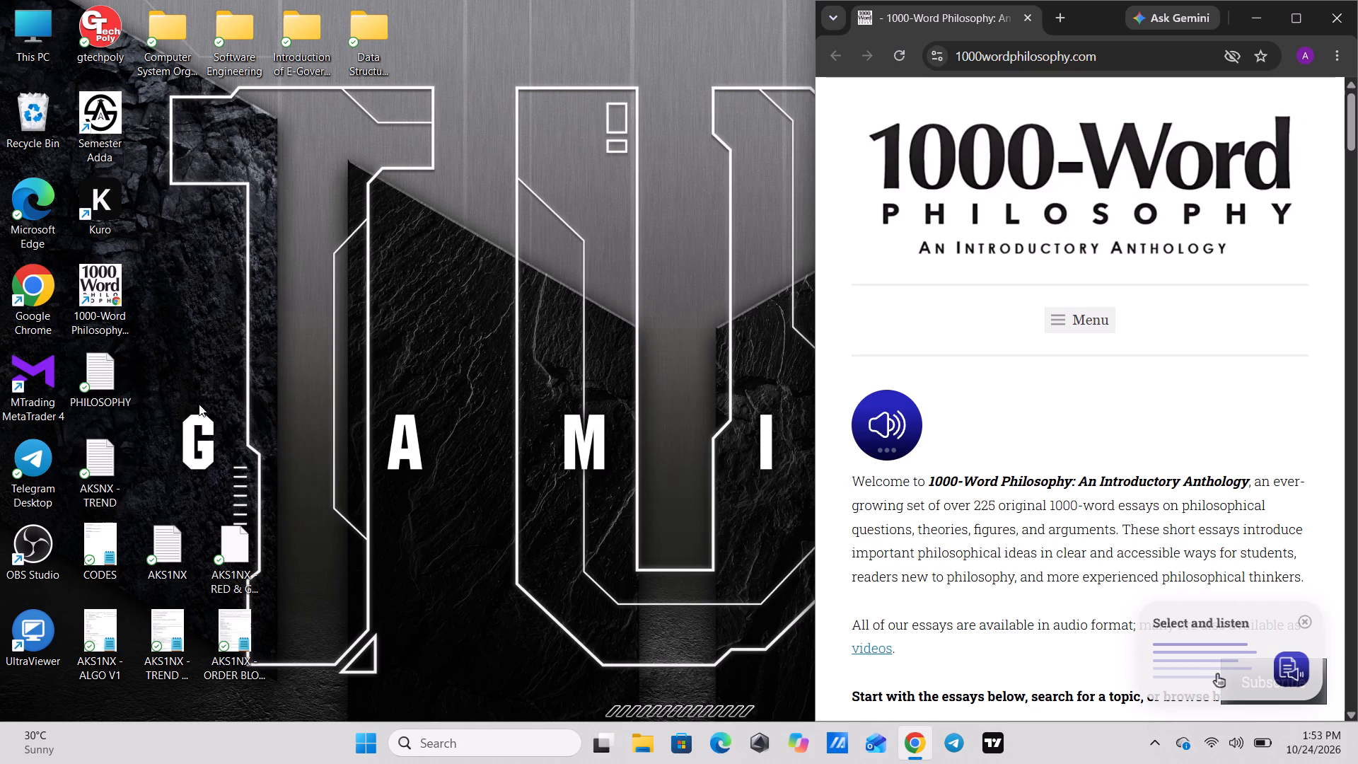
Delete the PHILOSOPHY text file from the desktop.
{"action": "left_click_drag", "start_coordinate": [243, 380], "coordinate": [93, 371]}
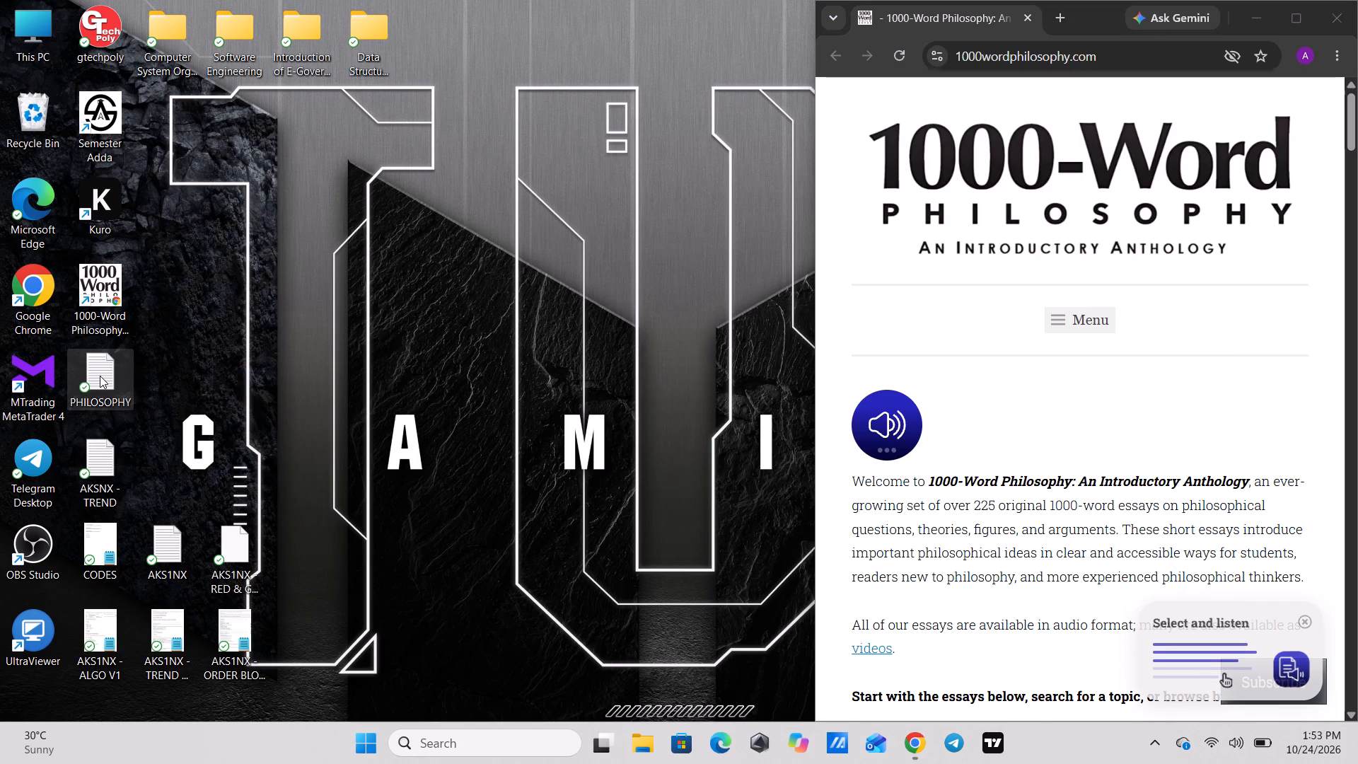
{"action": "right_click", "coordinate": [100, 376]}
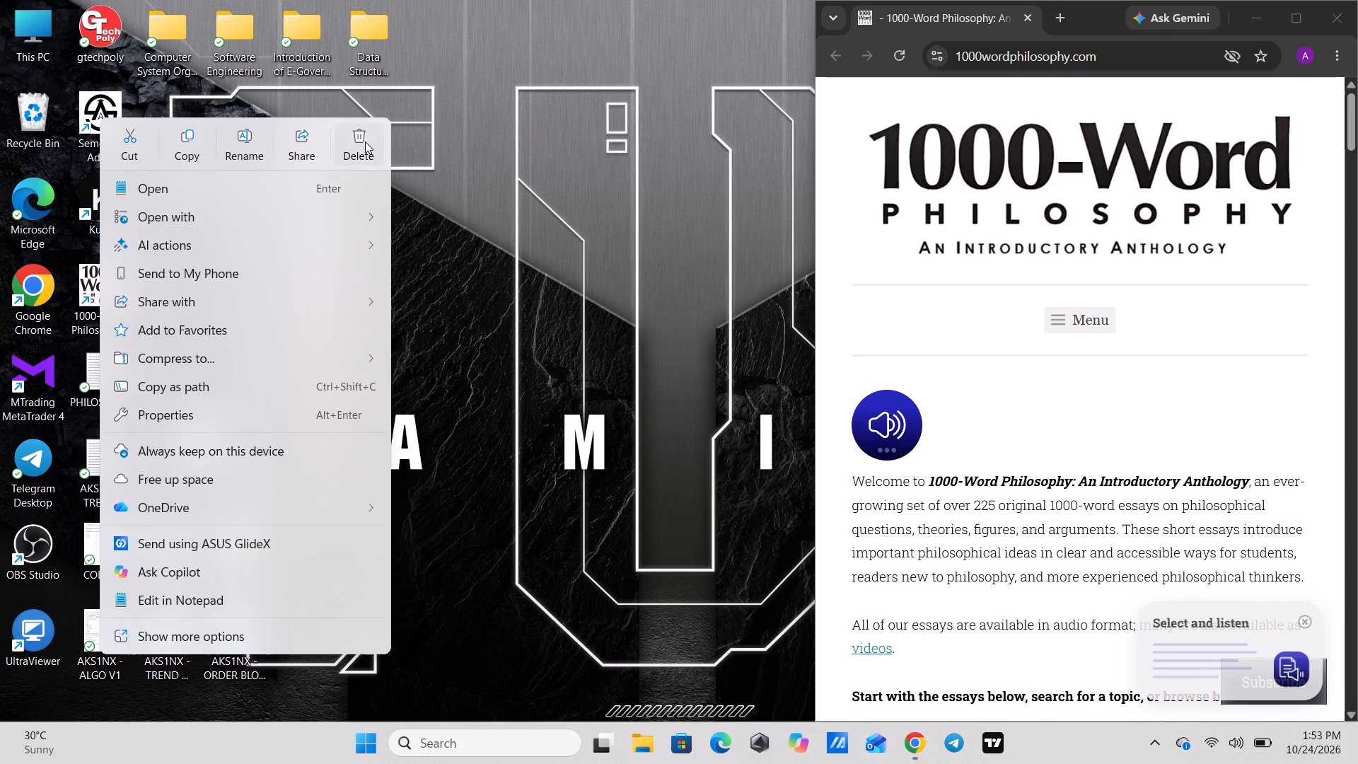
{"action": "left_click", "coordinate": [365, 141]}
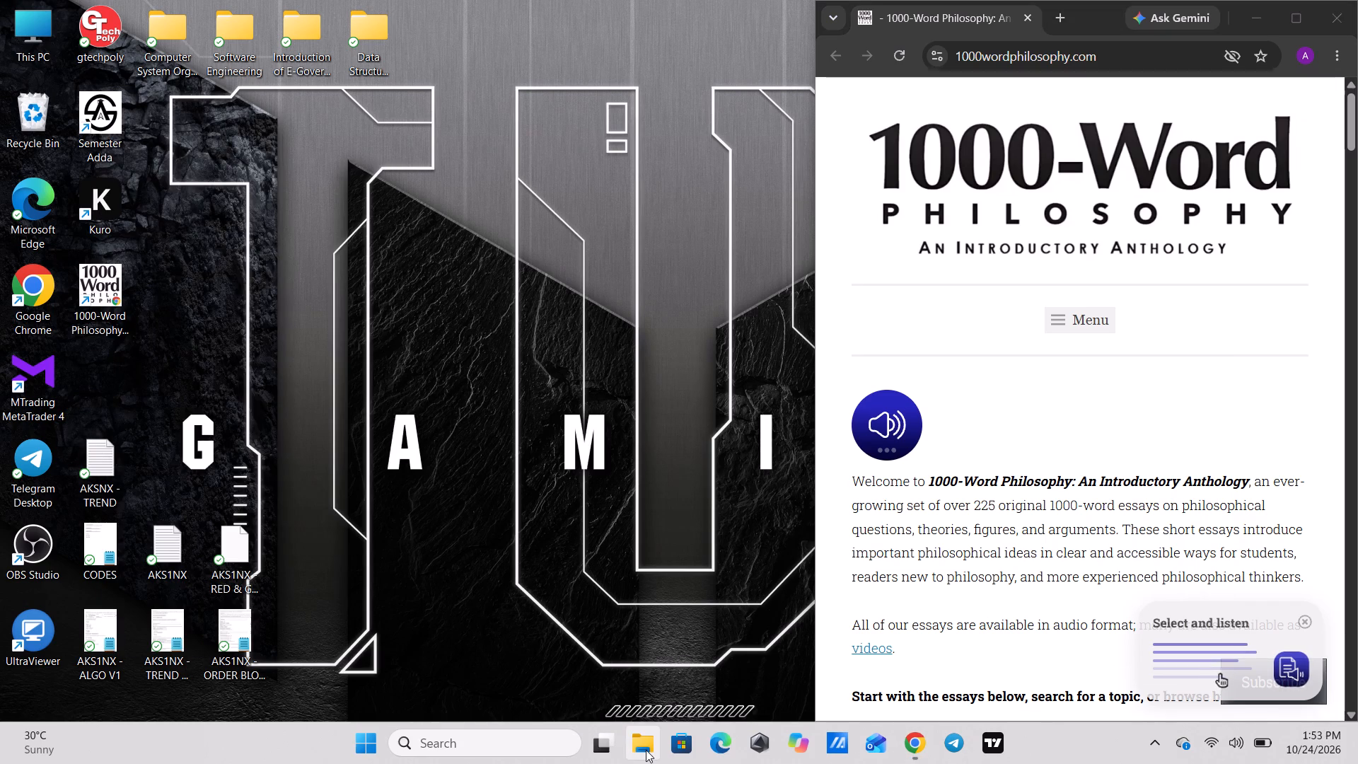
Open the original PHILOSOPHY text file from the Downloads folder to check its contents, and close it.
{"action": "left_click", "coordinate": [646, 750]}
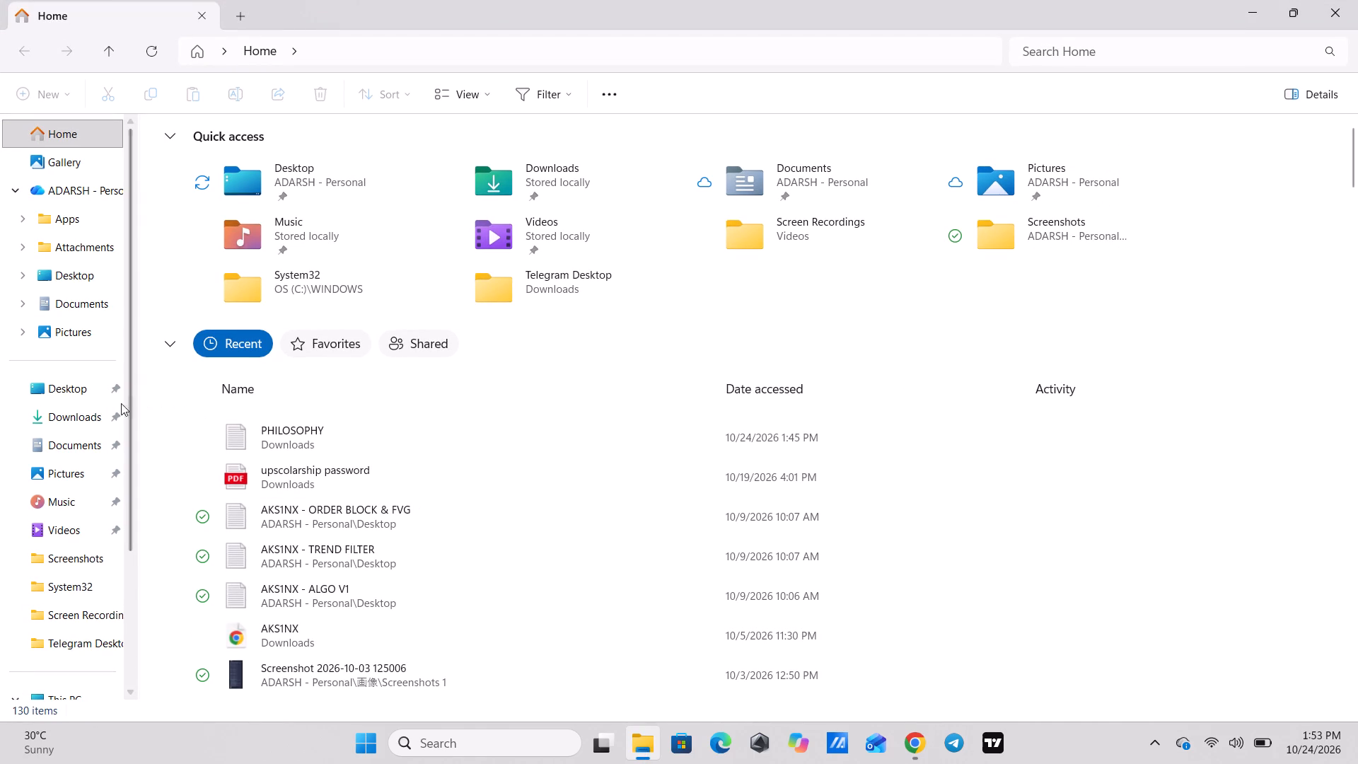
{"action": "left_click", "coordinate": [72, 418]}
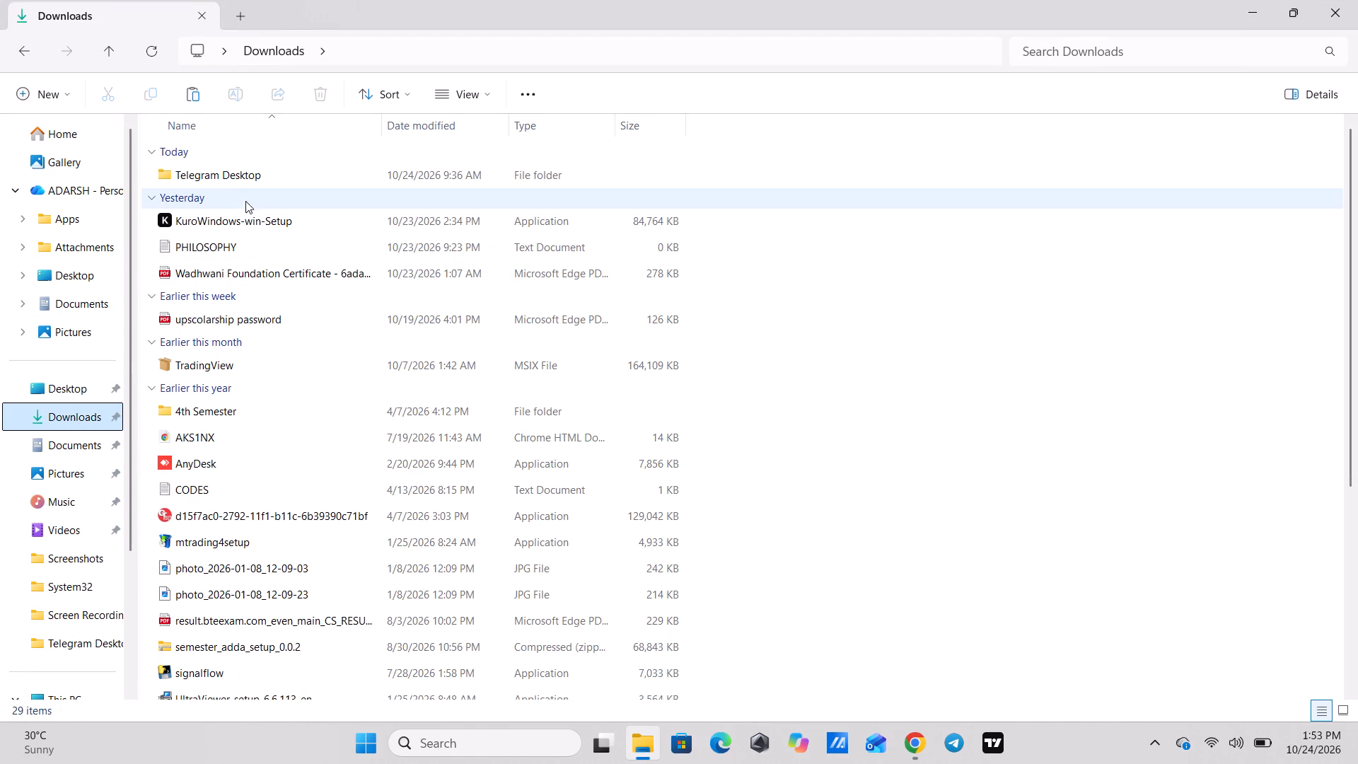
{"action": "double_click", "coordinate": [244, 242]}
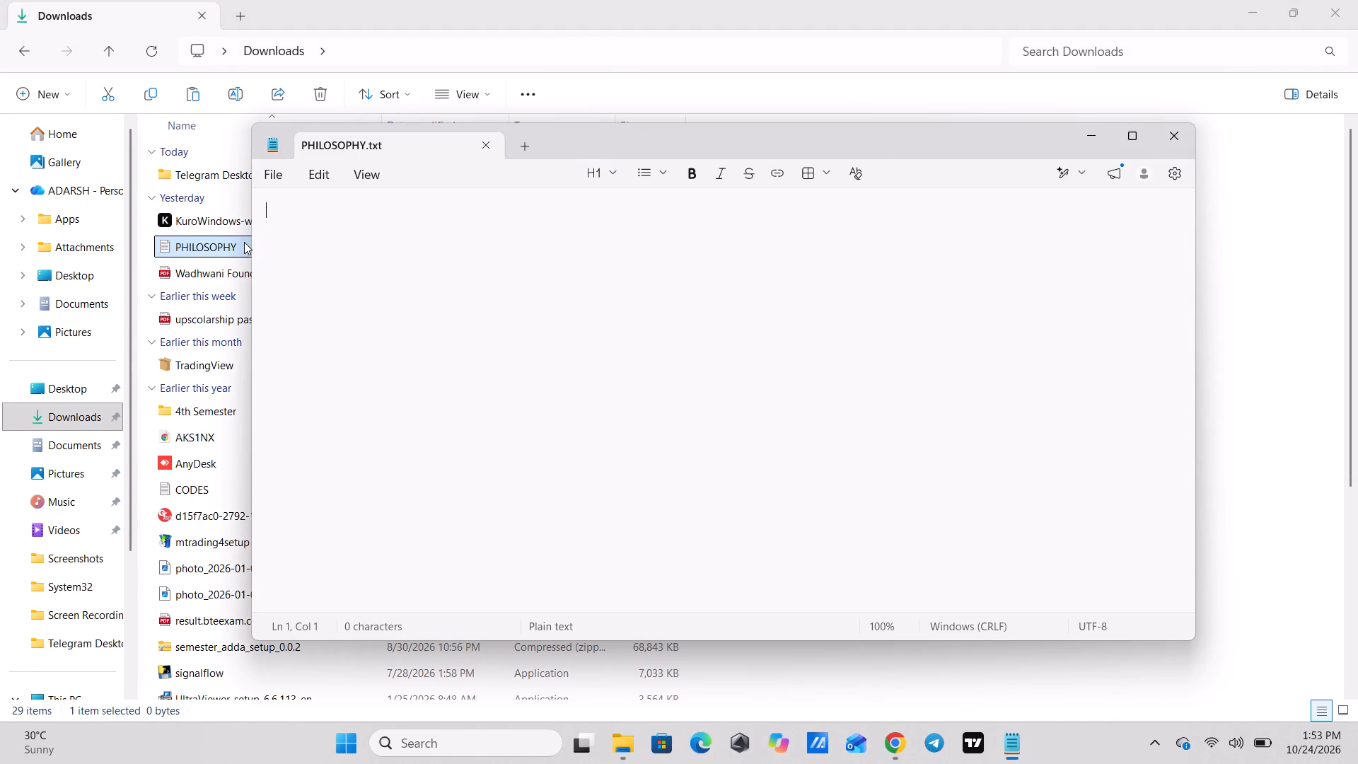
{"action": "left_click", "coordinate": [298, 216]}
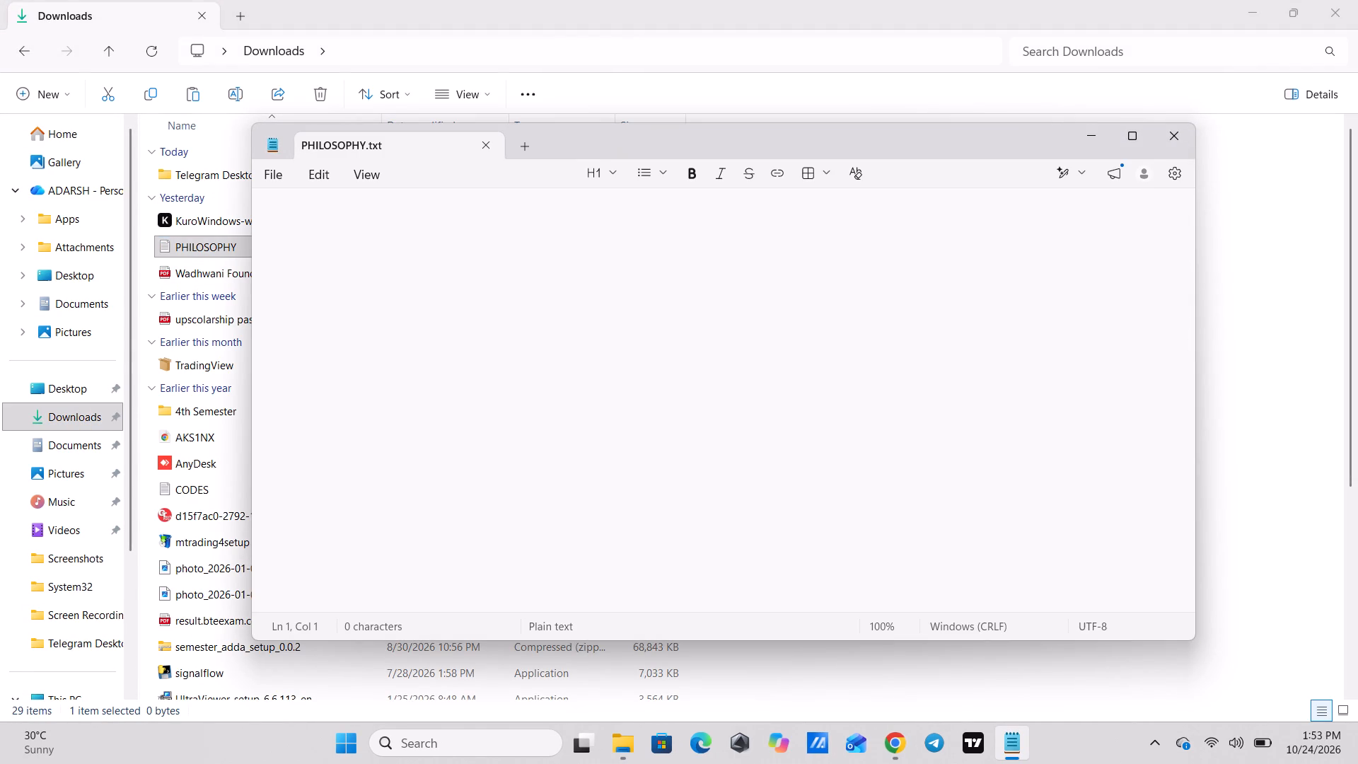
{"action": "left_click", "coordinate": [484, 147]}
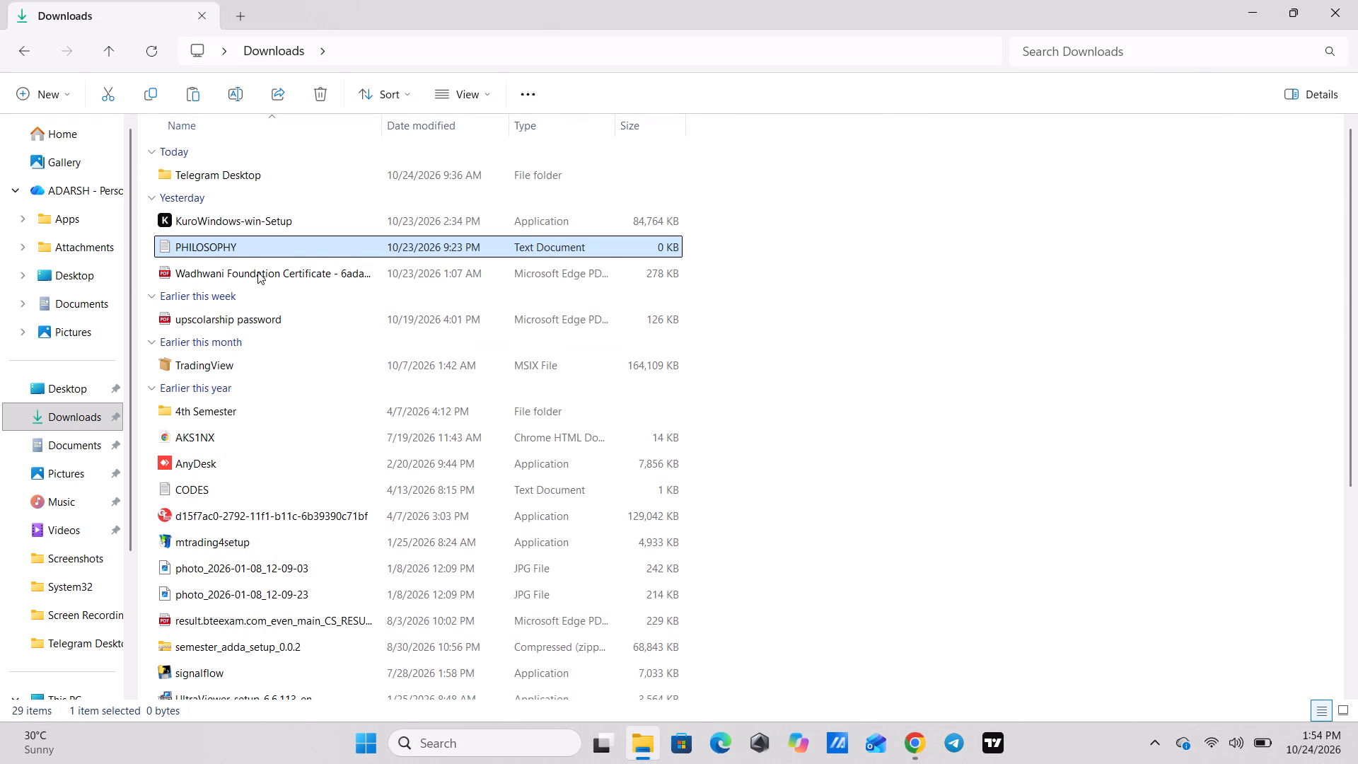
Delete the PHILOSOPHY text file from the Downloads folder and refresh the folder listing.
{"action": "triple_click", "coordinate": [153, 47]}
{"action": "triple_click", "coordinate": [153, 47]}
{"action": "triple_click", "coordinate": [153, 47]}
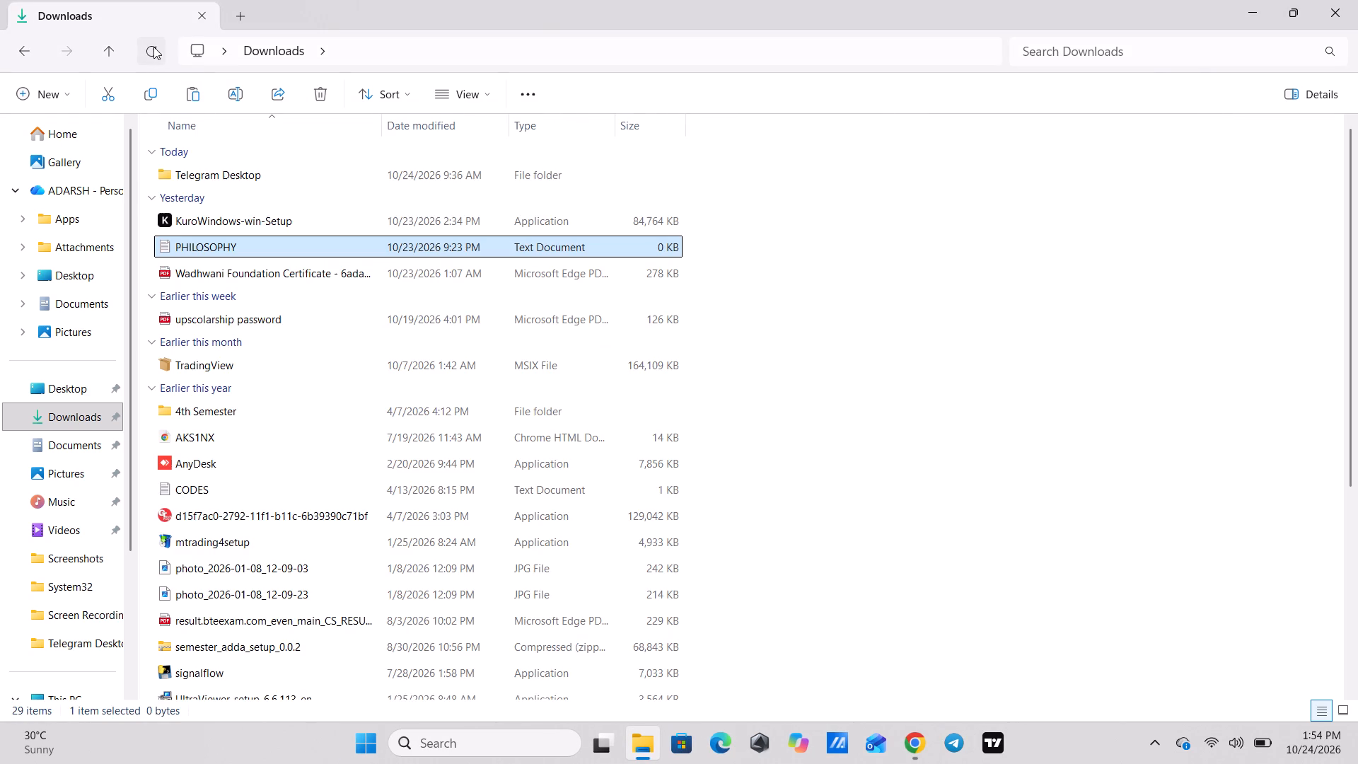
{"action": "left_click", "coordinate": [153, 47]}
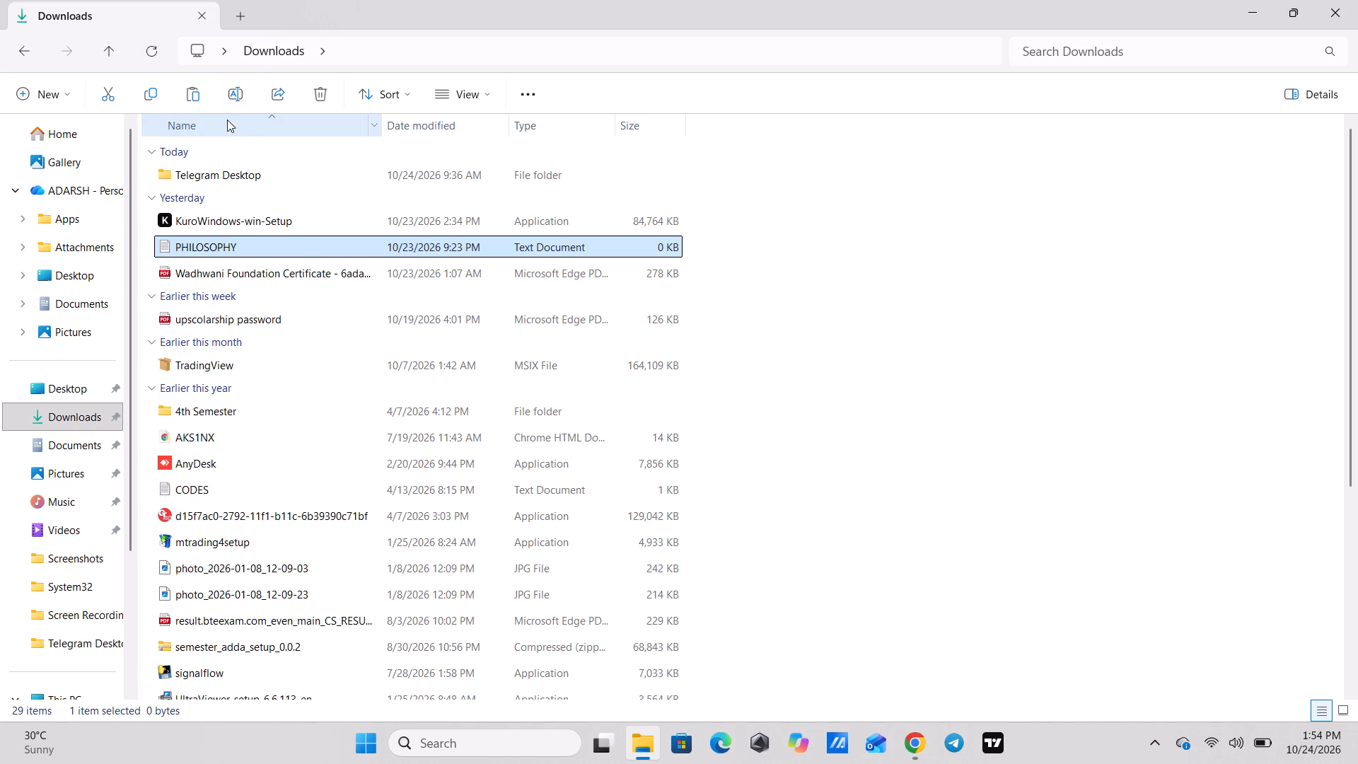
{"action": "left_click", "coordinate": [320, 91]}
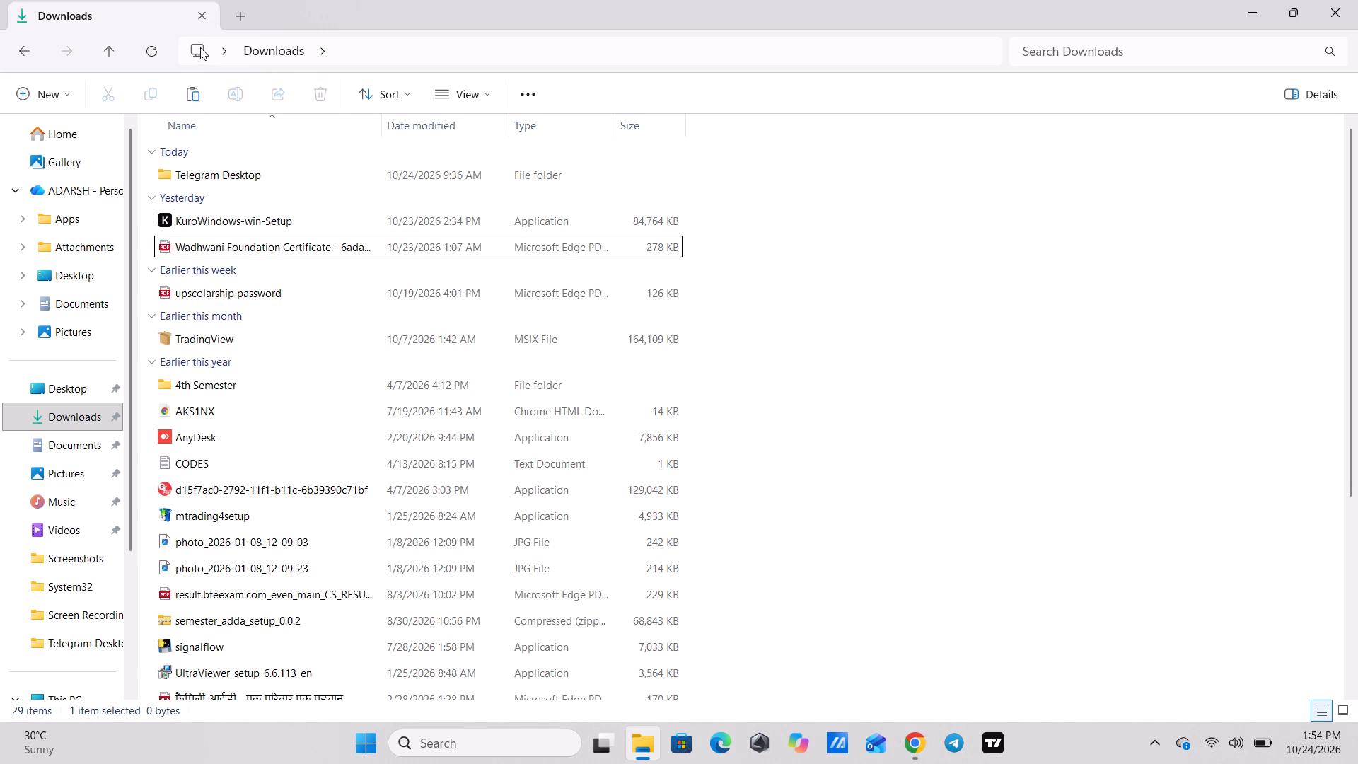
{"action": "triple_click", "coordinate": [156, 57]}
{"action": "left_click", "coordinate": [156, 57]}
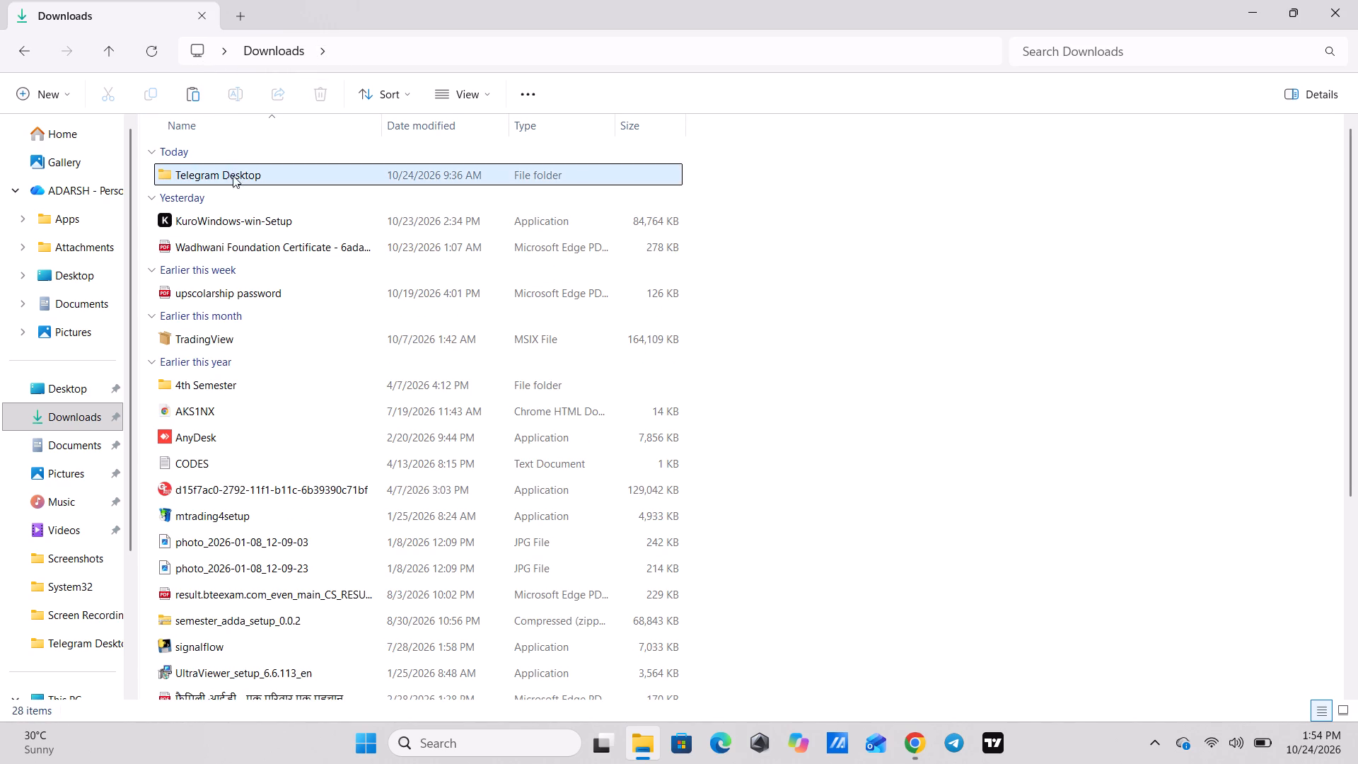
Look through the Telegram Desktop folder's GX3 COMBINER V4 subfolders, including Indicators, return to Downloads and close the file window.
{"action": "double_click", "coordinate": [234, 181]}
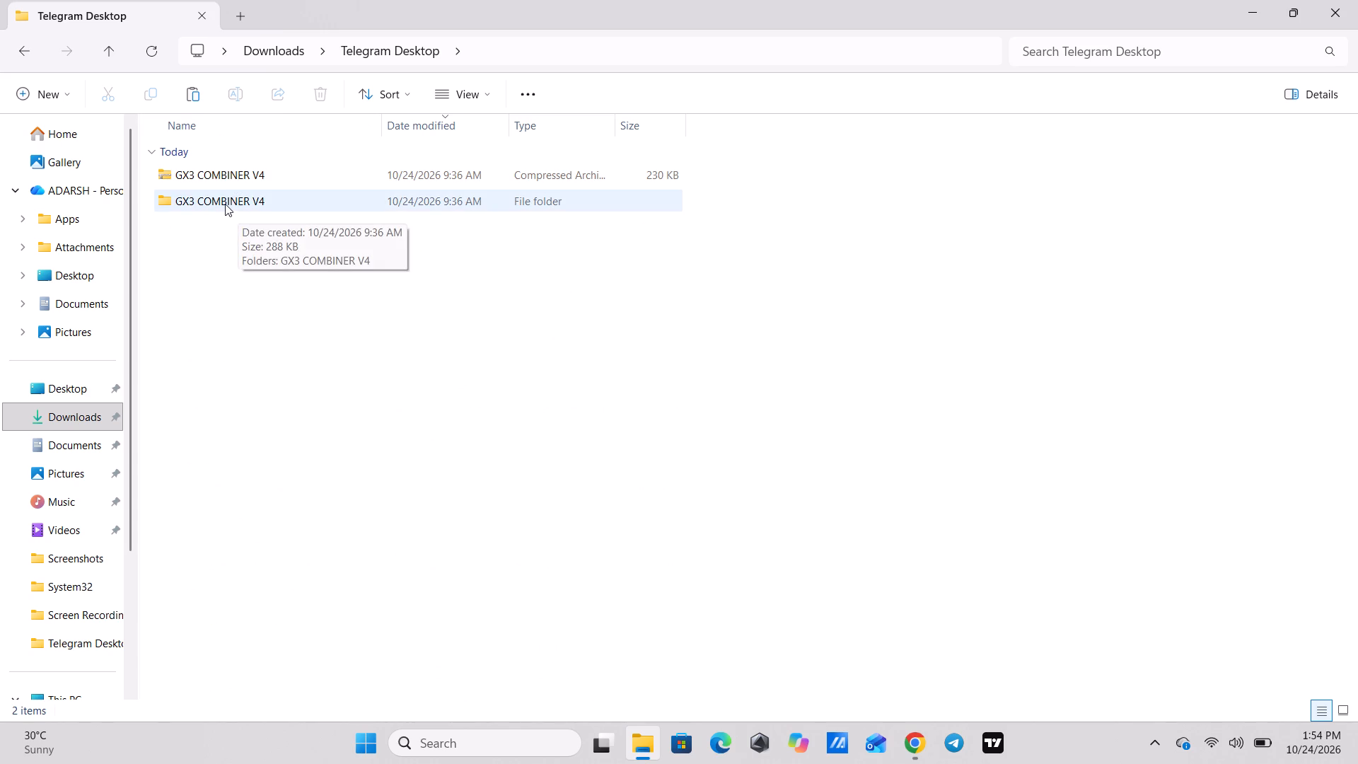
{"action": "double_click", "coordinate": [225, 204]}
{"action": "double_click", "coordinate": [216, 170]}
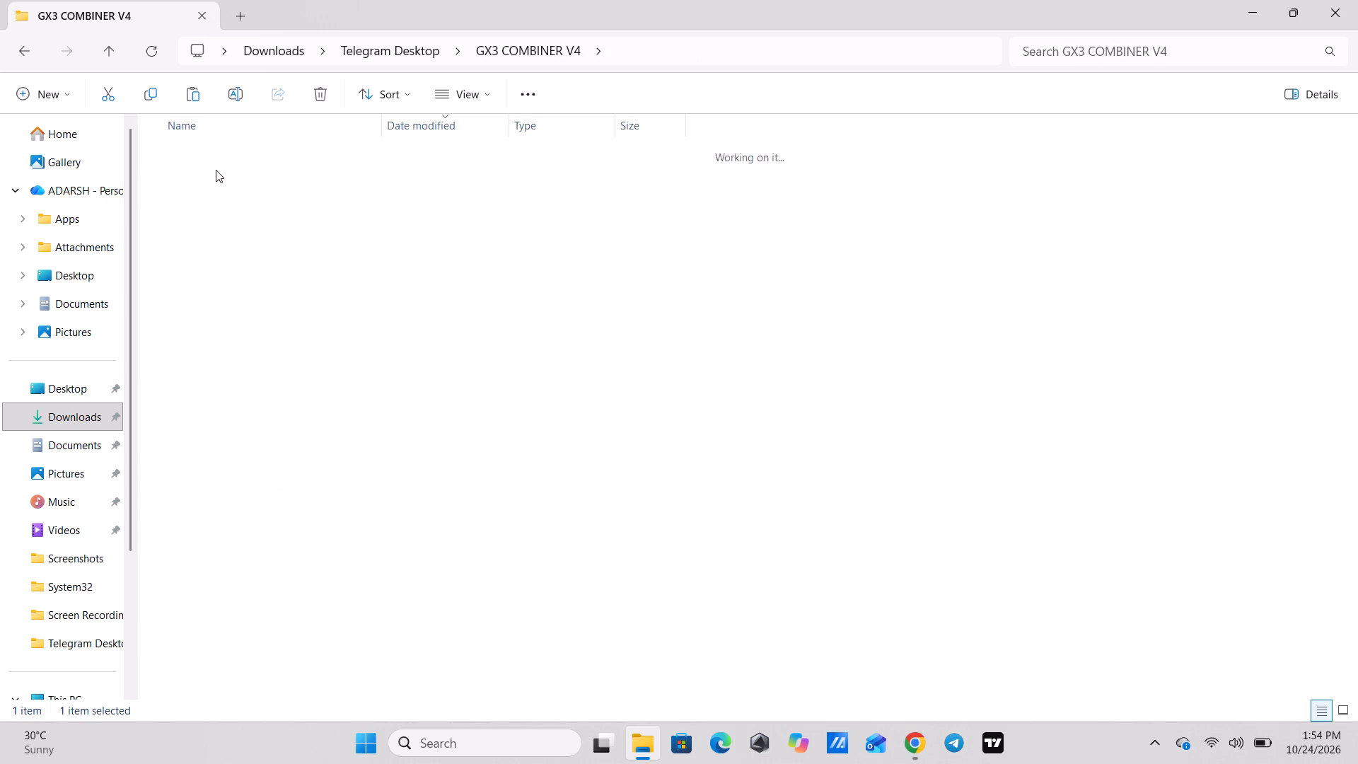
{"action": "double_click", "coordinate": [216, 170]}
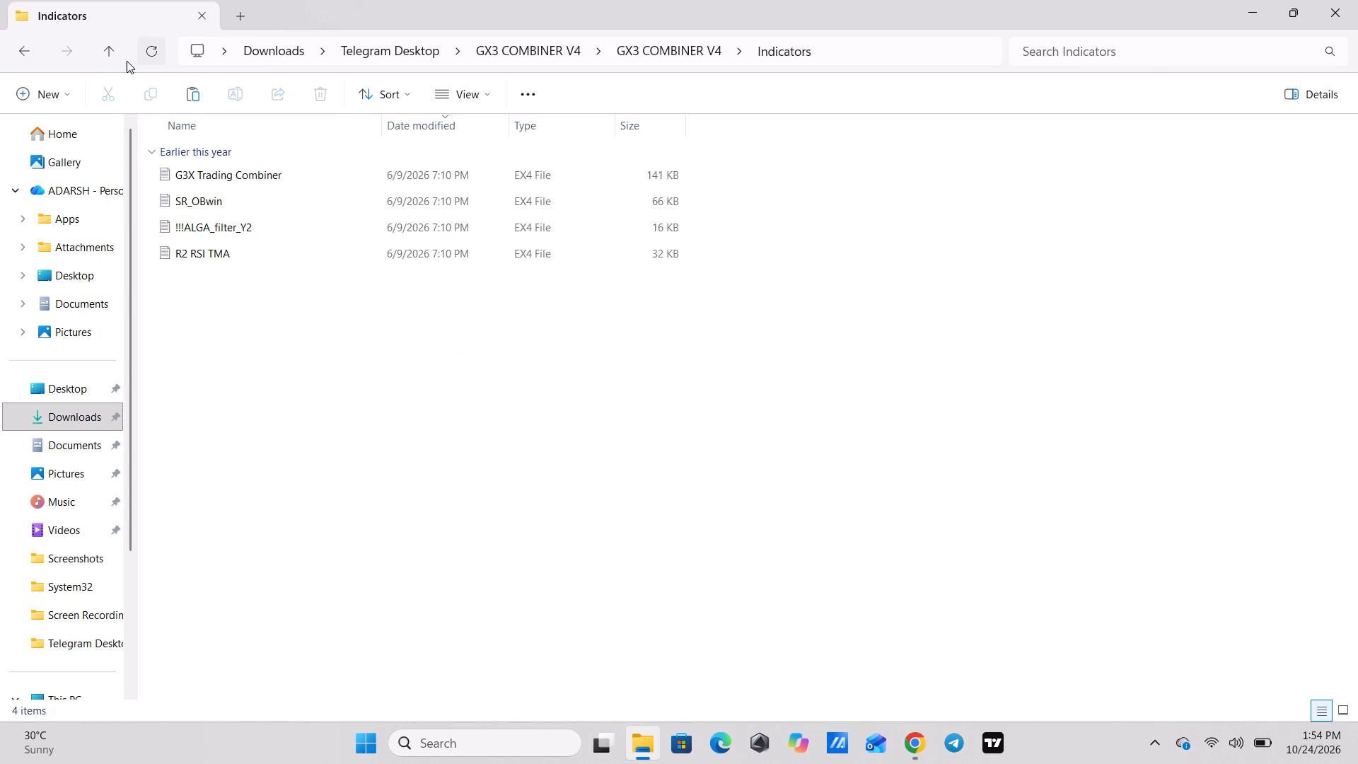
{"action": "left_click", "coordinate": [111, 60]}
{"action": "double_click", "coordinate": [195, 198]}
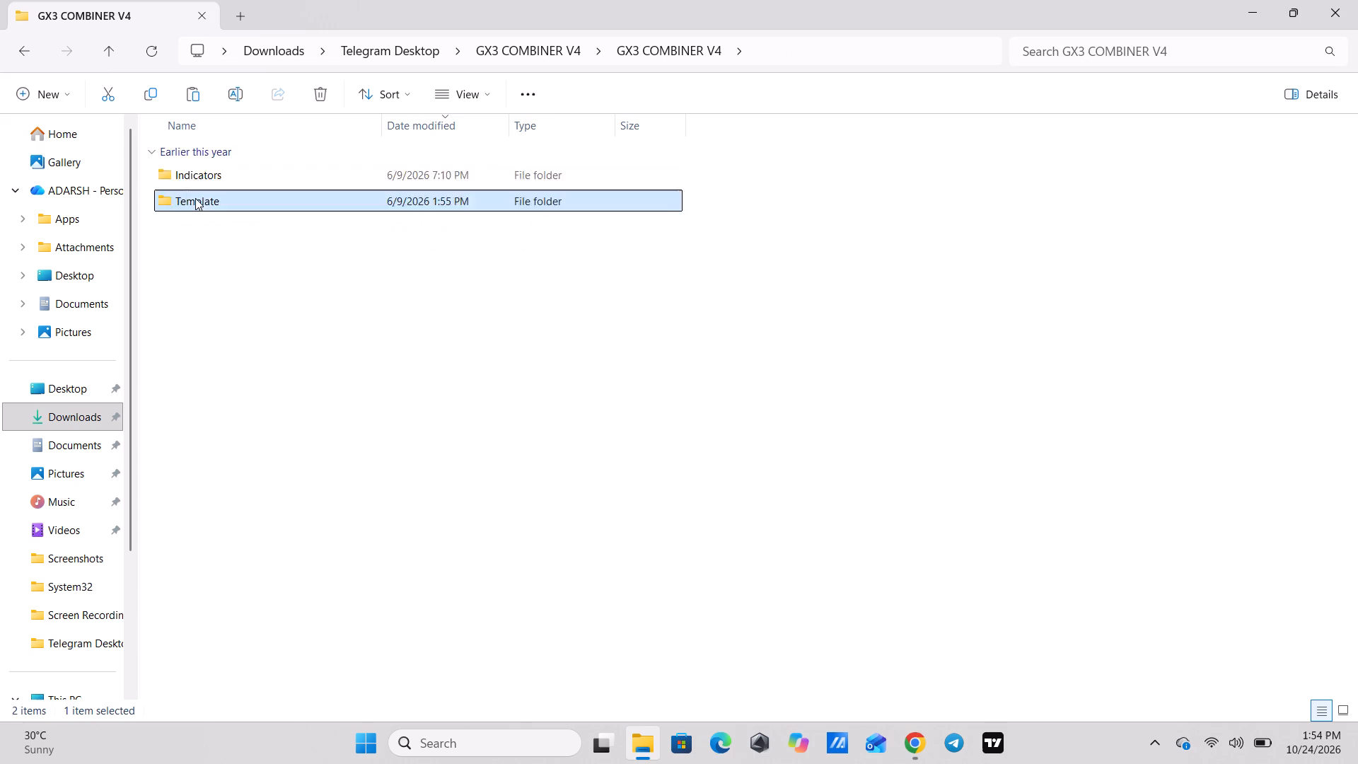
{"action": "double_click", "coordinate": [112, 57]}
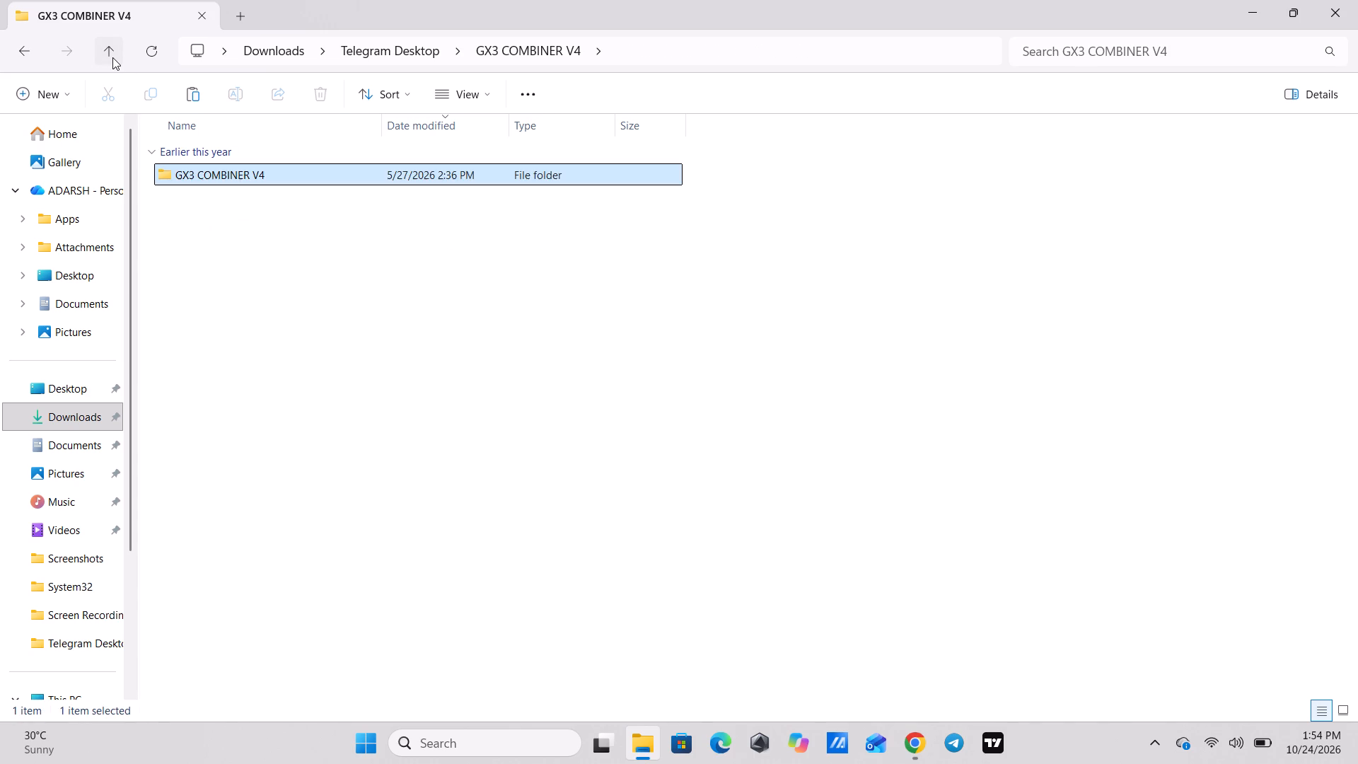
{"action": "left_click", "coordinate": [112, 57]}
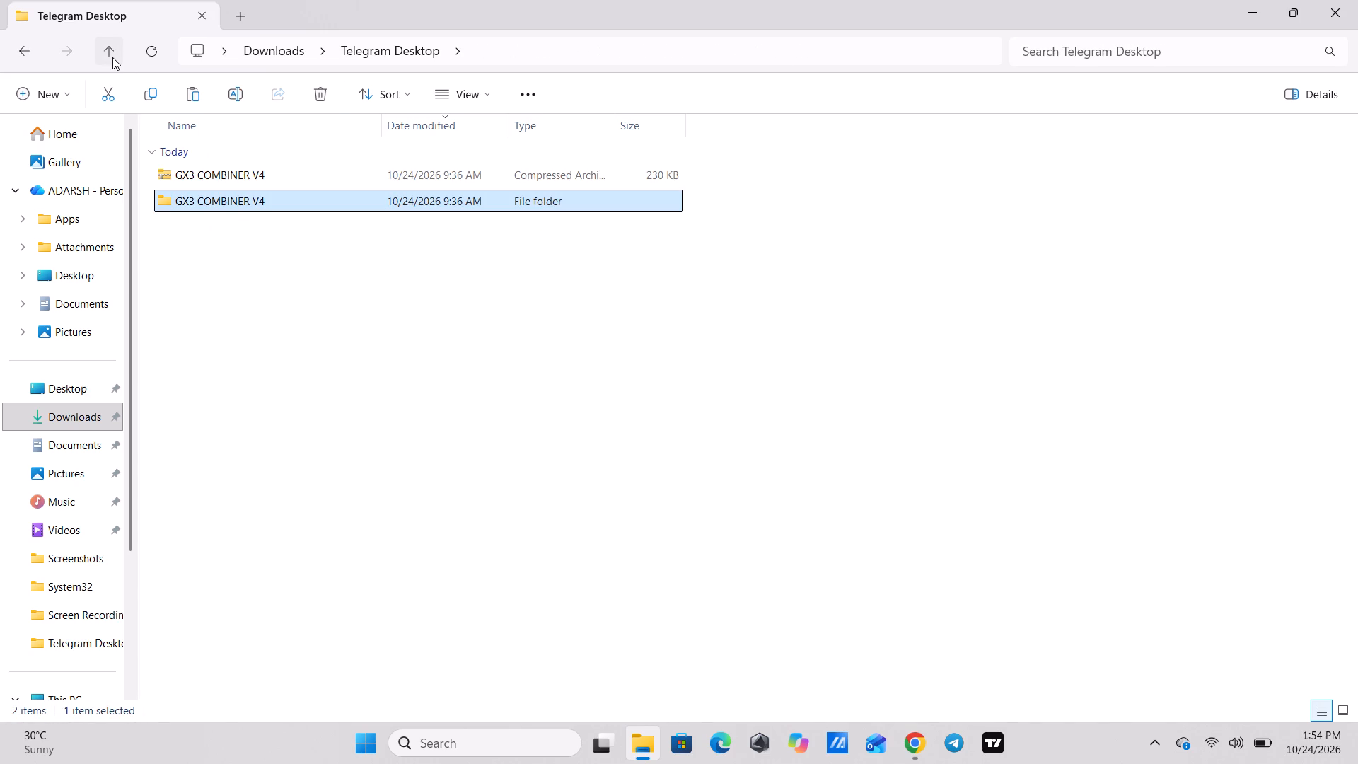
{"action": "left_click", "coordinate": [112, 57]}
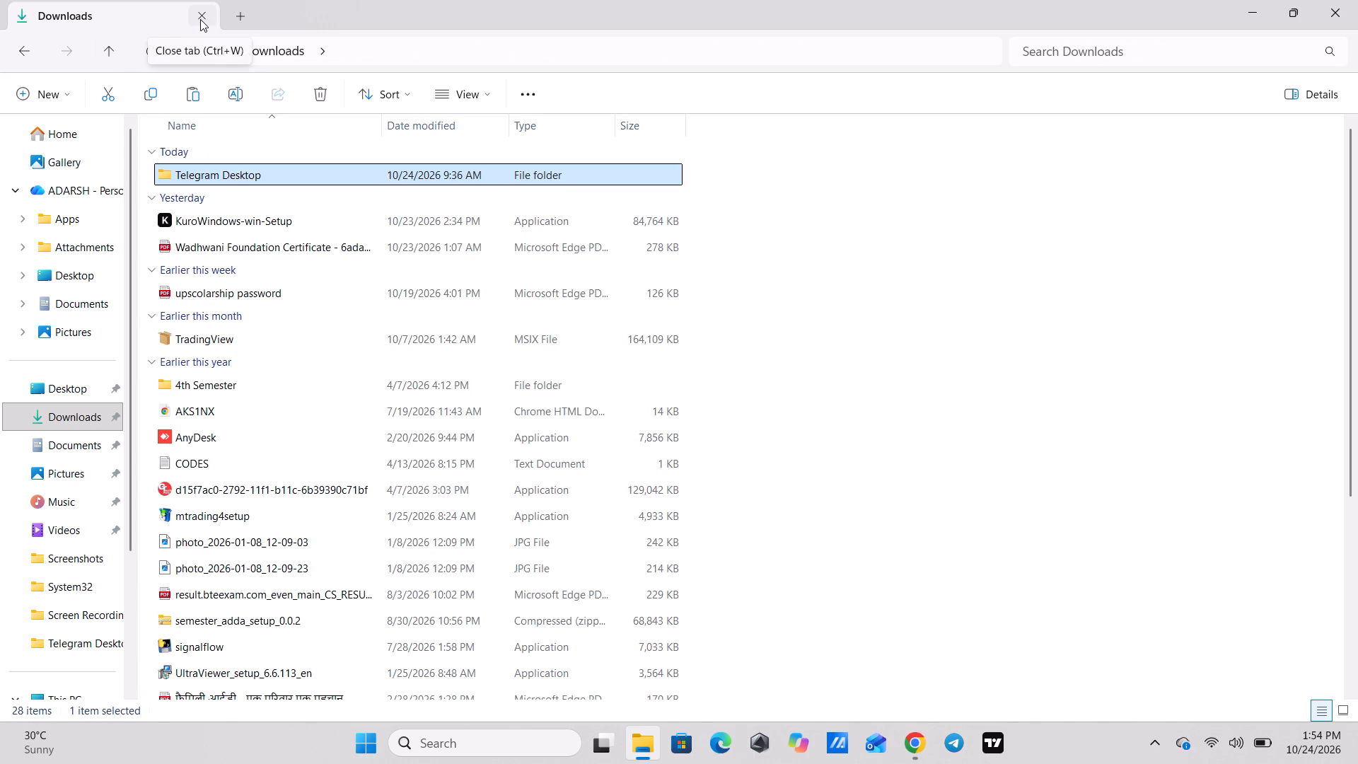
{"action": "left_click", "coordinate": [200, 19]}
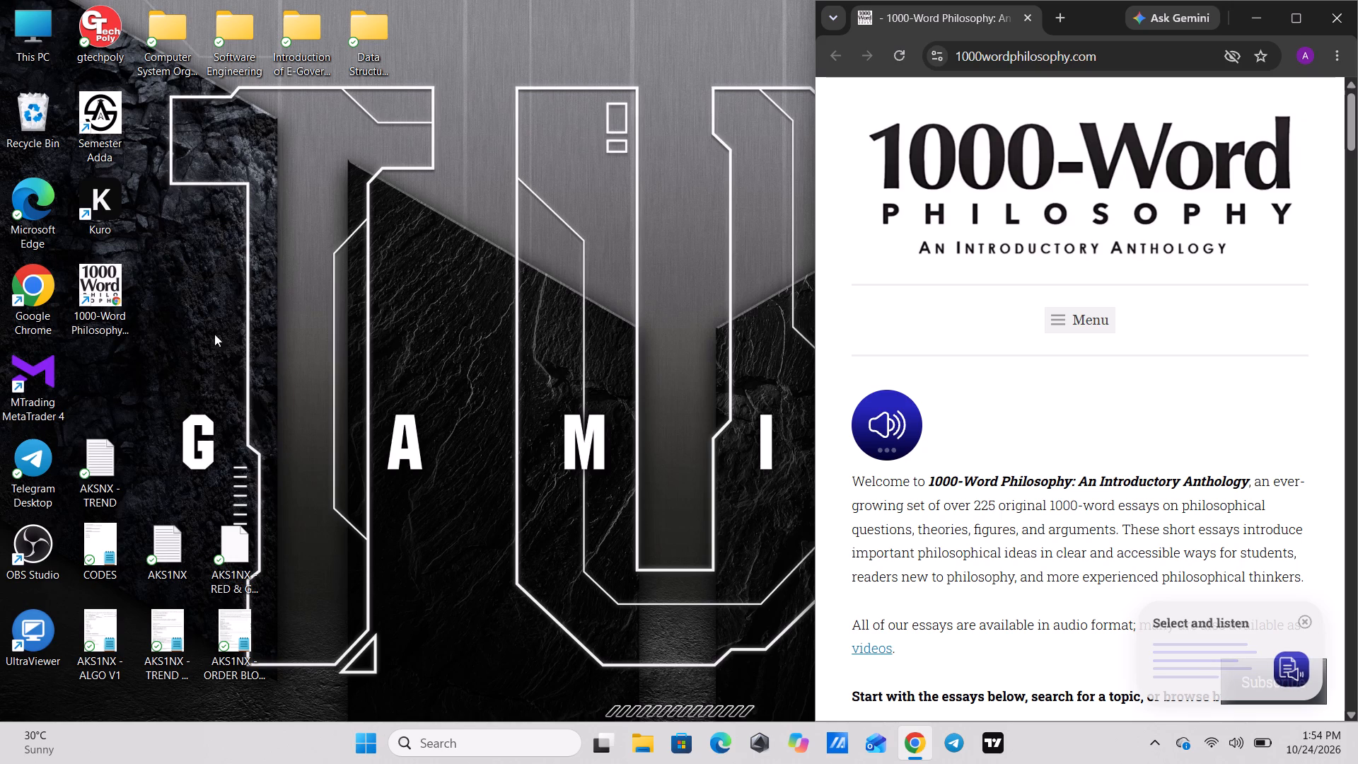
Browse the alphabetical list of installed apps.
{"action": "left_click", "coordinate": [376, 742]}
{"action": "scroll", "coordinate": [484, 567], "scroll_direction": "down", "scroll_amount": 6}
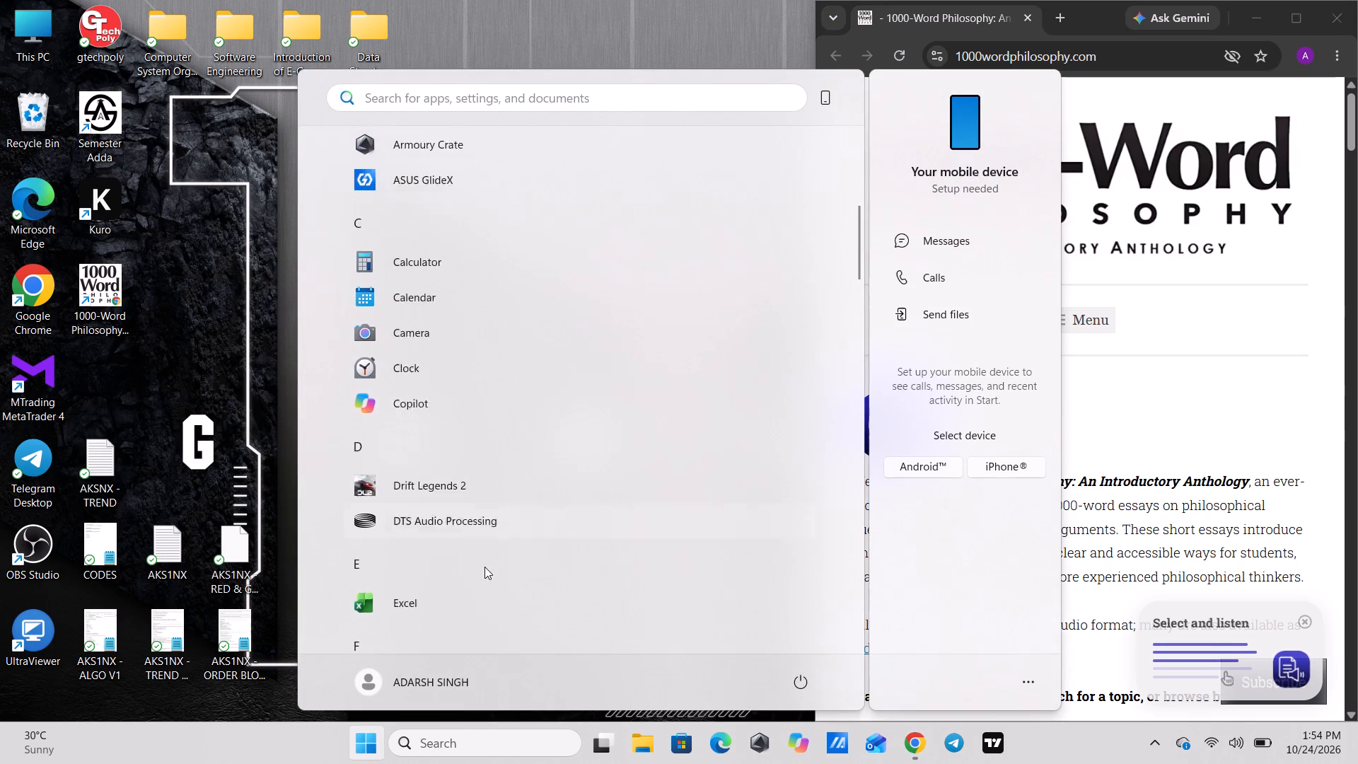
Locate Notepad in the Windows list of all installed apps.
{"action": "scroll", "coordinate": [484, 567], "scroll_direction": "down", "scroll_amount": 4}
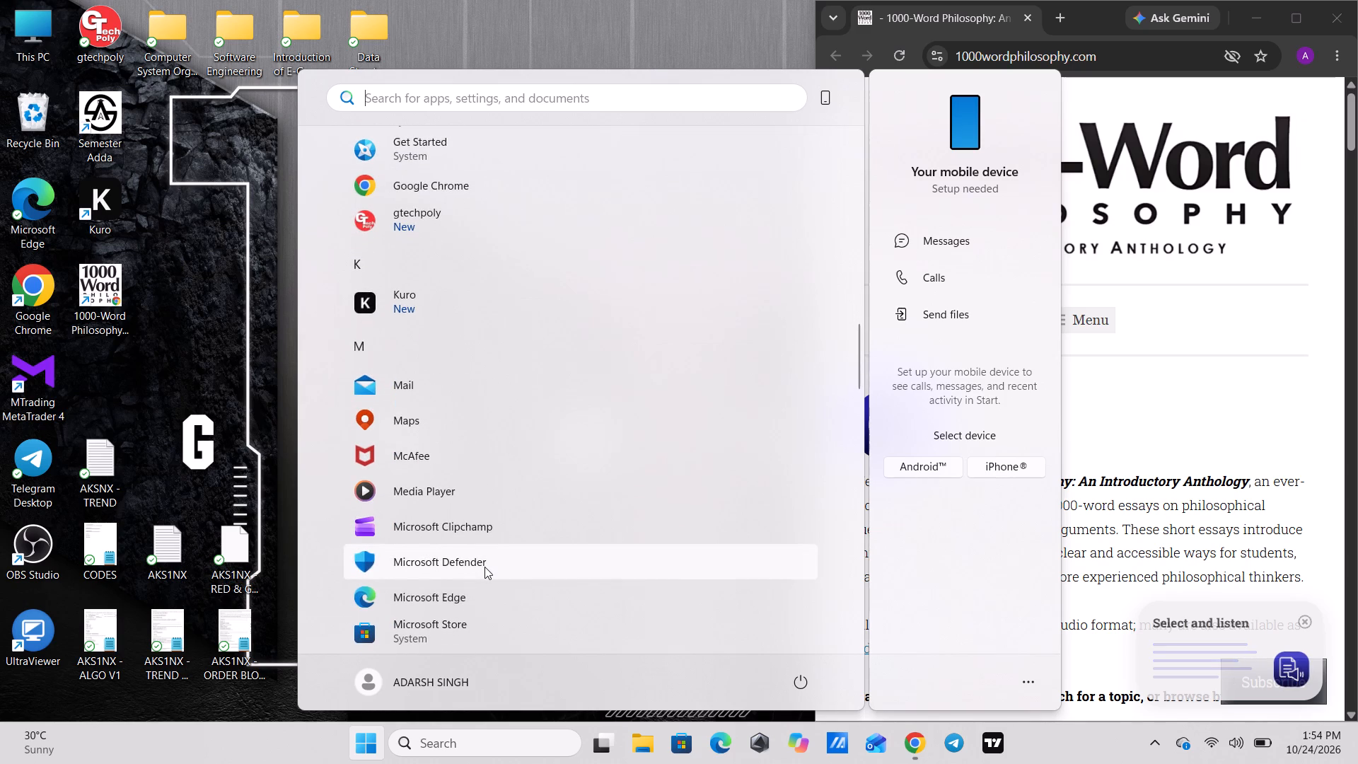
{"action": "scroll", "coordinate": [484, 567], "scroll_direction": "down", "scroll_amount": 5}
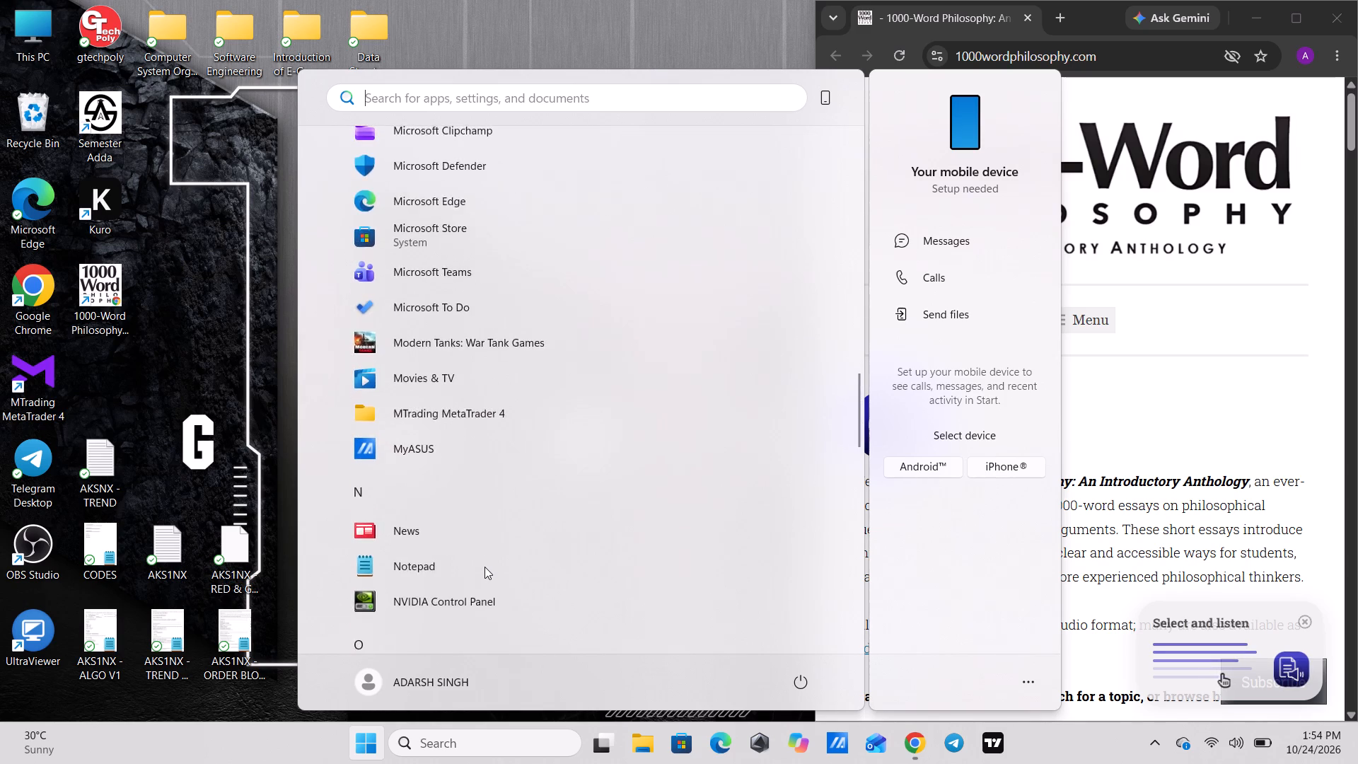
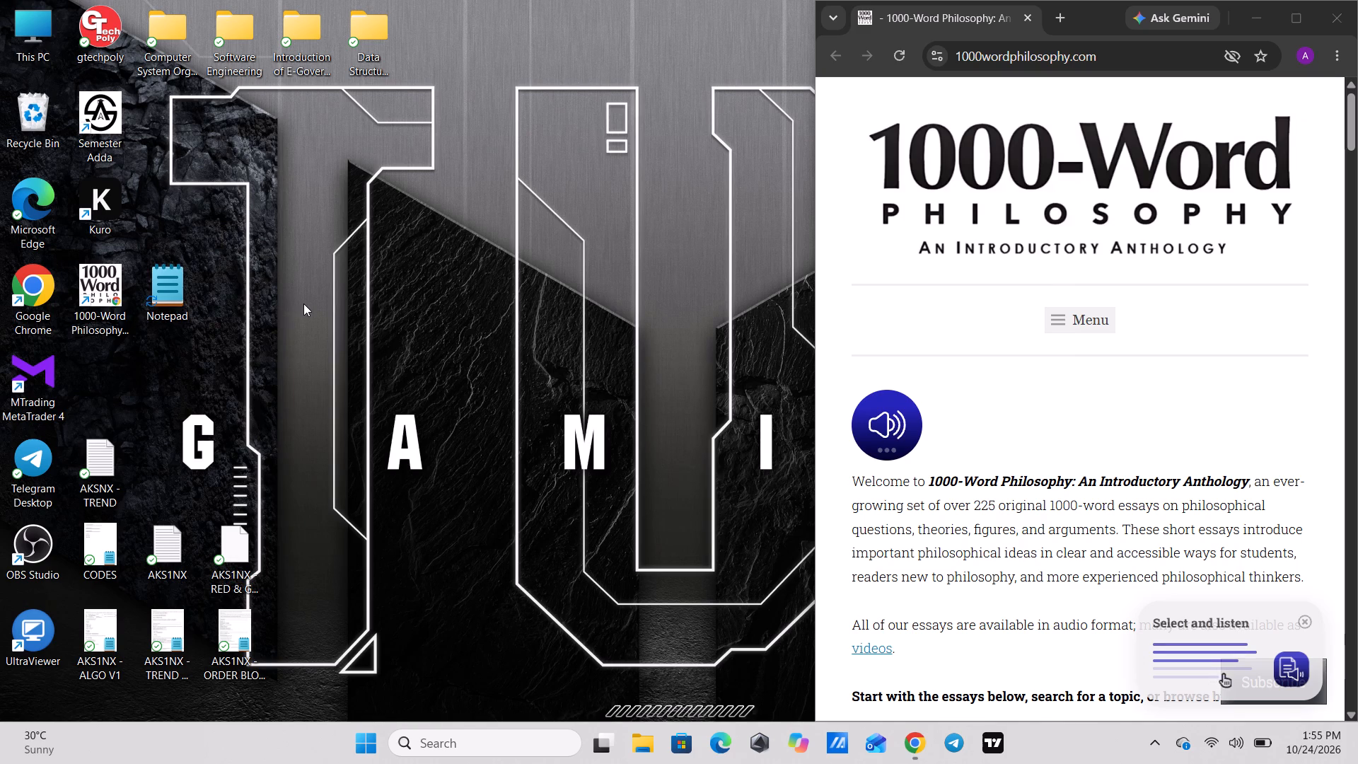
Test the Notepad desktop shortcut by opening a blank Notepad window, and close it.
{"action": "double_click", "coordinate": [149, 289]}
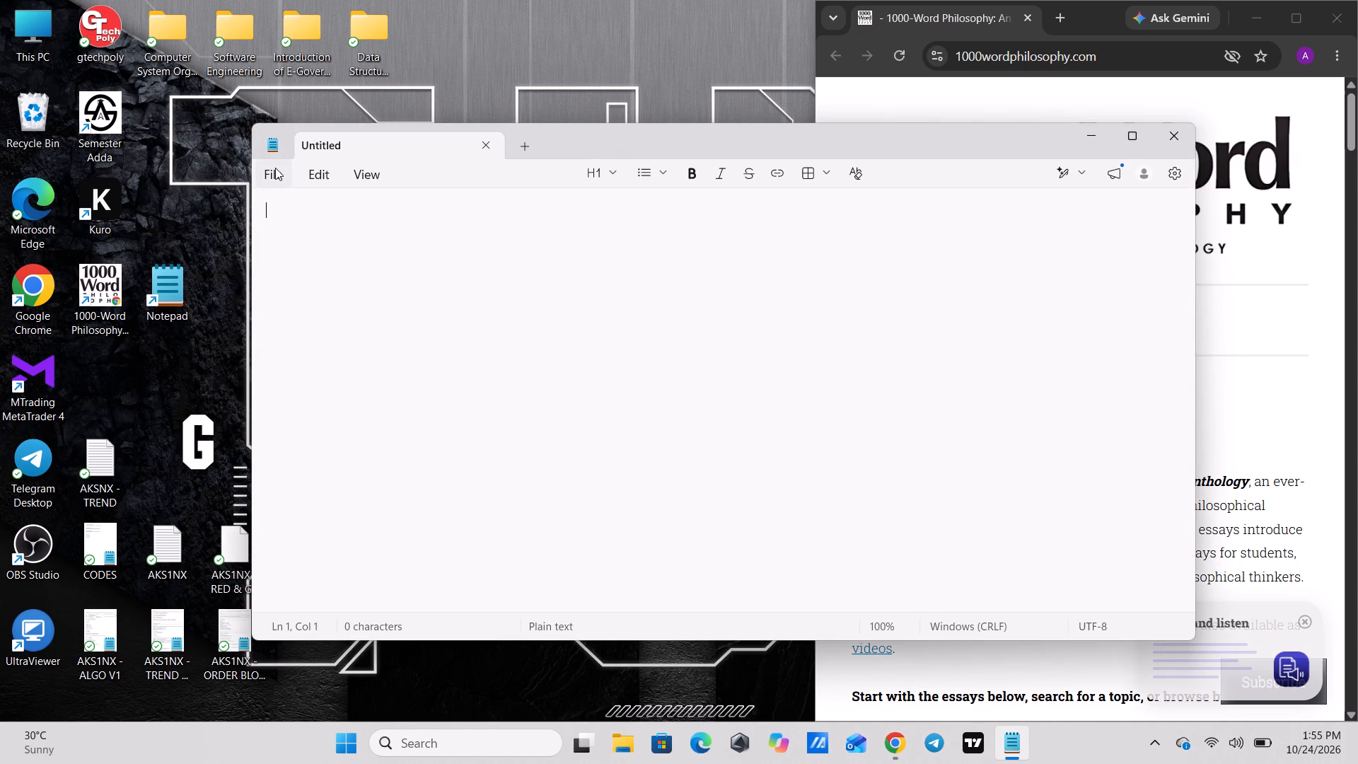
{"action": "left_click", "coordinate": [487, 139]}
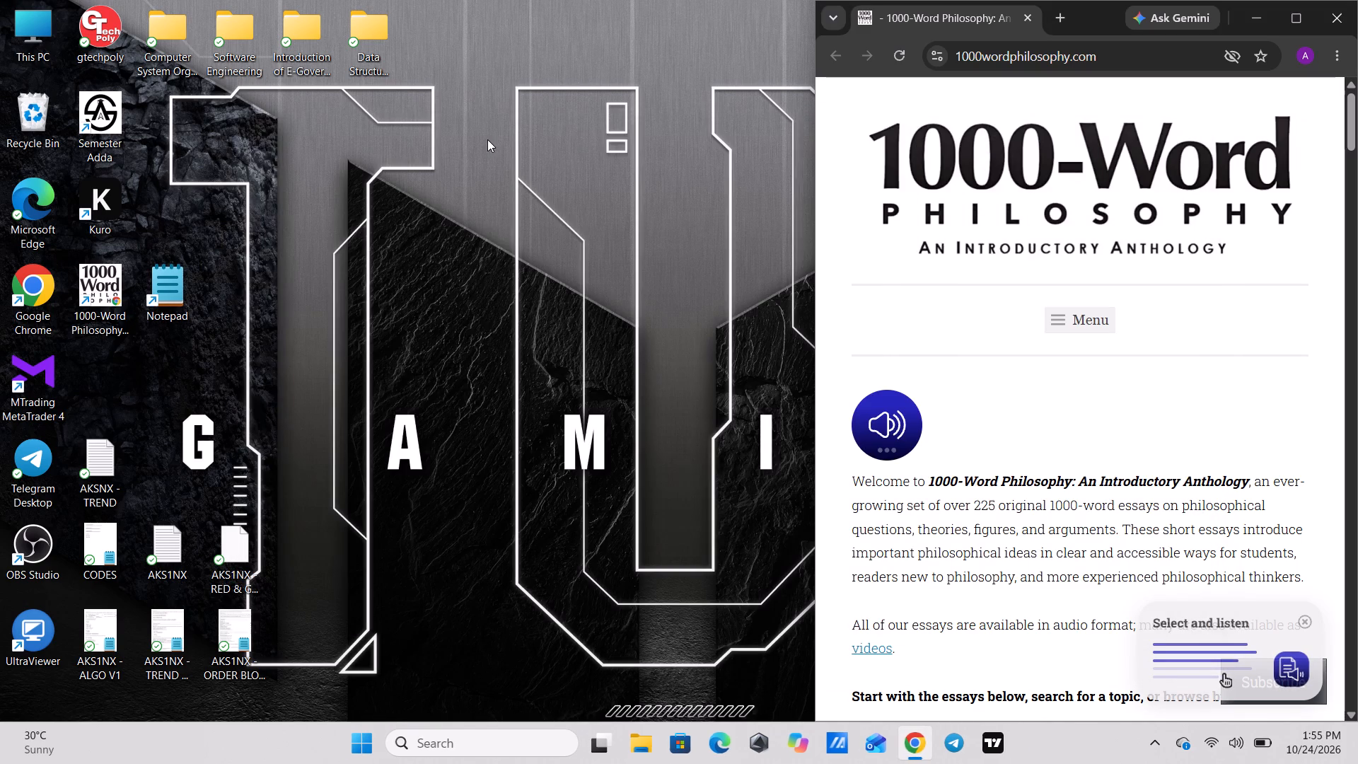
{"action": "left_click", "coordinate": [496, 241]}
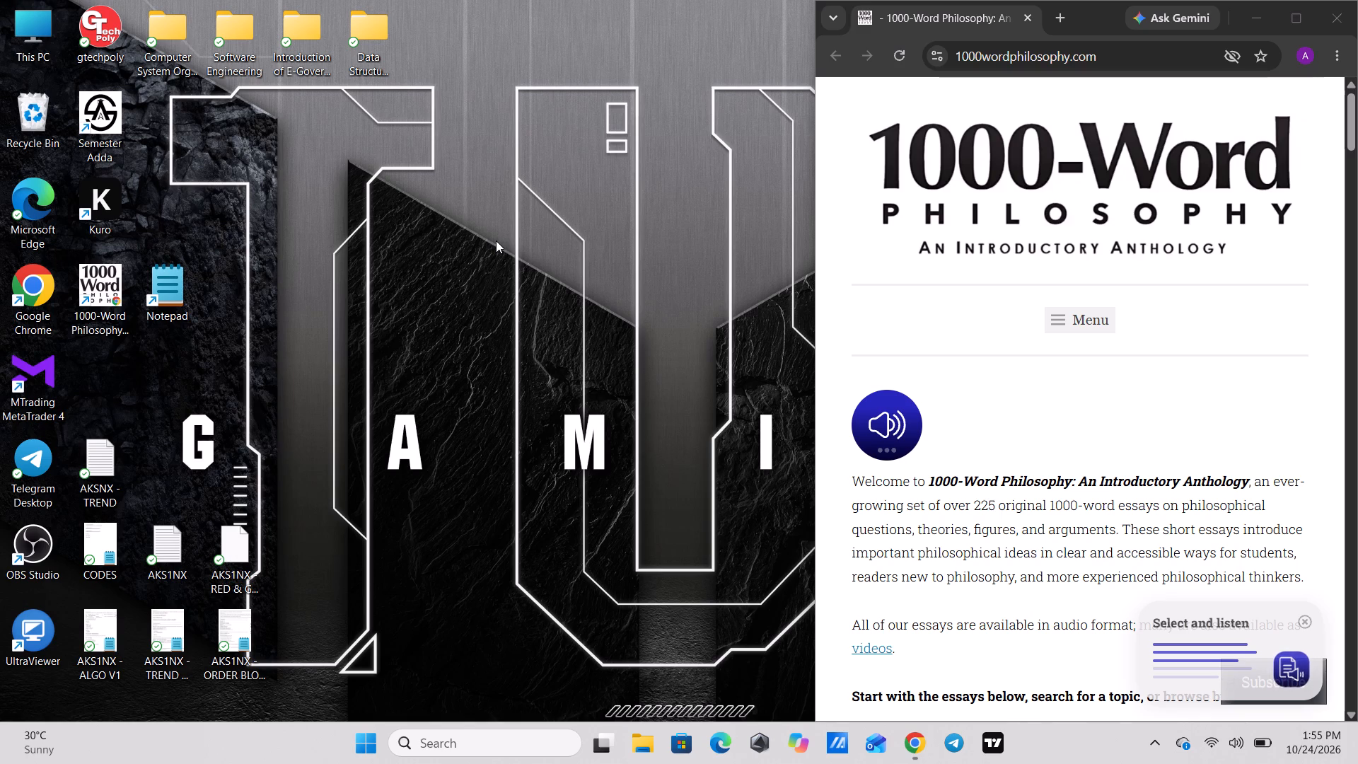
Dismiss the Select and listen pop-up on the 1000-Word Philosophy page.
{"action": "left_click", "coordinate": [1303, 625]}
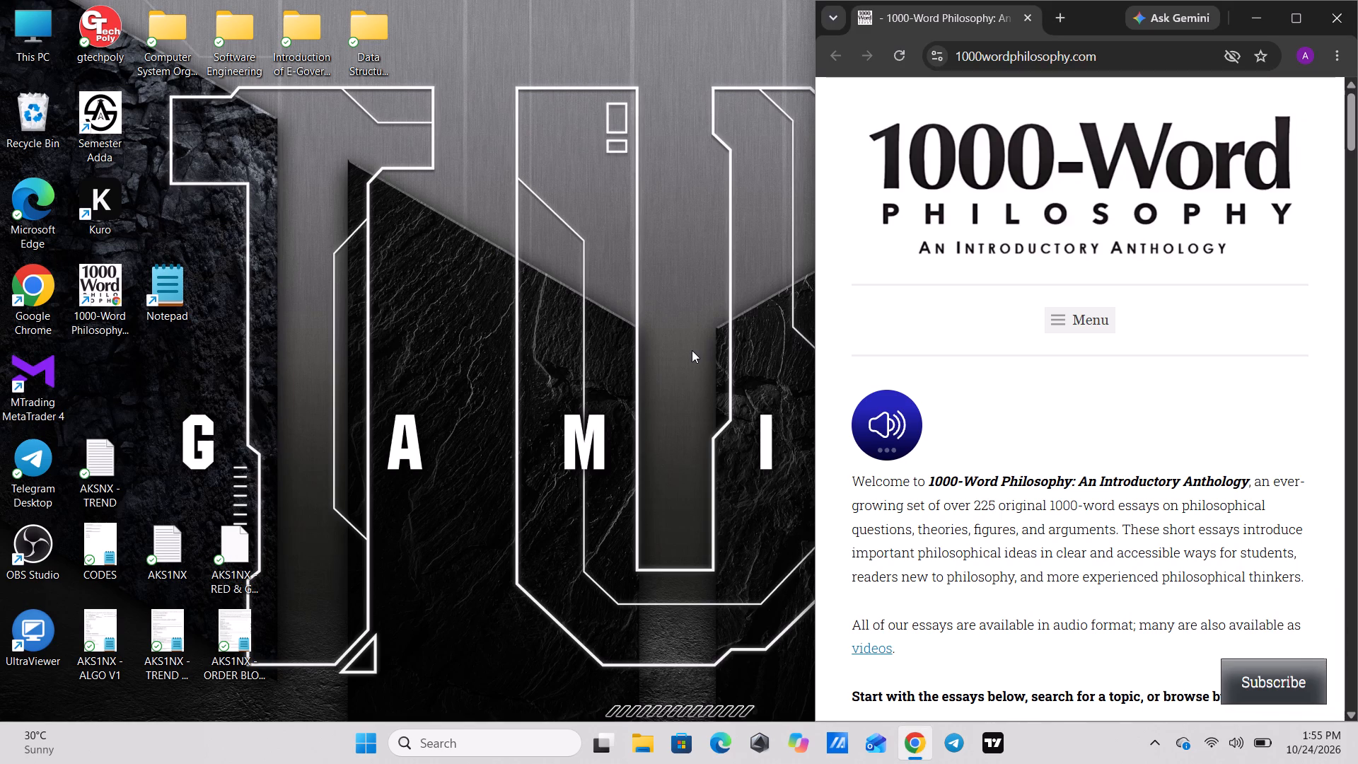
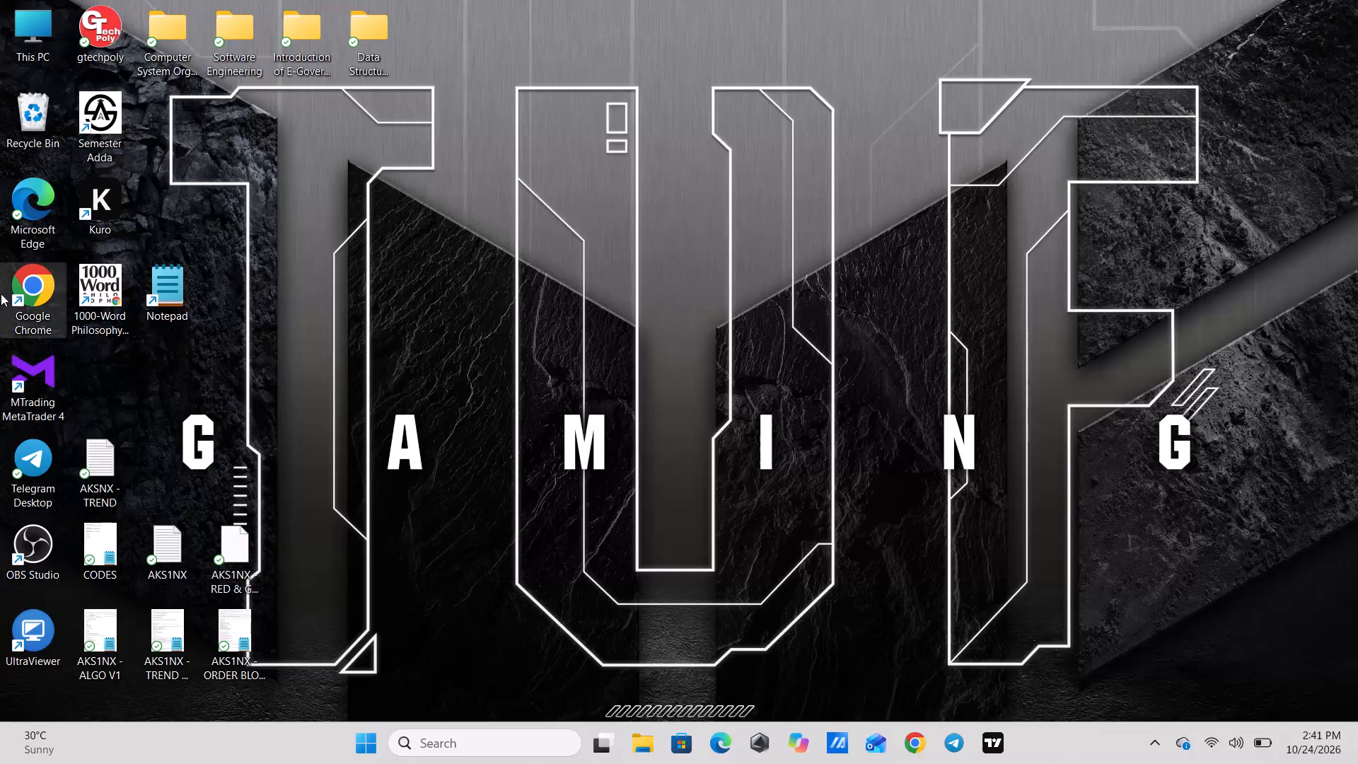
Launch MTrading MetaTrader 4 maximized and open the BRLUSD-OTCq,M1 offline chart through XCharts.
{"action": "double_click", "coordinate": [34, 372]}
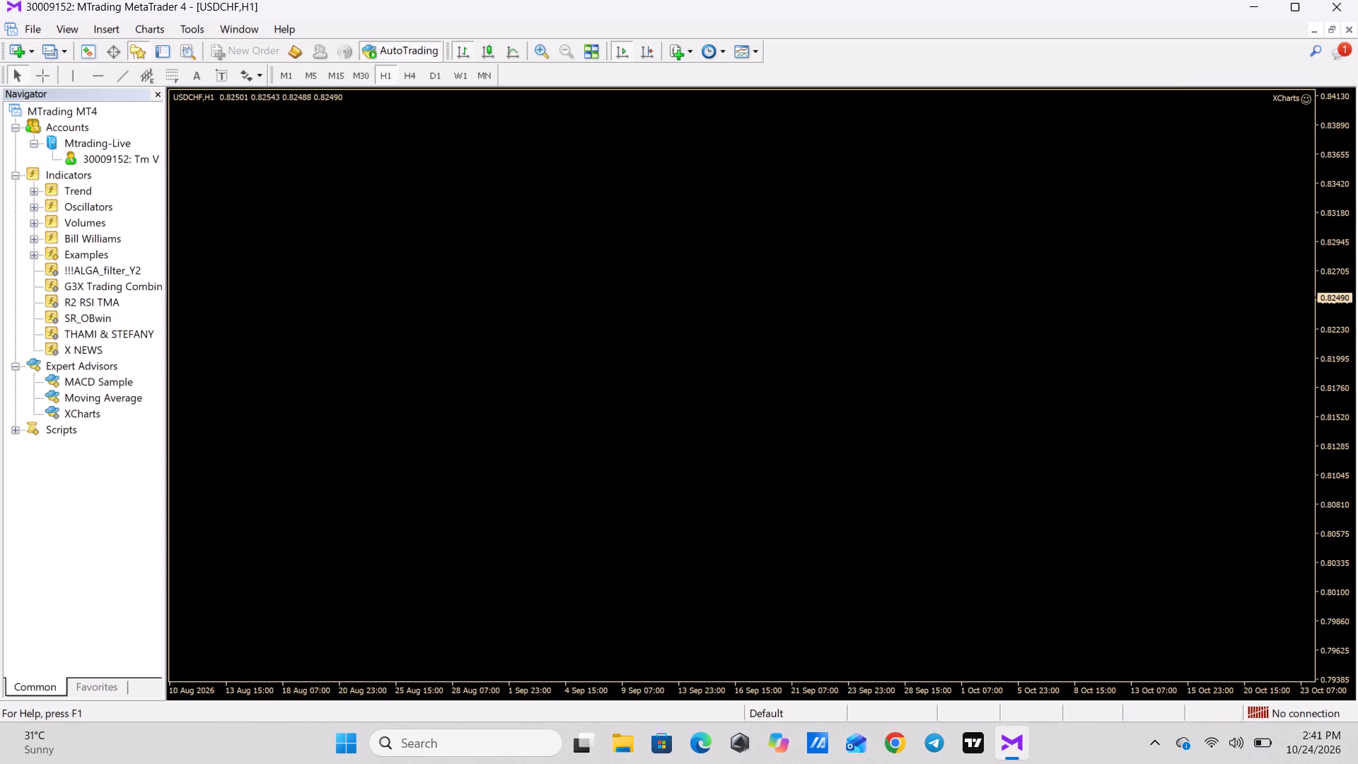
{"action": "left_click", "coordinate": [1291, 2]}
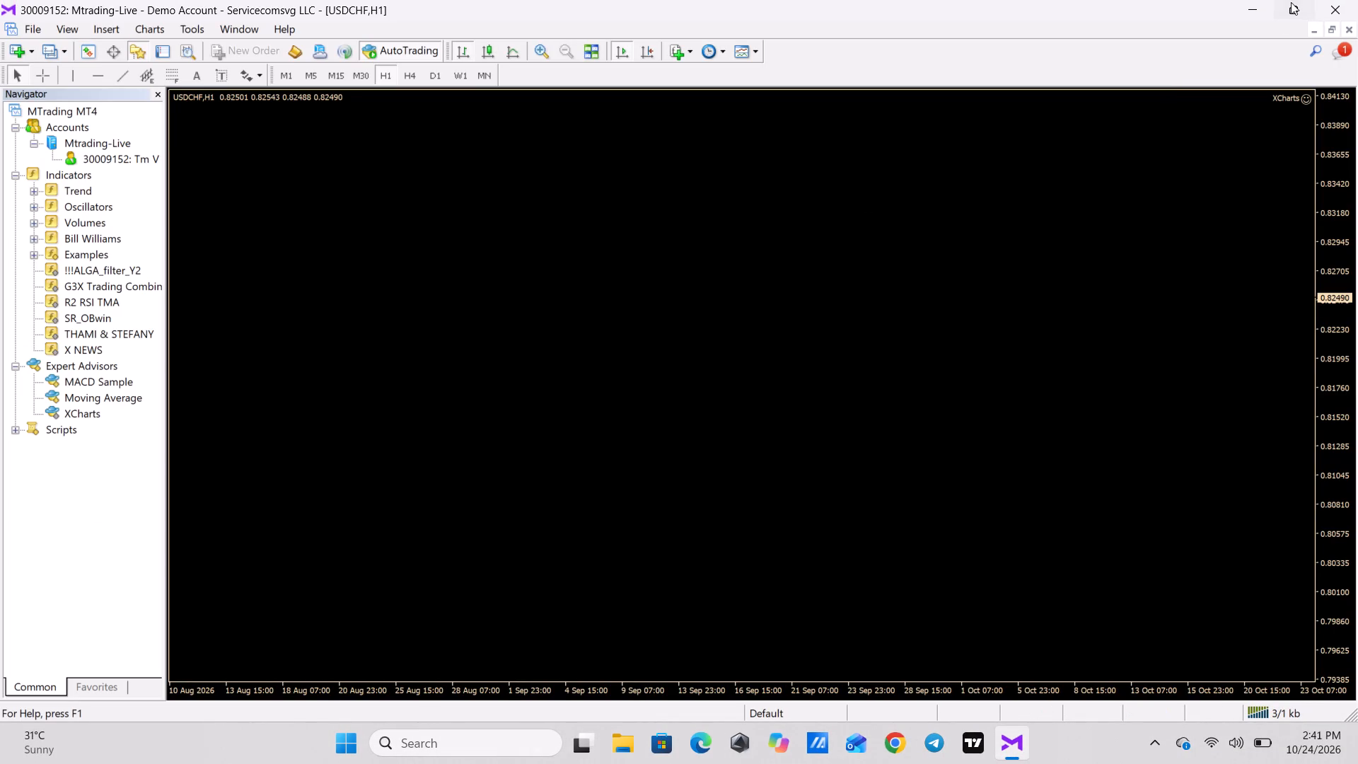
{"action": "left_click", "coordinate": [230, 272]}
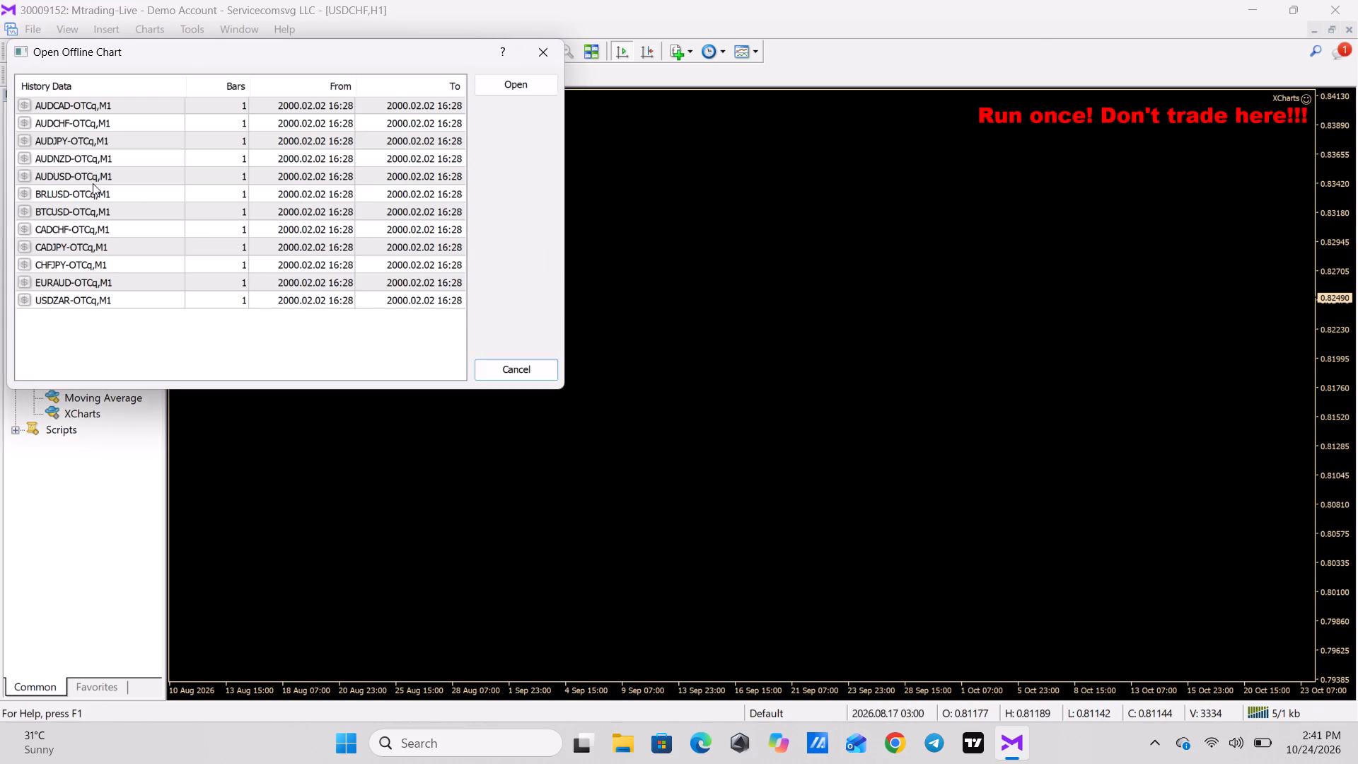
{"action": "double_click", "coordinate": [95, 190]}
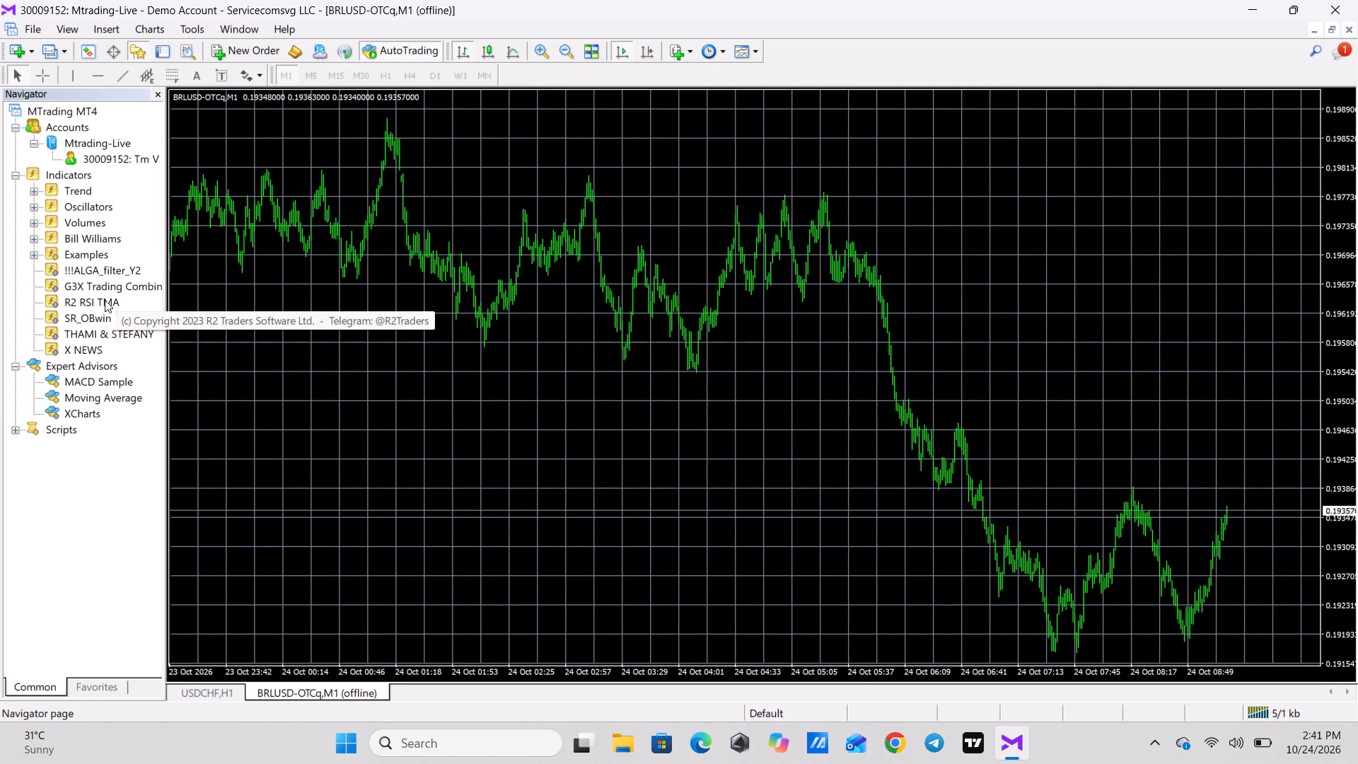
Add the R2 RSI TMA, !!!ALGA_filter_Y2, SR_OBwin and G3X Trading Combiner indicators to the BRLUSD-OTCq chart with their default settings.
{"action": "double_click", "coordinate": [96, 301]}
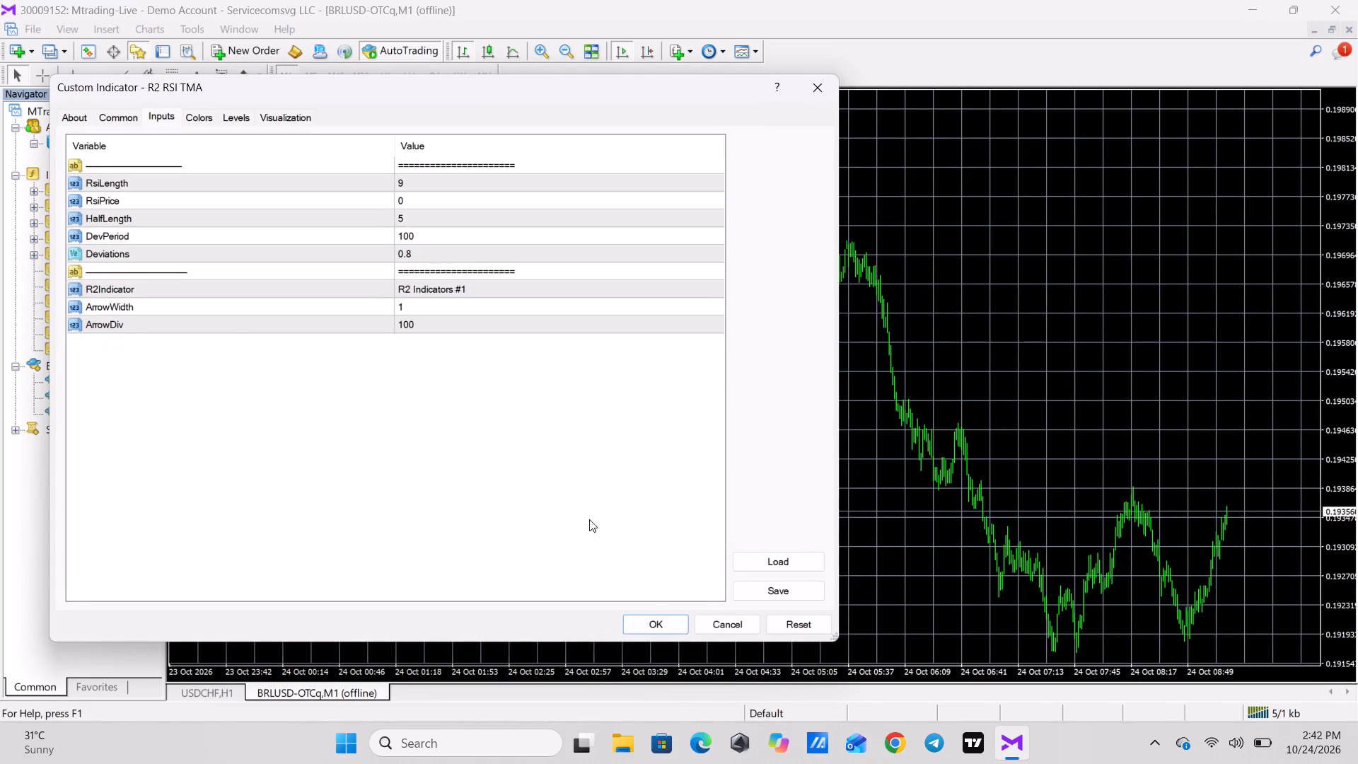
{"action": "left_click", "coordinate": [655, 619]}
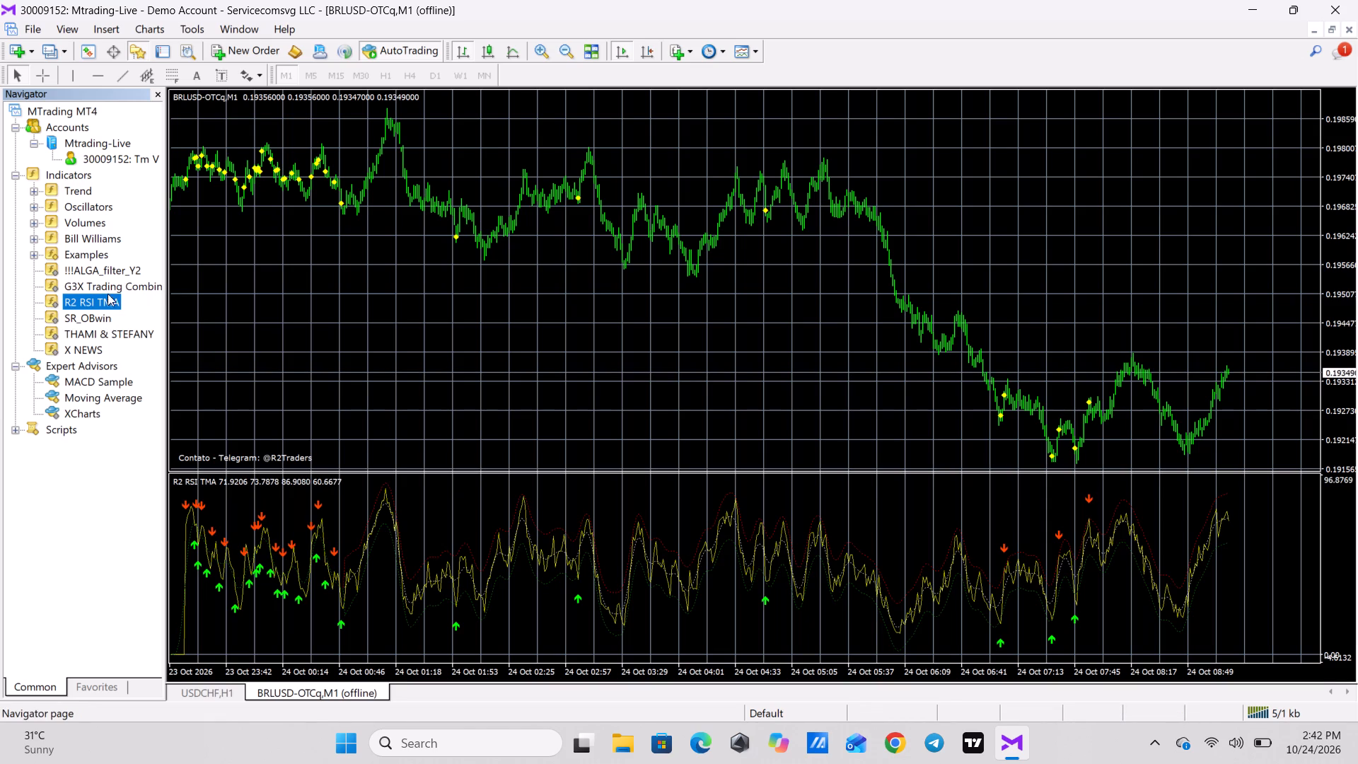
{"action": "double_click", "coordinate": [98, 277]}
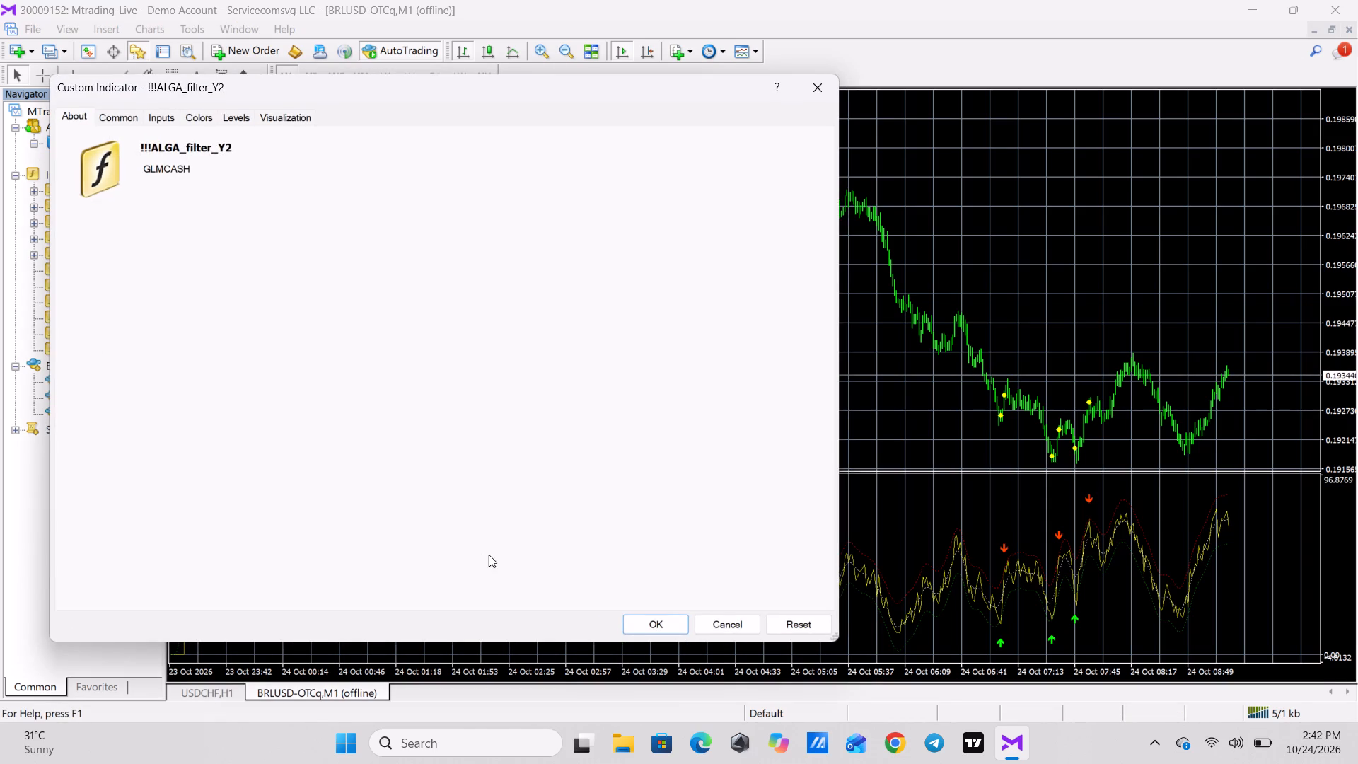
{"action": "left_click", "coordinate": [658, 629]}
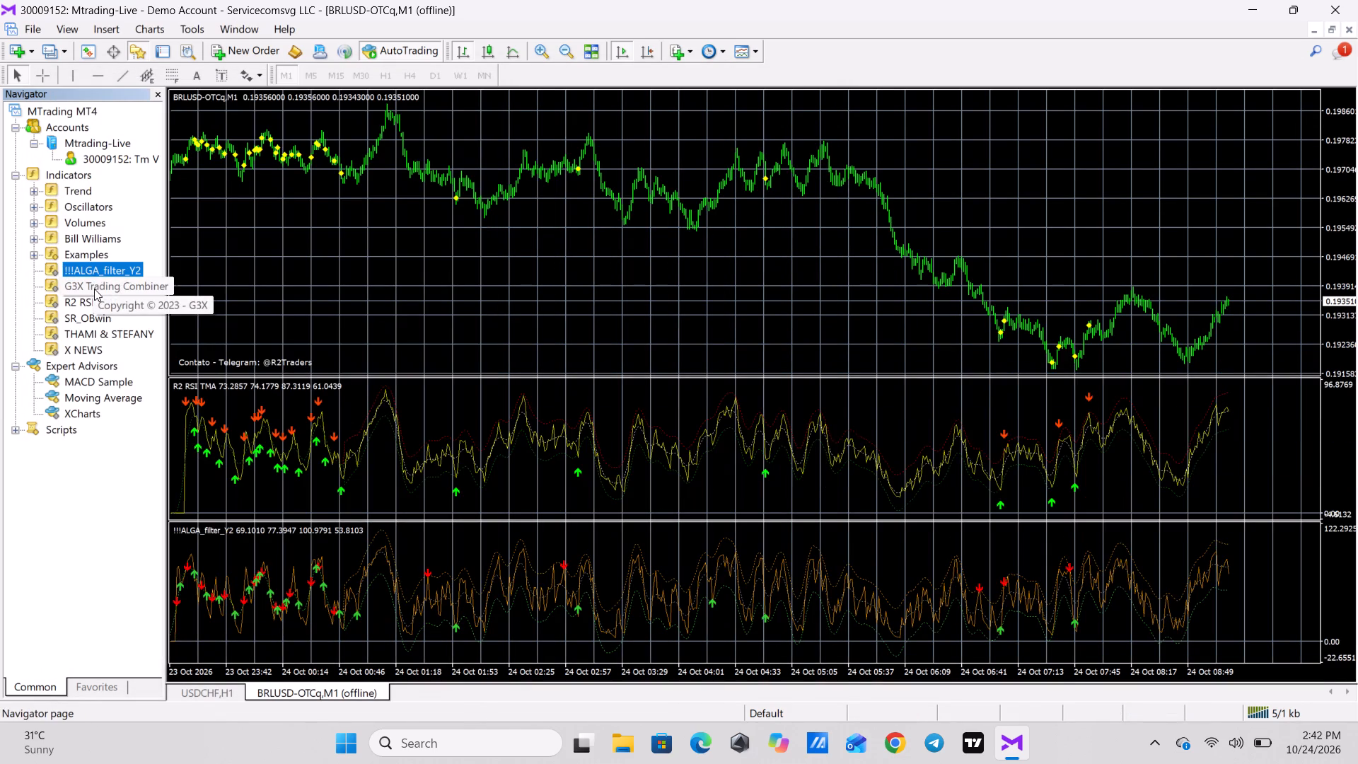
{"action": "double_click", "coordinate": [95, 316]}
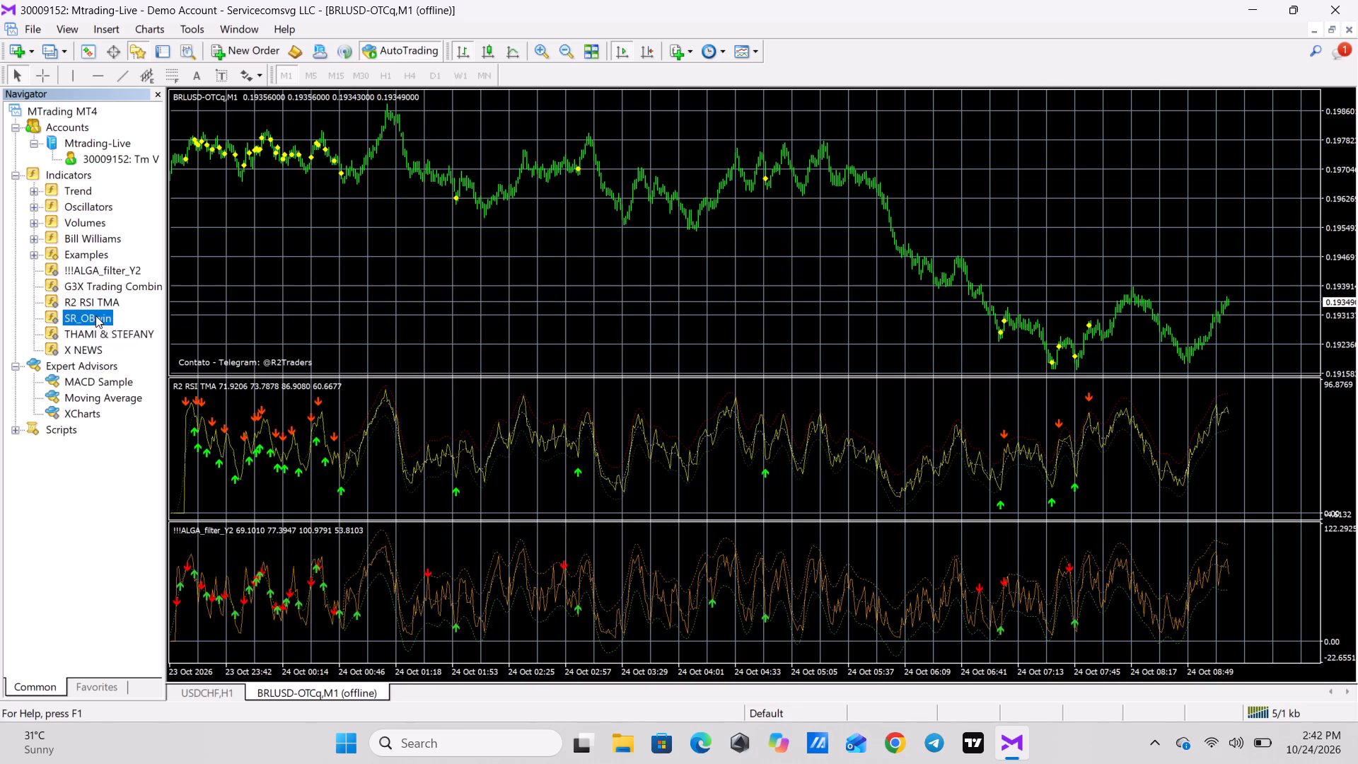
{"action": "left_click", "coordinate": [659, 621]}
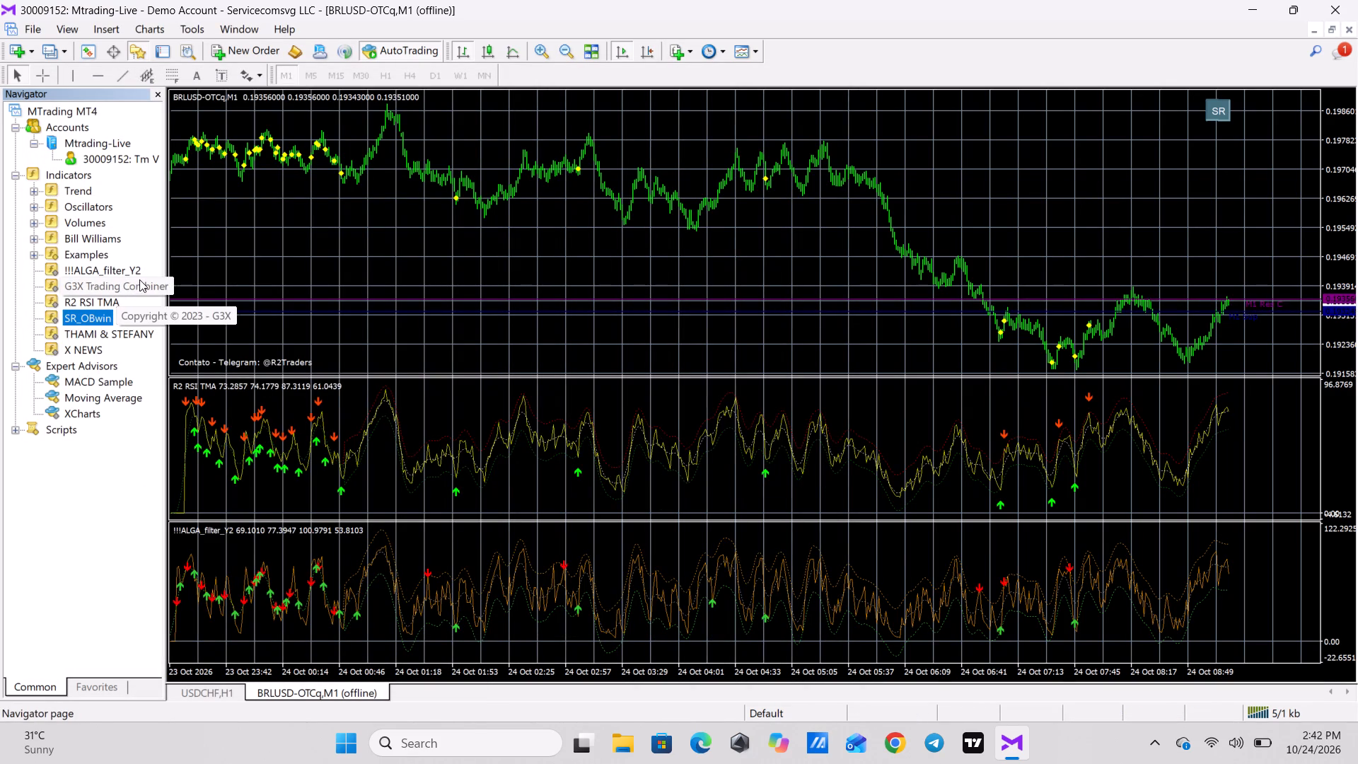
{"action": "double_click", "coordinate": [103, 291]}
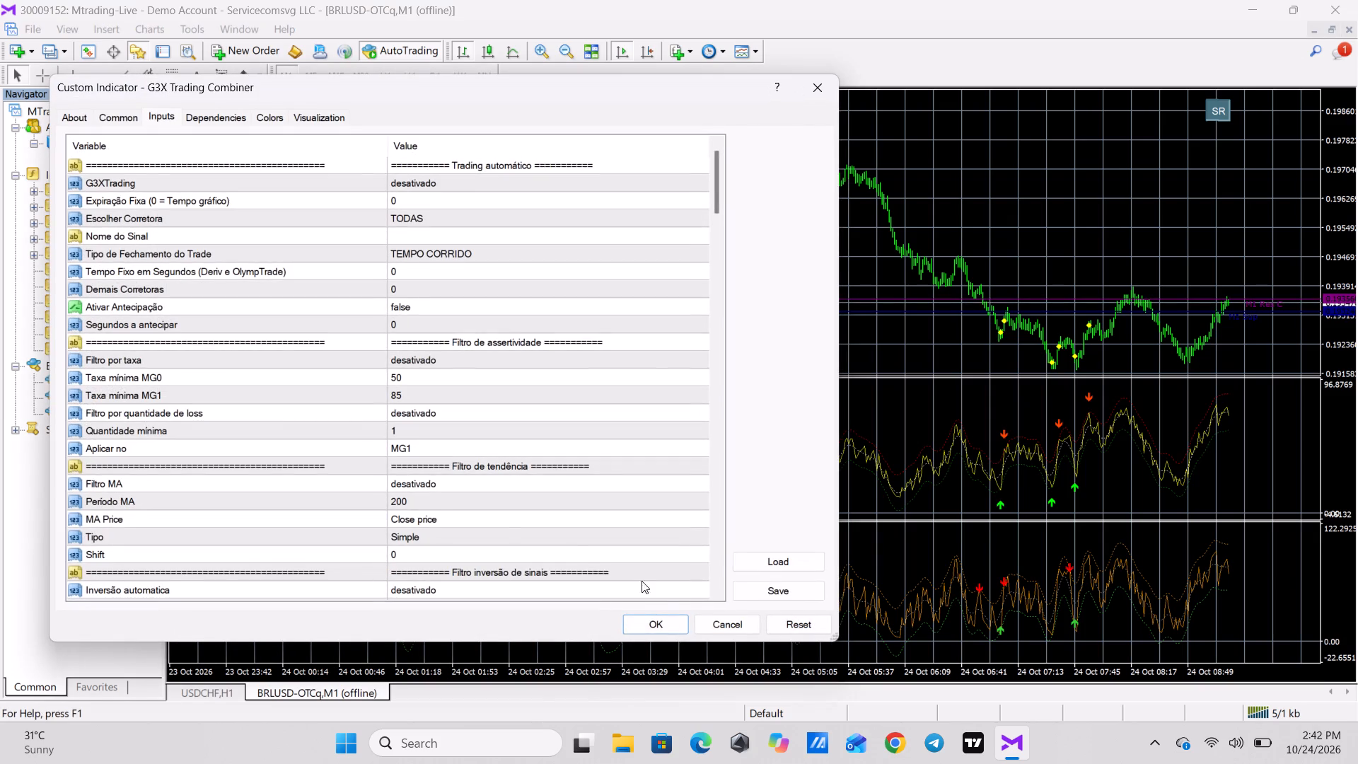
{"action": "left_click", "coordinate": [661, 621]}
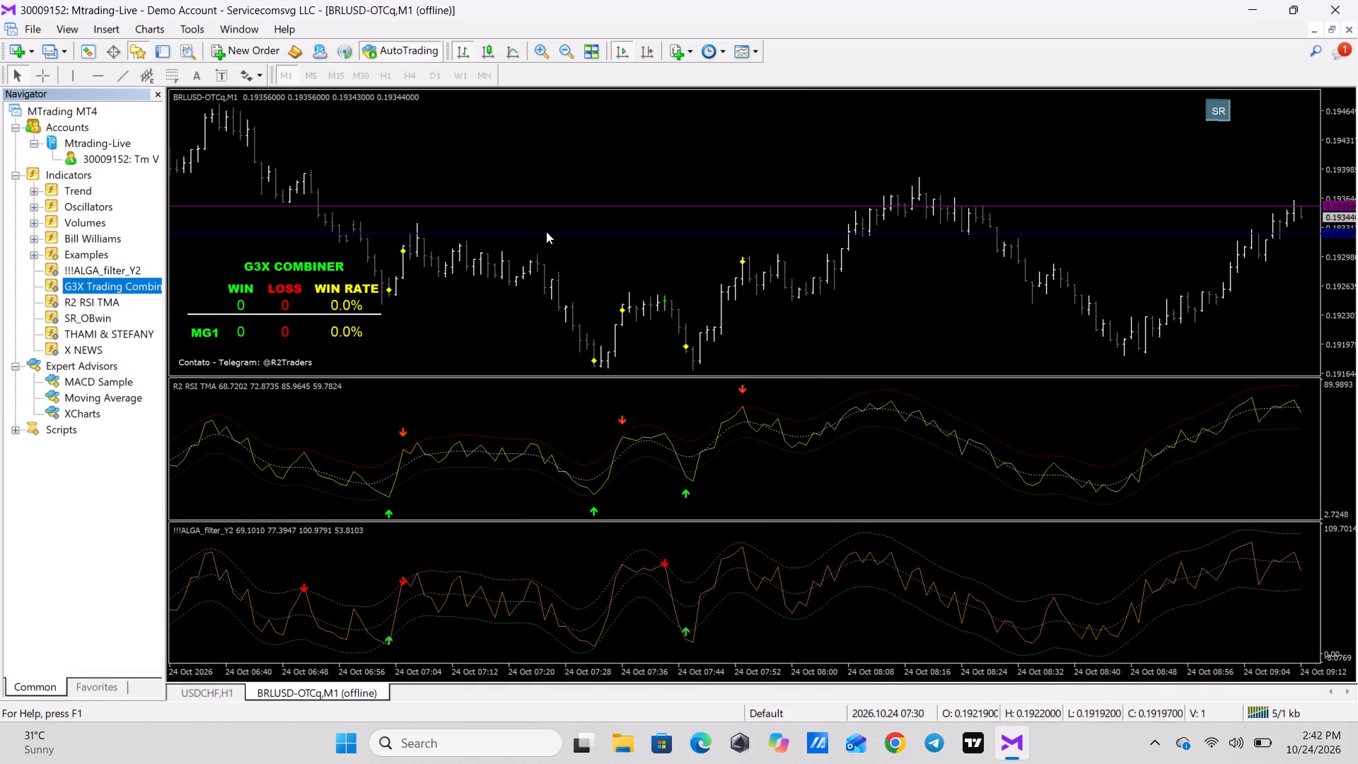
Display the BRLUSD-OTCq chart as candlesticks at maximum zoom with the Navigator hidden.
{"action": "left_click", "coordinate": [158, 93]}
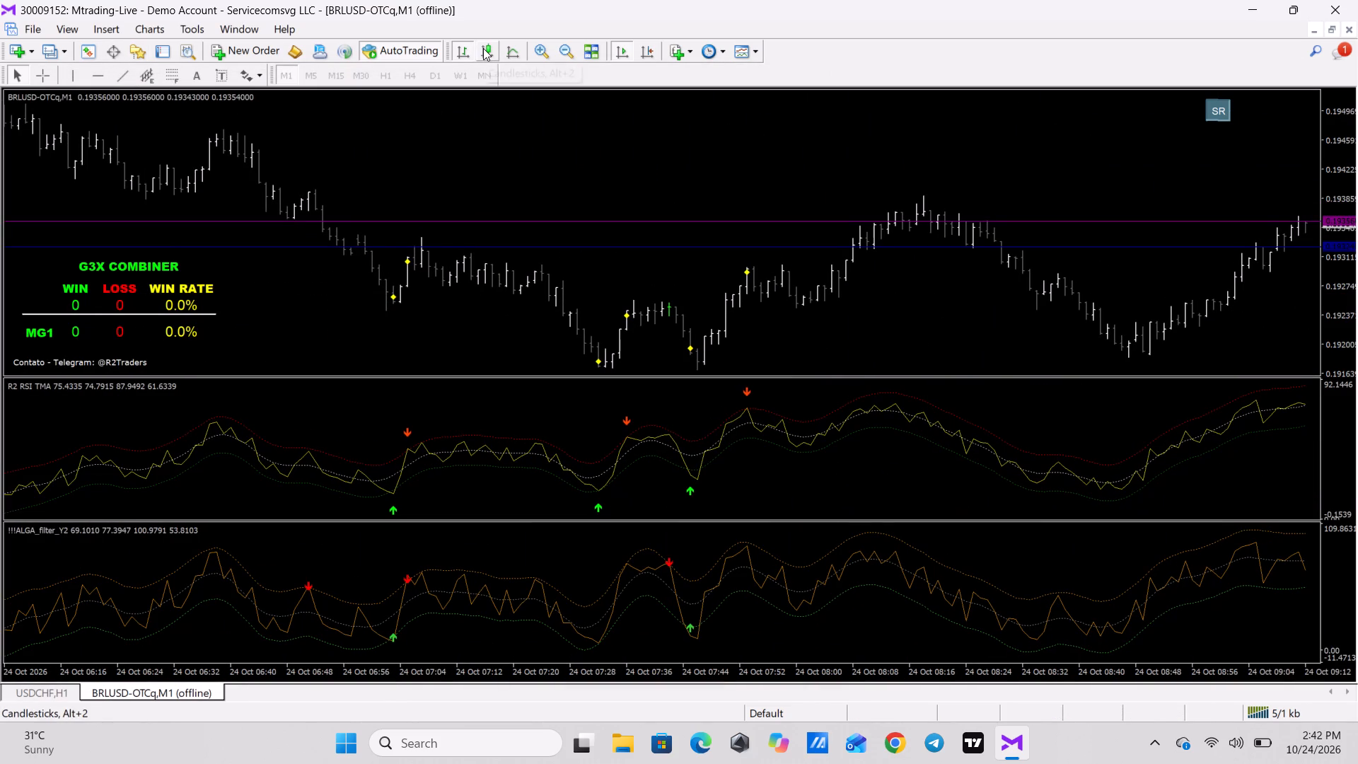
{"action": "left_click", "coordinate": [483, 48]}
{"action": "left_click", "coordinate": [581, 126]}
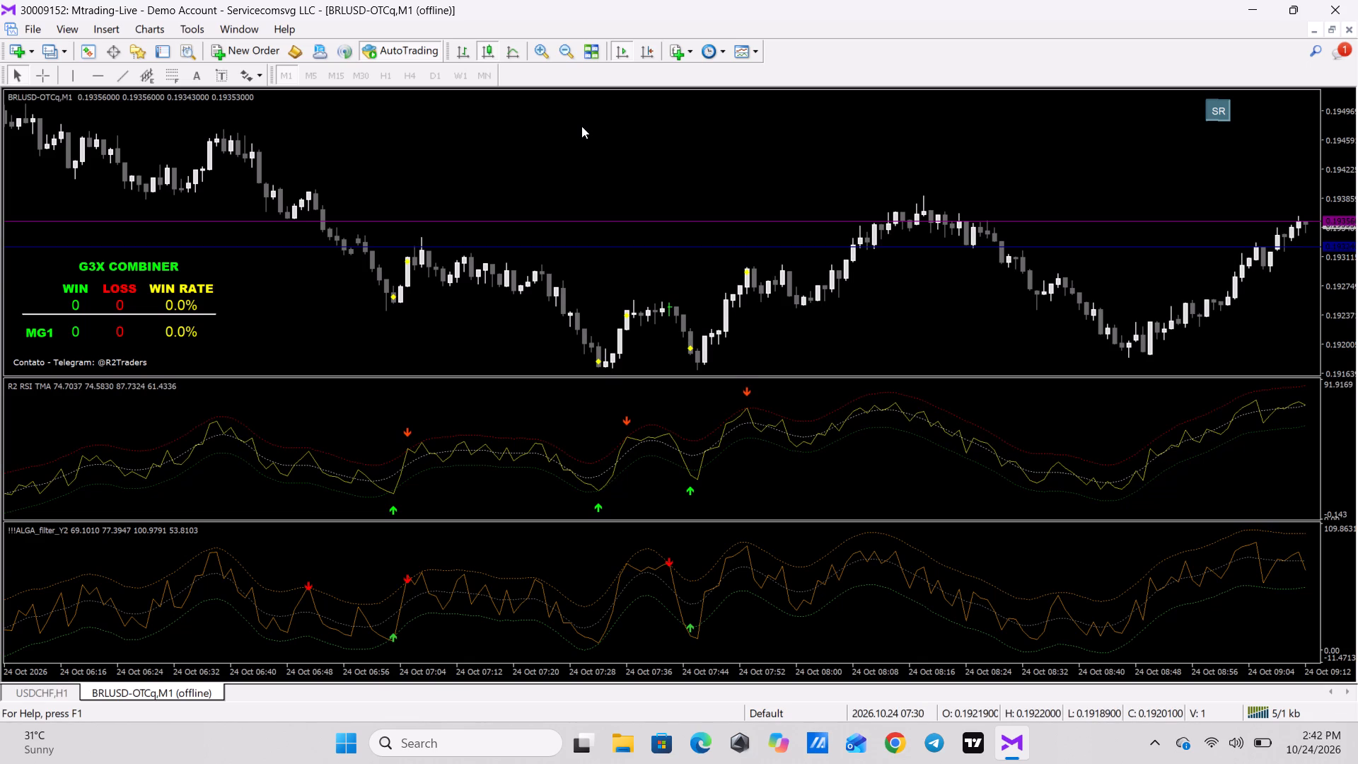
{"action": "type", "text": "+++++++"}
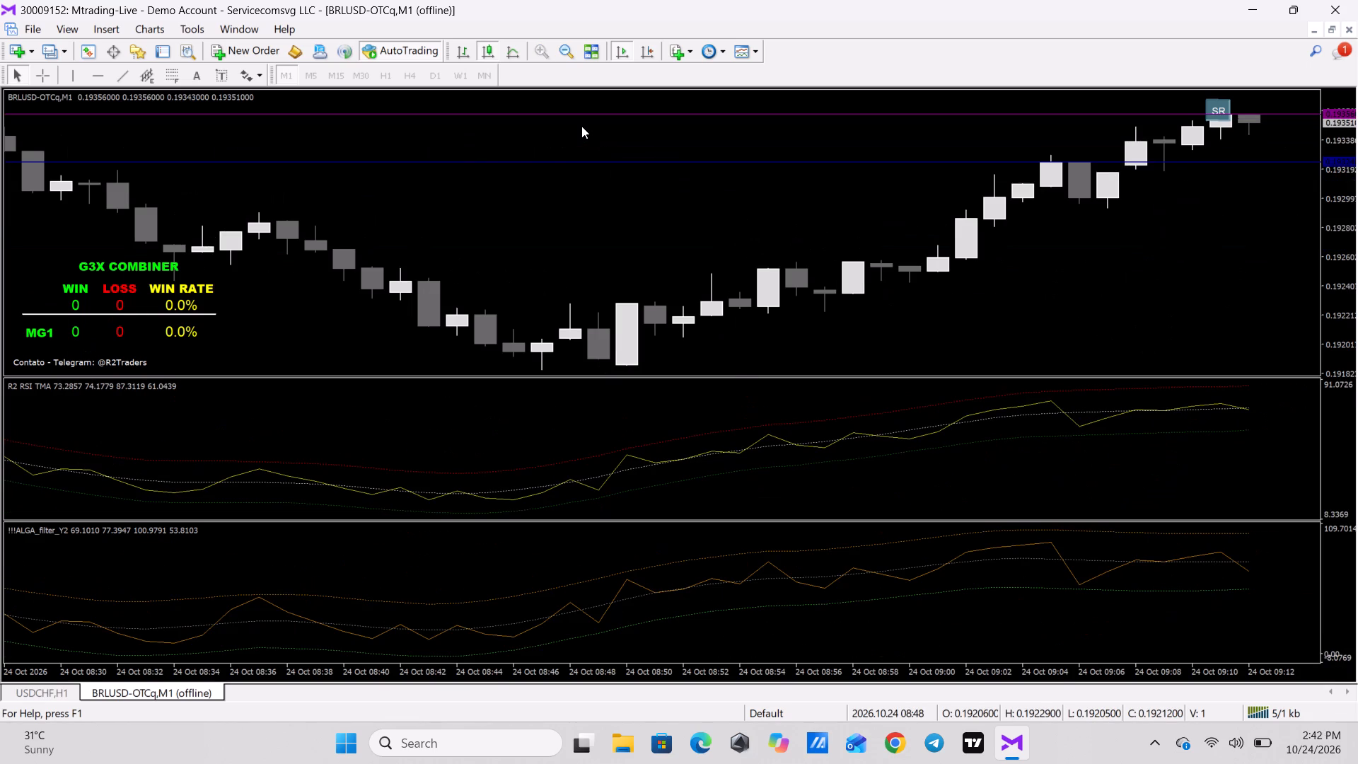
Turn on chart shift and turn off auto-scroll for the BRLUSD-OTCq chart.
{"action": "left_click", "coordinate": [649, 50]}
{"action": "left_click", "coordinate": [617, 54]}
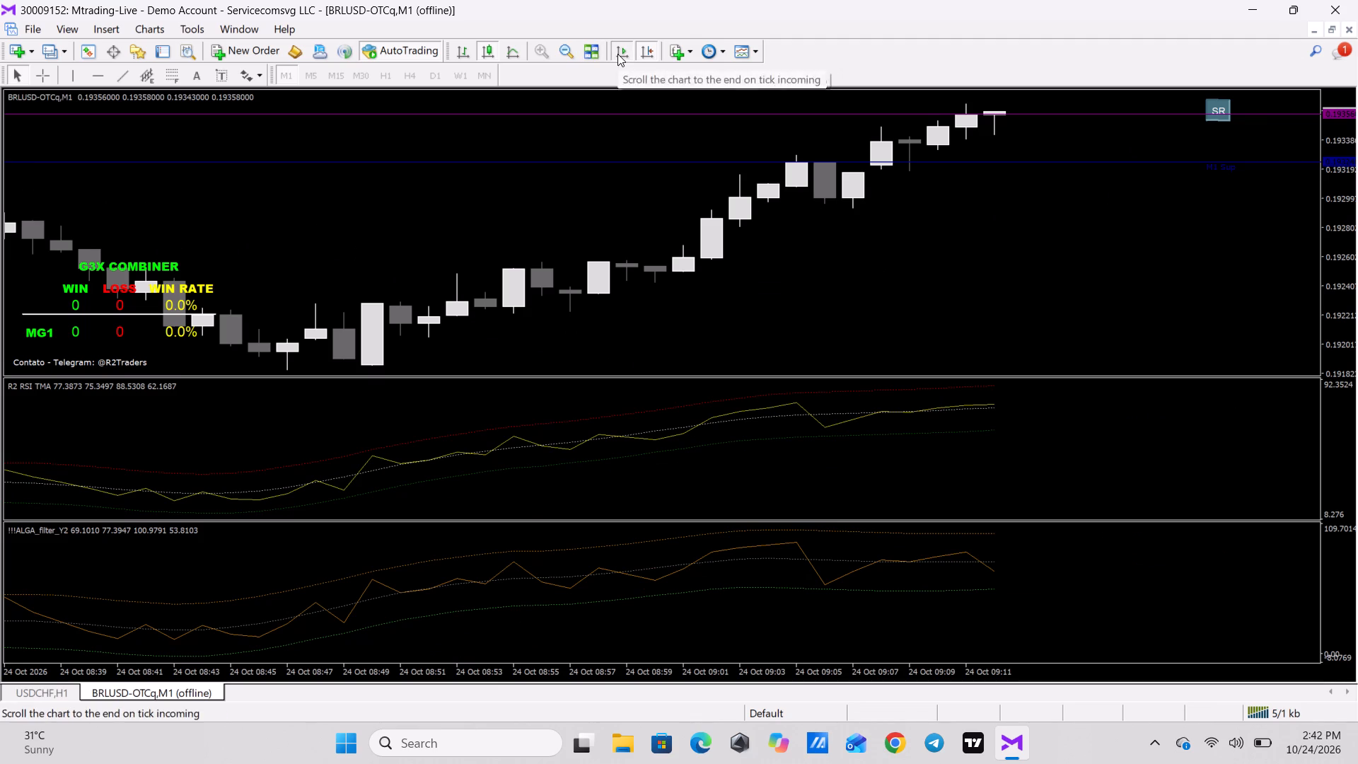
Examine the indicator arrows and dots against the past BRLUSD-OTCq candles, going back in time and returning to the latest candle.
{"action": "left_click", "coordinate": [569, 153]}
{"action": "key", "text": "Left"}
{"action": "key", "text": "Left"}
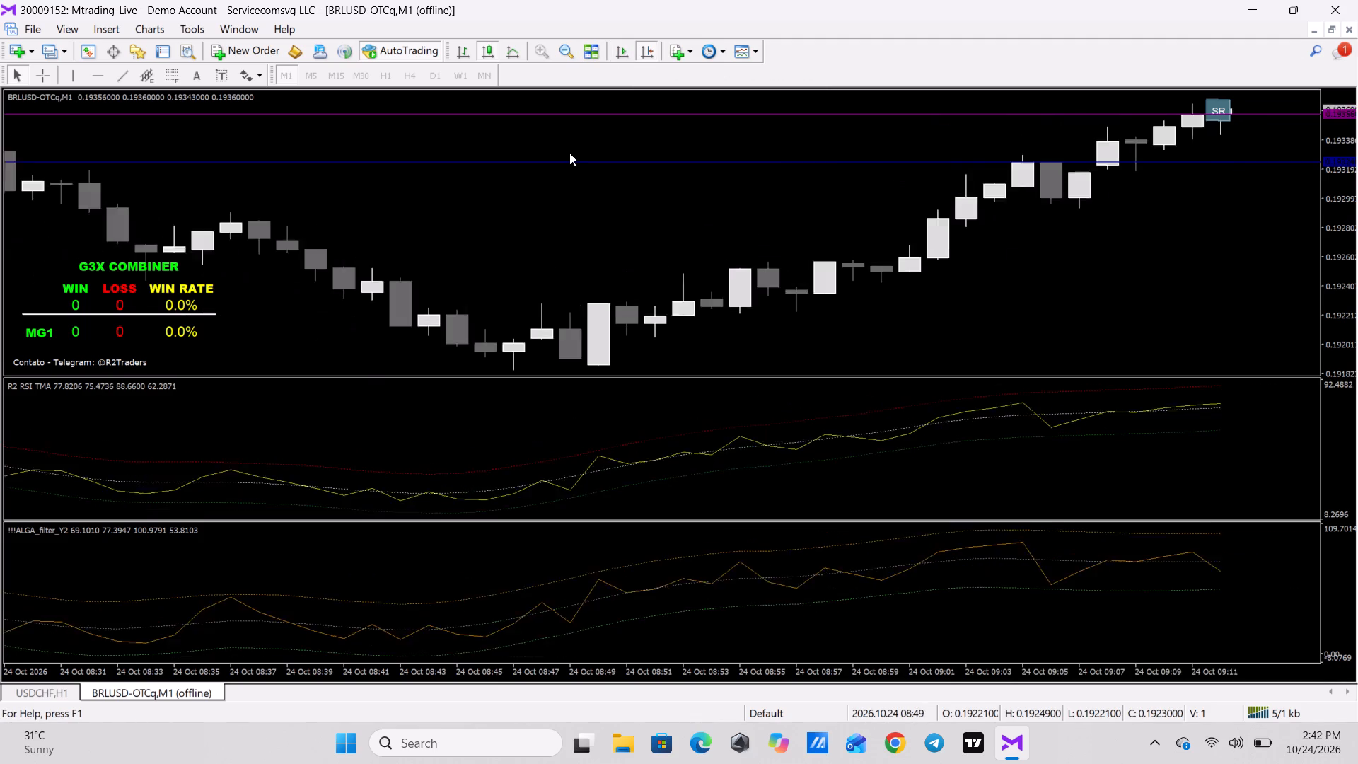
{"action": "key", "text": "Left"}
{"action": "key", "text": "Left"}
{"action": "key", "text": "Left"}
{"action": "key", "text": "Left"}
{"action": "key", "text": "Left"}
{"action": "key", "text": "Left"}
{"action": "key", "text": "Left"}
{"action": "key", "text": "Left"}
{"action": "key", "text": "Left"}
{"action": "key", "text": "Left"}
{"action": "key", "text": "Left"}
{"action": "key", "text": "Left"}
{"action": "key", "text": "Left"}
{"action": "key", "text": "Left"}
{"action": "key", "text": "Left"}
{"action": "key", "text": "Left"}
{"action": "key", "text": "Left"}
{"action": "key", "text": "Left"}
{"action": "key", "text": "Left"}
{"action": "key", "text": "Left"}
{"action": "key", "text": "Left"}
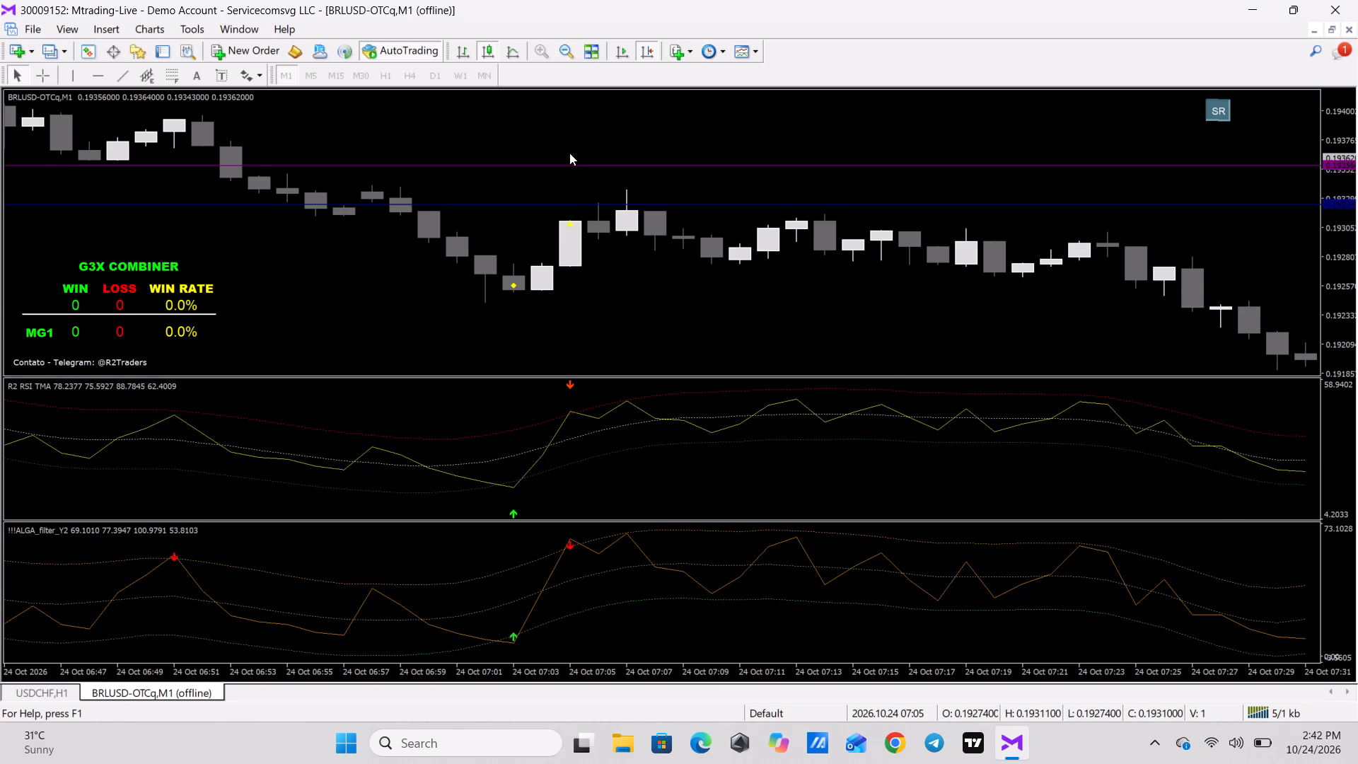
{"action": "key", "text": "Right"}
{"action": "key", "text": "Right"}
{"action": "key", "text": "Right"}
{"action": "key", "text": "Right"}
{"action": "key", "text": "Right"}
{"action": "key", "text": "Right"}
{"action": "key", "text": "Right"}
{"action": "key", "text": "Right"}
{"action": "key", "text": "Right"}
{"action": "key", "text": "Right"}
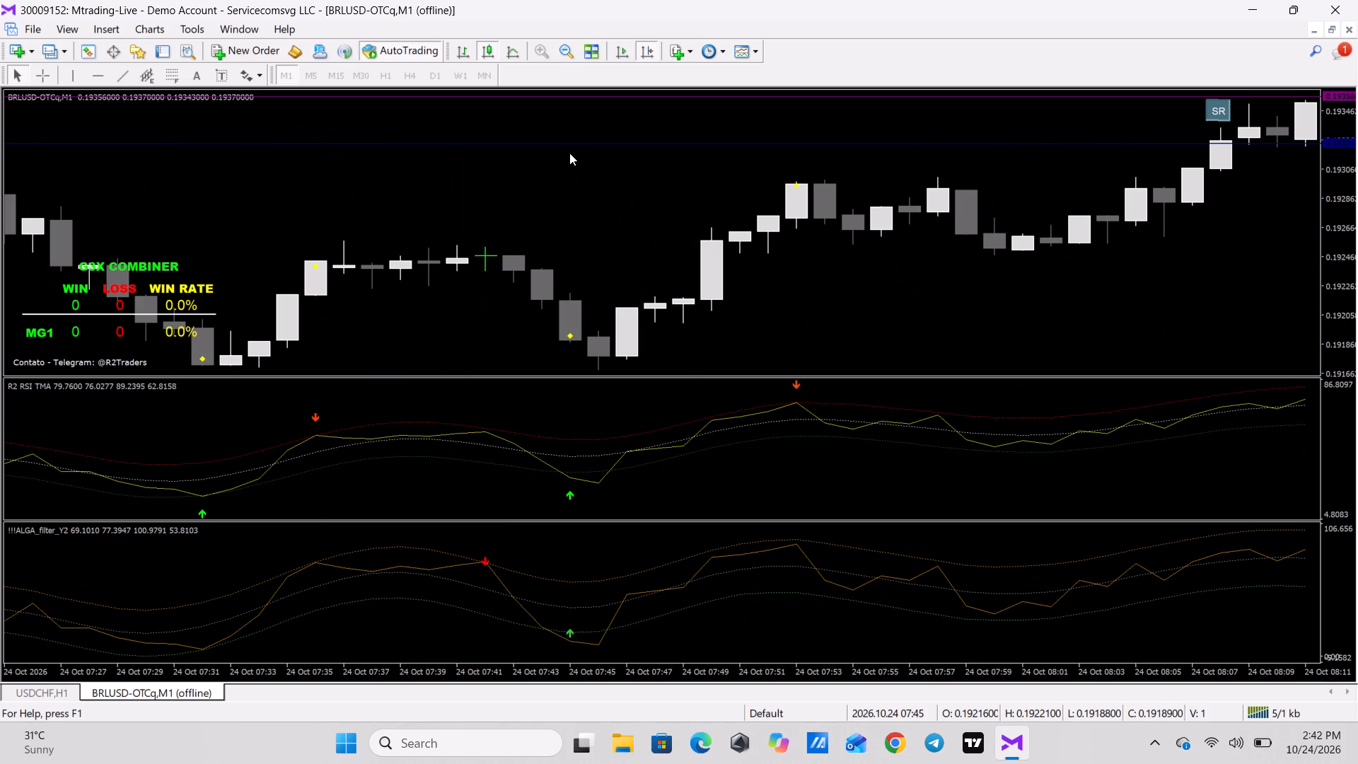
{"action": "key", "text": "Right"}
{"action": "key", "text": "Right"}
{"action": "key", "text": "Right"}
{"action": "key", "text": "Right"}
{"action": "key", "text": "Right"}
{"action": "key", "text": "Right"}
{"action": "key", "text": "Right"}
{"action": "key", "text": "Right"}
{"action": "key", "text": "Right"}
{"action": "key", "text": "Right"}
{"action": "key", "text": "Right"}
{"action": "key", "text": "Right"}
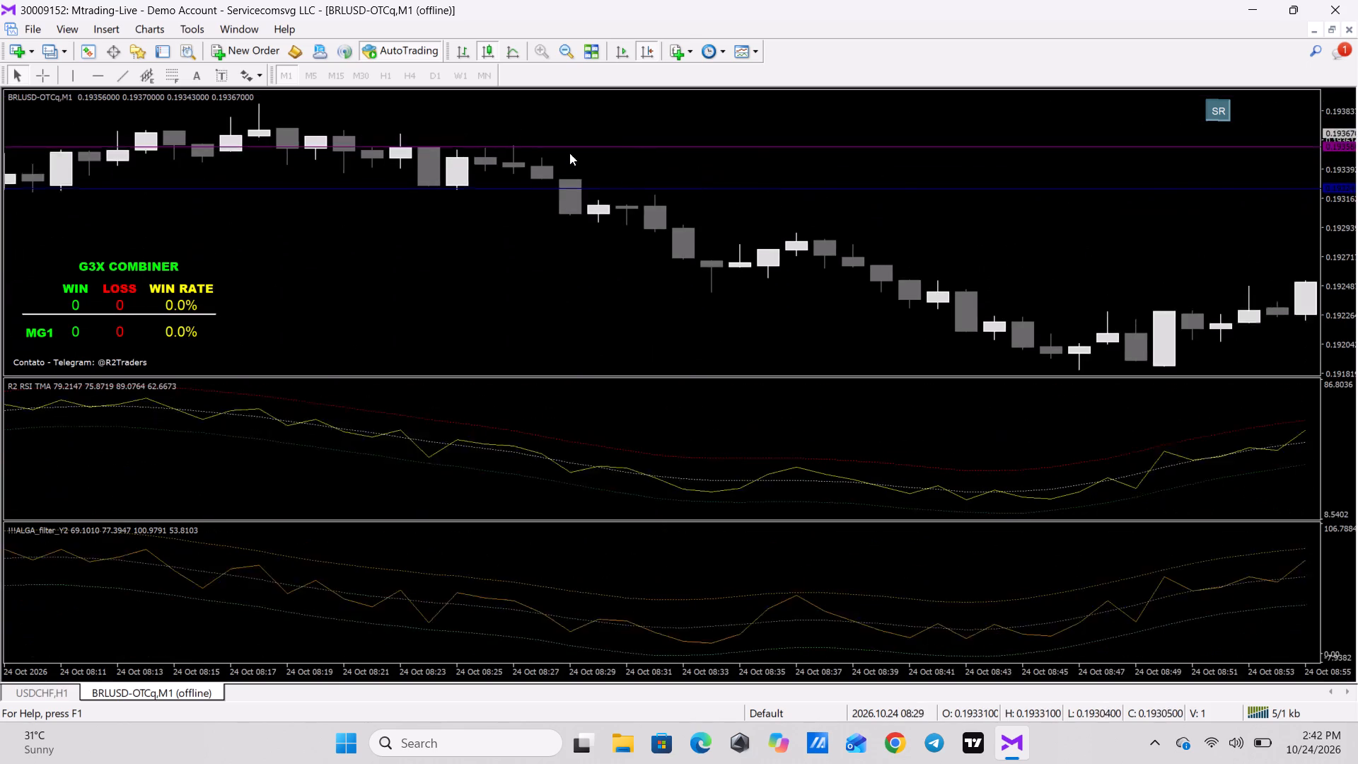
{"action": "key", "text": "Right"}
{"action": "key", "text": "Right"}
{"action": "key", "text": "Right"}
{"action": "key", "text": "Right"}
{"action": "key", "text": "Right"}
{"action": "key", "text": "Right"}
{"action": "key", "text": "Right"}
{"action": "key", "text": "Right"}
{"action": "key", "text": "Right"}
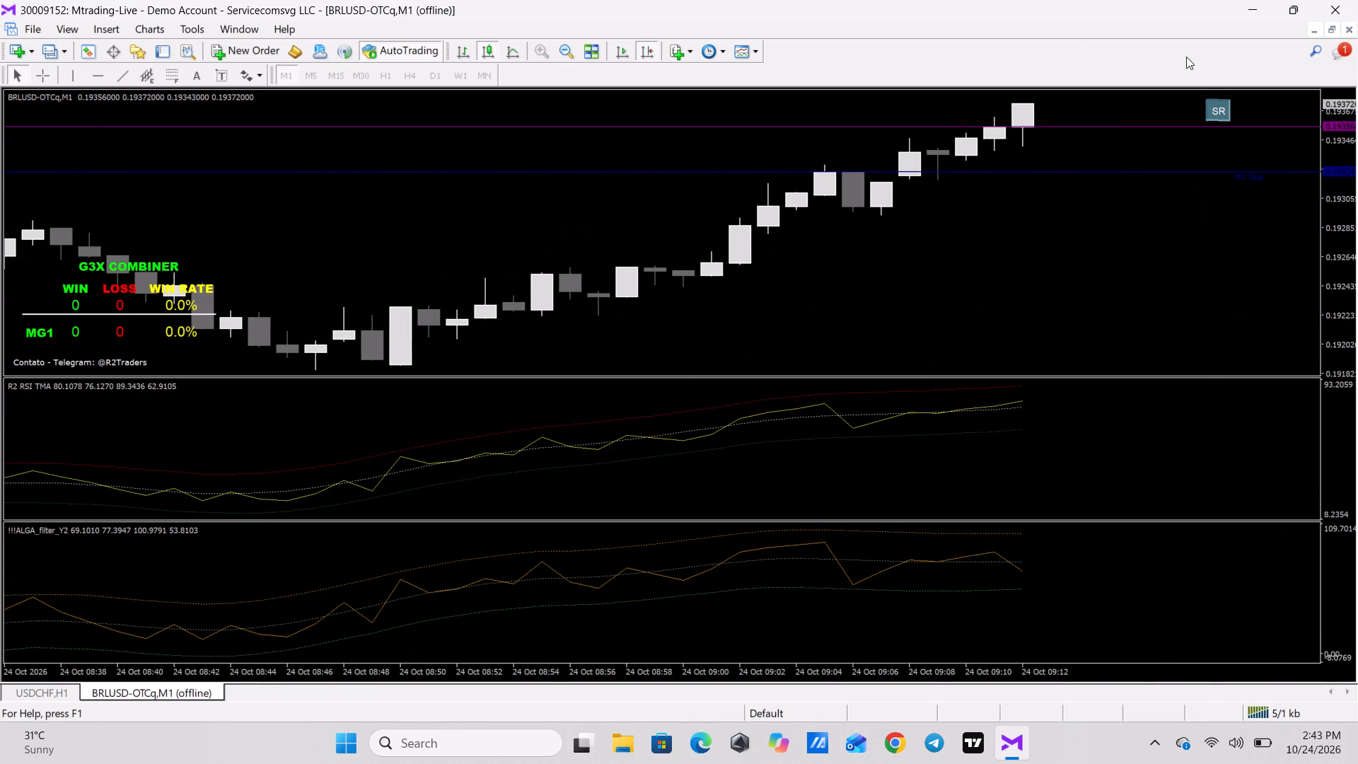
Close the BRLUSD-OTCq offline chart and show the Navigator again beside the USDCHF chart.
{"action": "left_click", "coordinate": [1350, 35]}
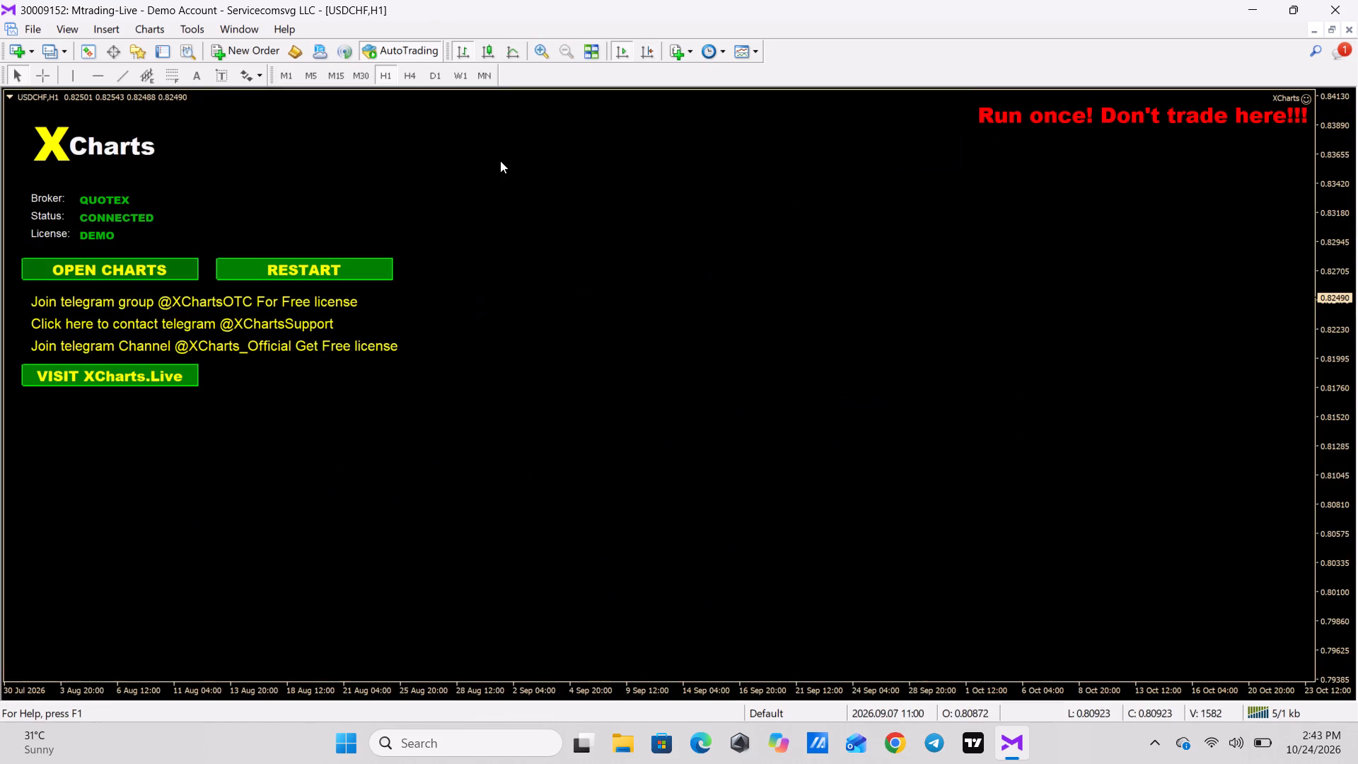
{"action": "left_click", "coordinate": [139, 53]}
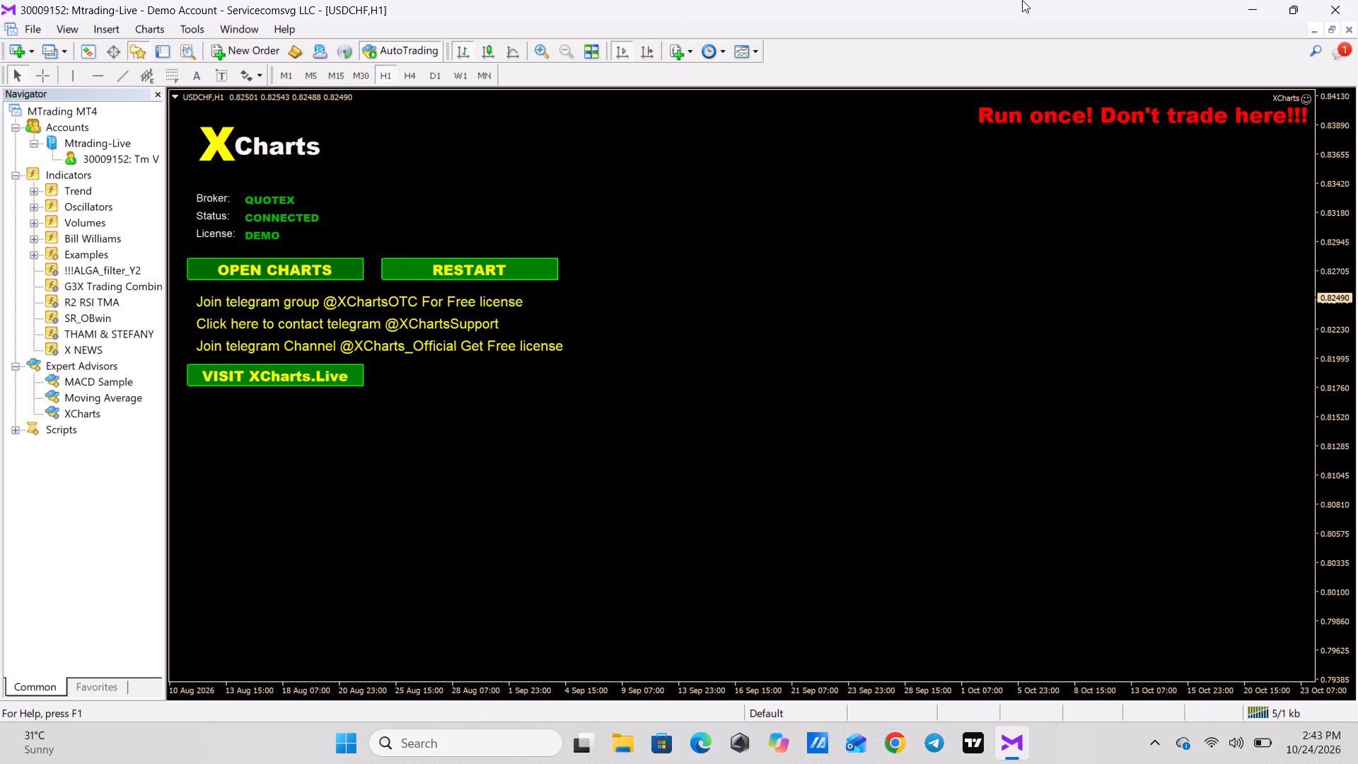
Exit MetaTrader 4.
{"action": "left_click", "coordinate": [1357, 0]}
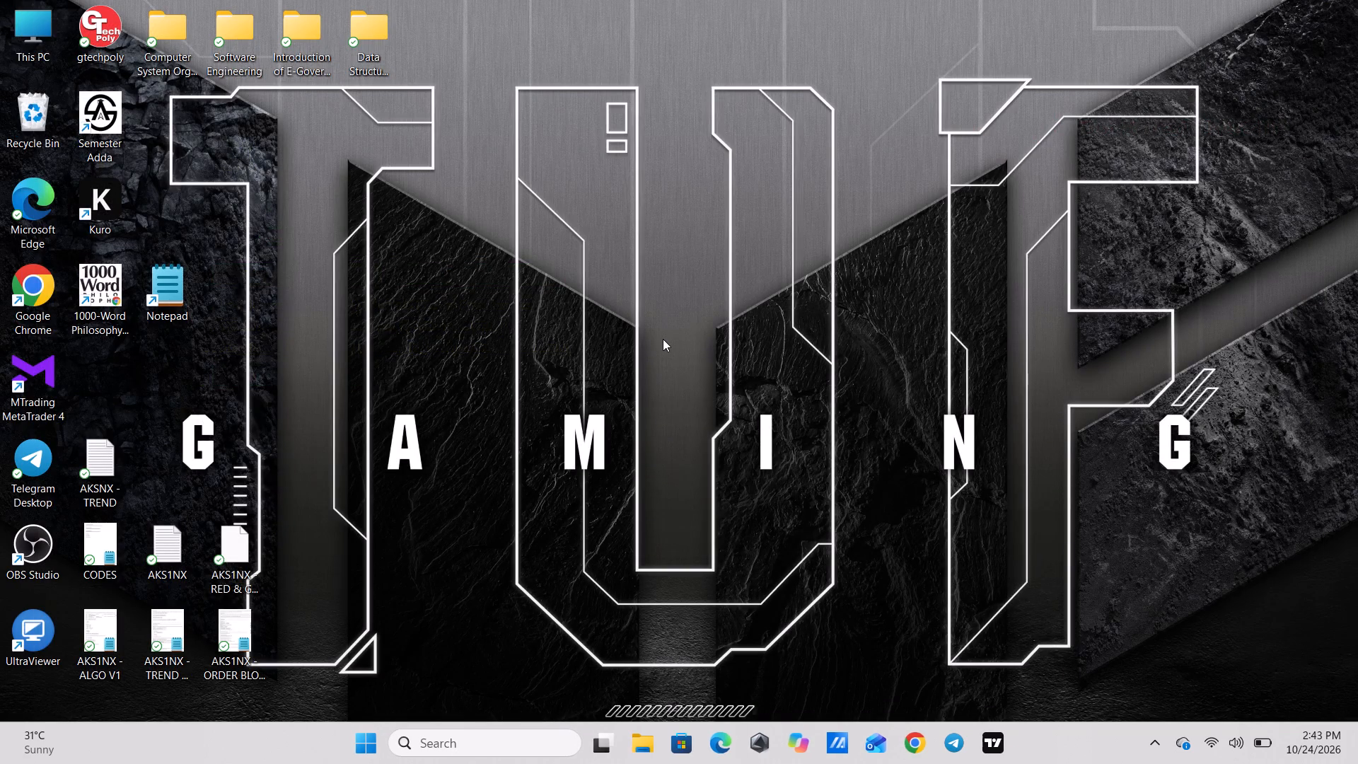
Shut down the computer from the Windows desktop.
{"action": "left_click", "coordinate": [663, 339]}
{"action": "left_click", "coordinate": [510, 410]}
{"action": "key", "text": "alt+F4"}
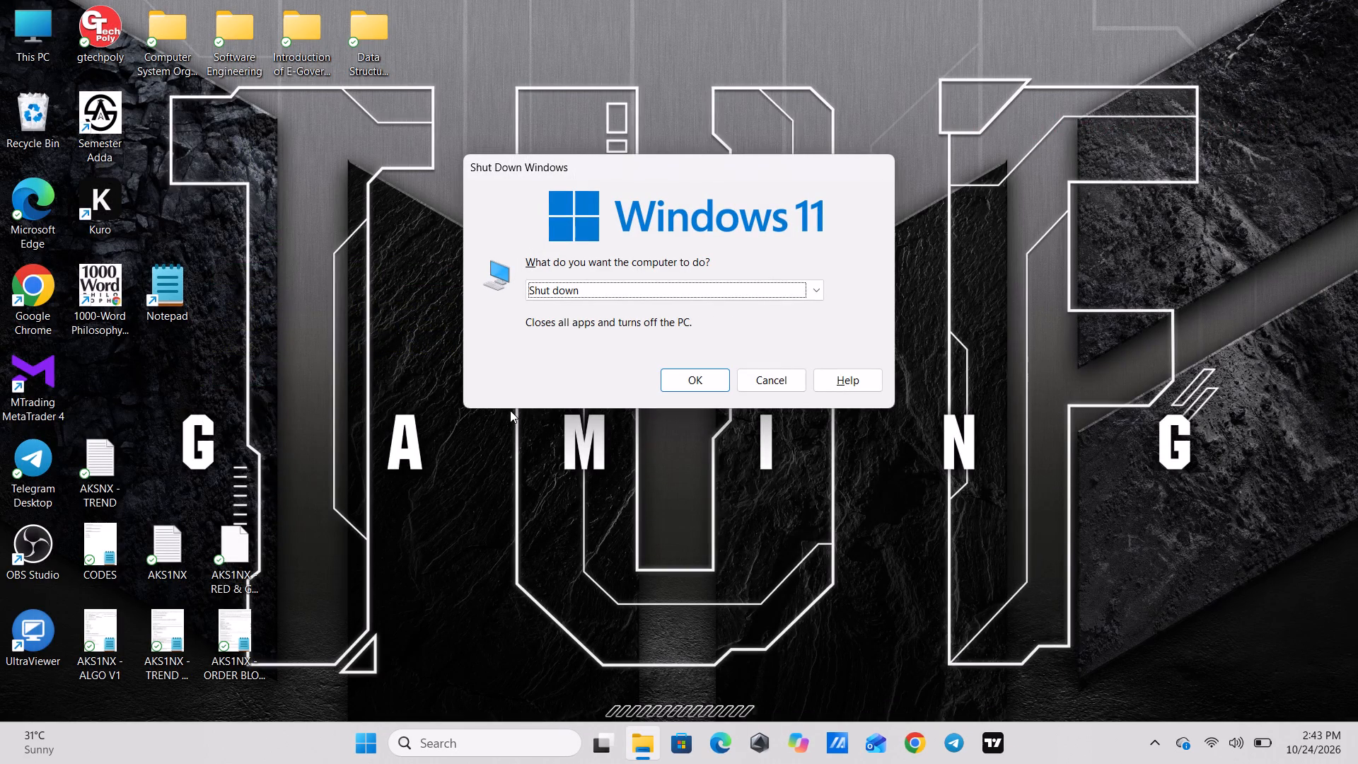
{"action": "key", "text": "Return"}
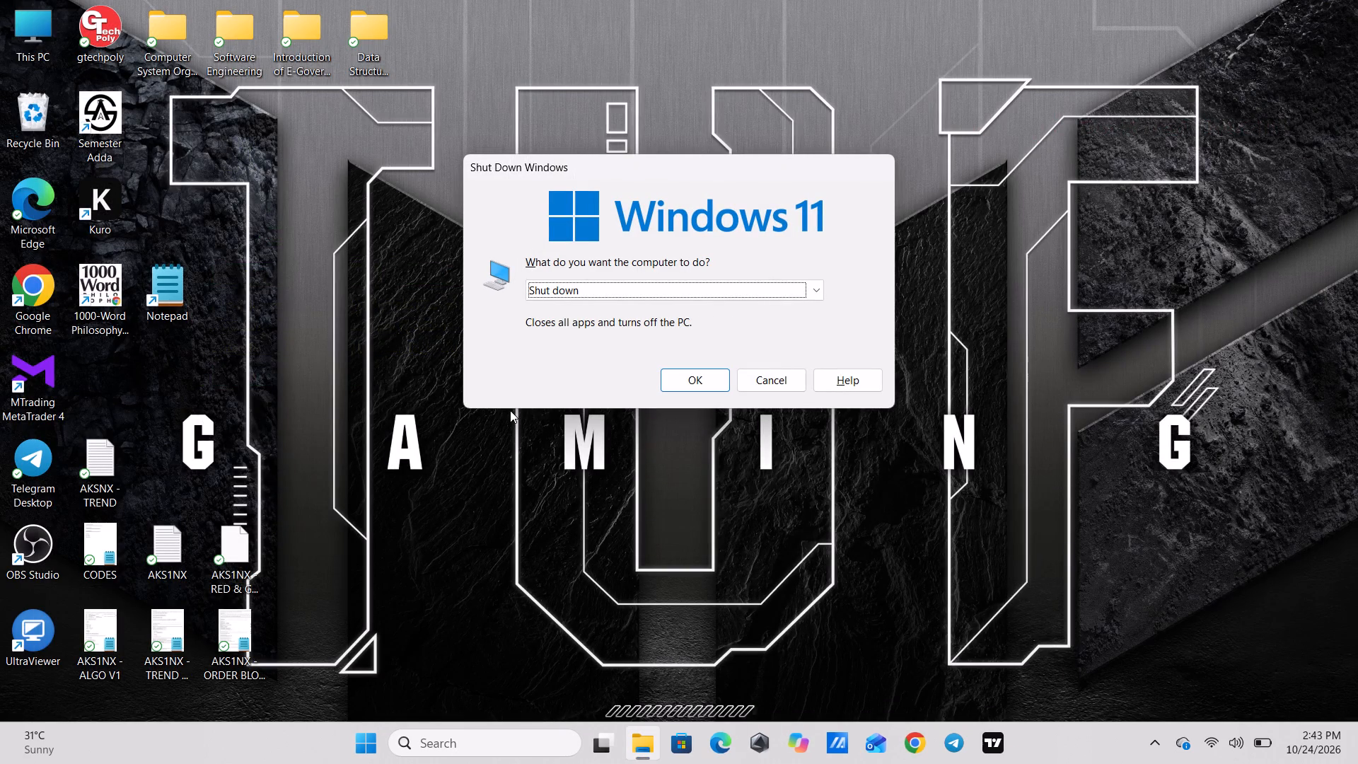